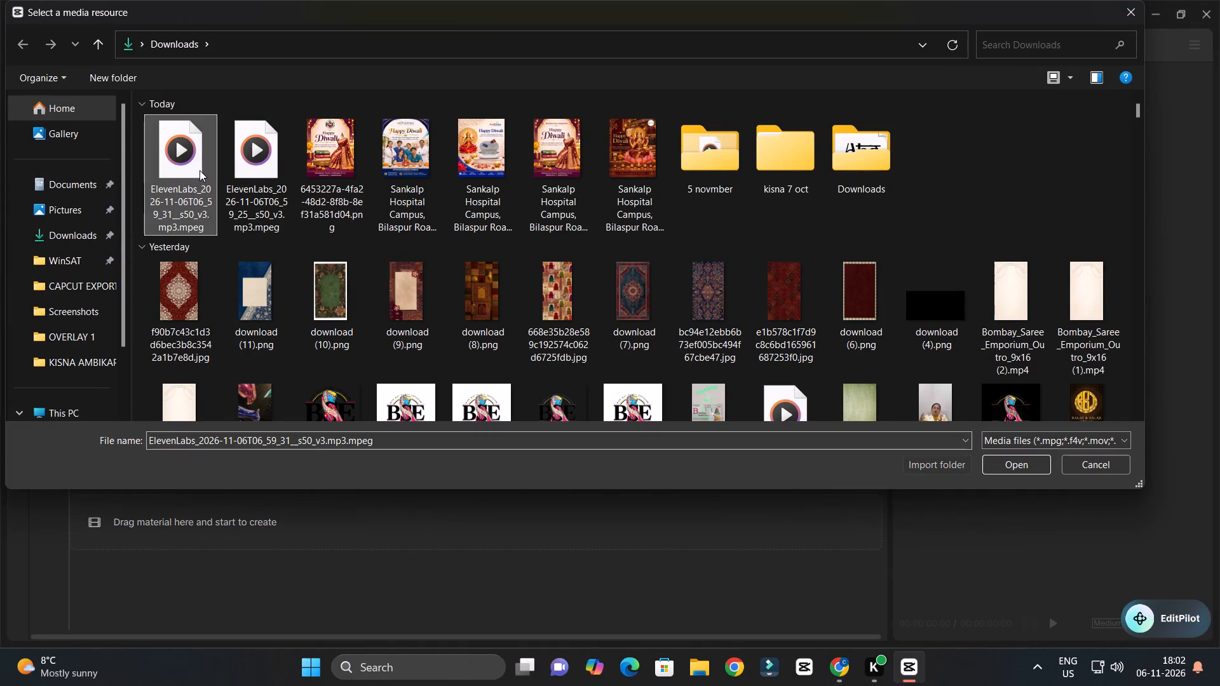
Import the entire "5 novmber" footage folder from Downloads into the project media.
{"action": "left_click", "coordinate": [240, 168], "text": "ctrl"}
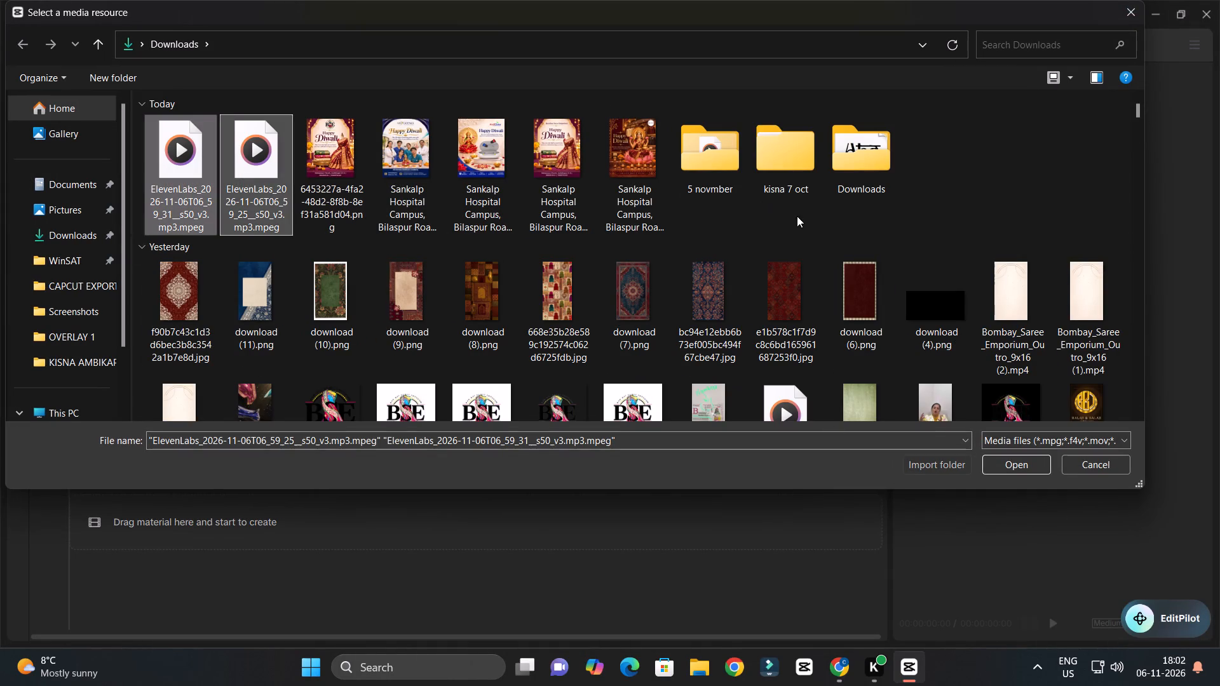
{"action": "left_click_drag", "start_coordinate": [803, 219], "coordinate": [769, 218]}
{"action": "left_click", "coordinate": [669, 168]}
{"action": "double_click", "coordinate": [695, 167]}
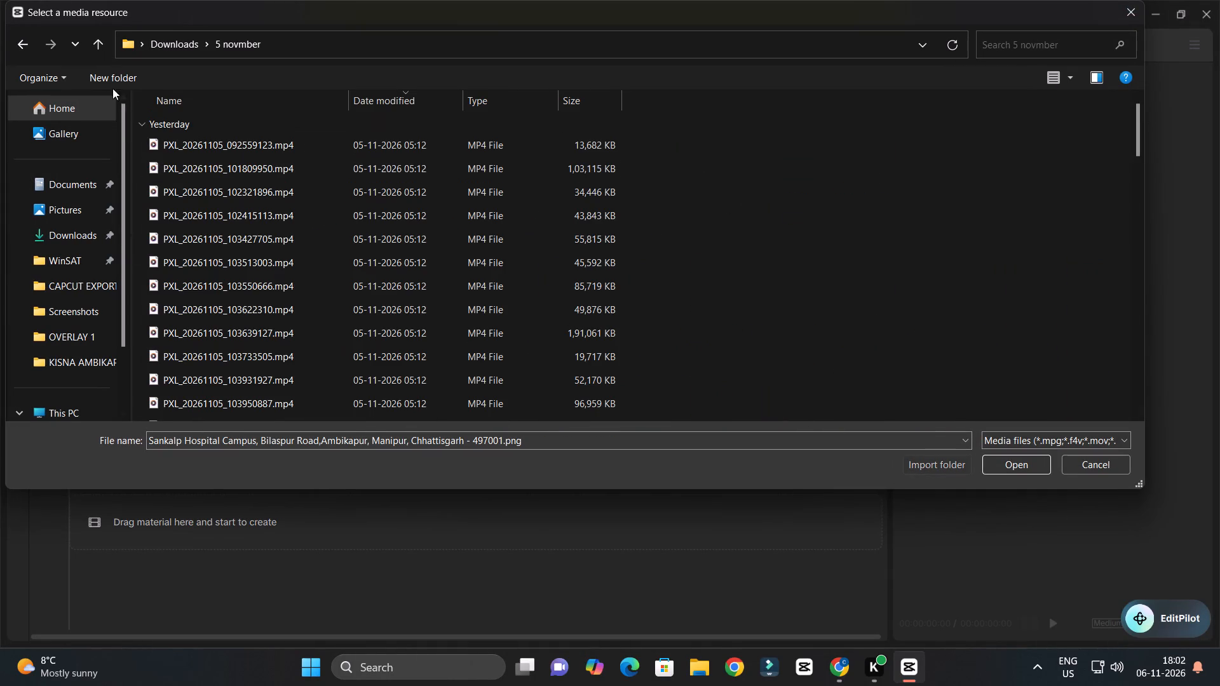
{"action": "left_click", "coordinate": [97, 53]}
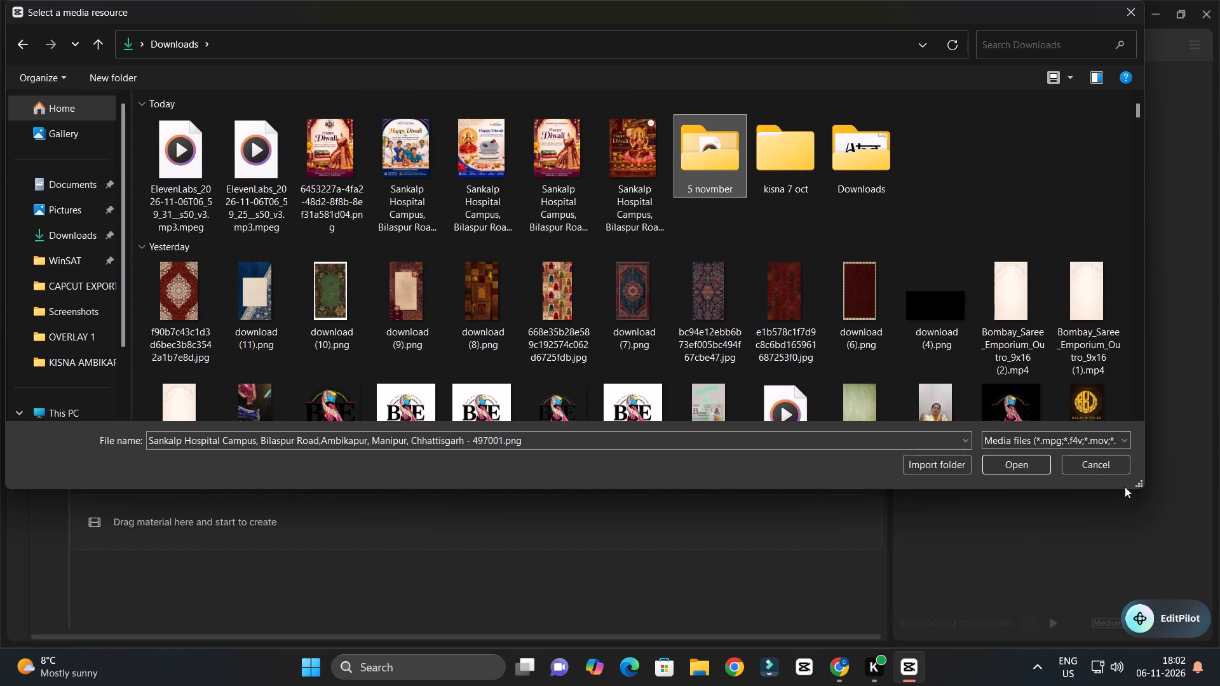
{"action": "left_click", "coordinate": [935, 464]}
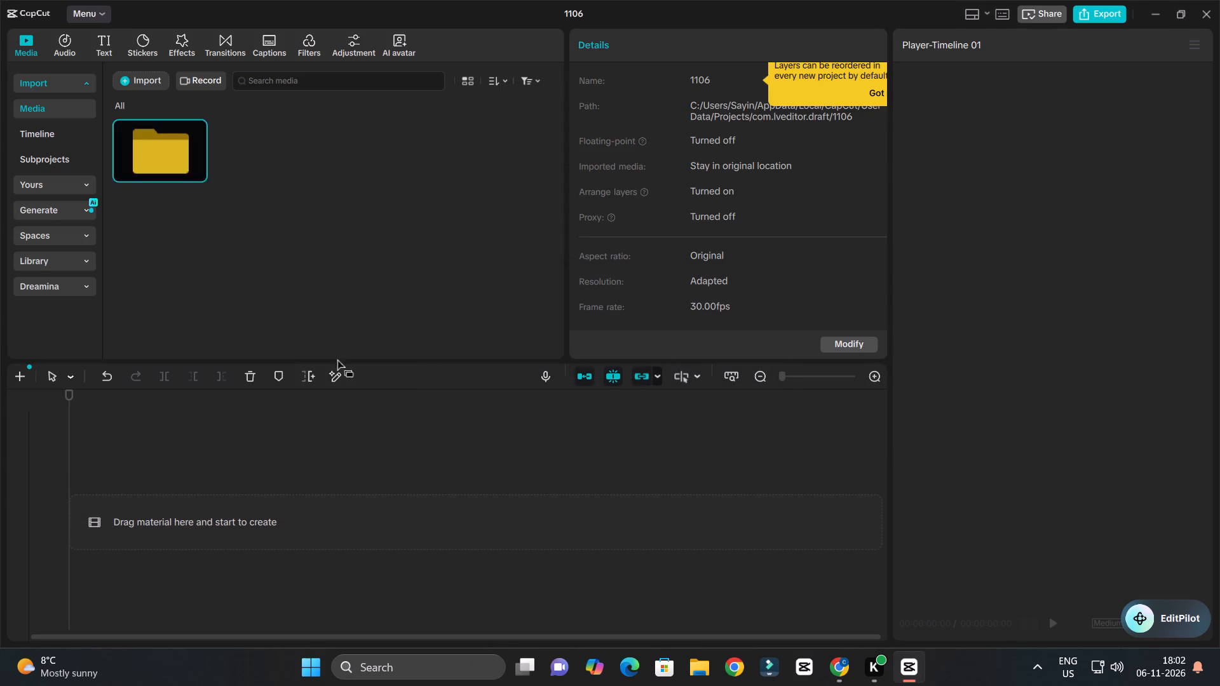
Create a new folder in the project media alongside the "5 novmber" folder.
{"action": "left_click", "coordinate": [309, 284]}
{"action": "right_click", "coordinate": [359, 222]}
{"action": "left_click", "coordinate": [381, 236]}
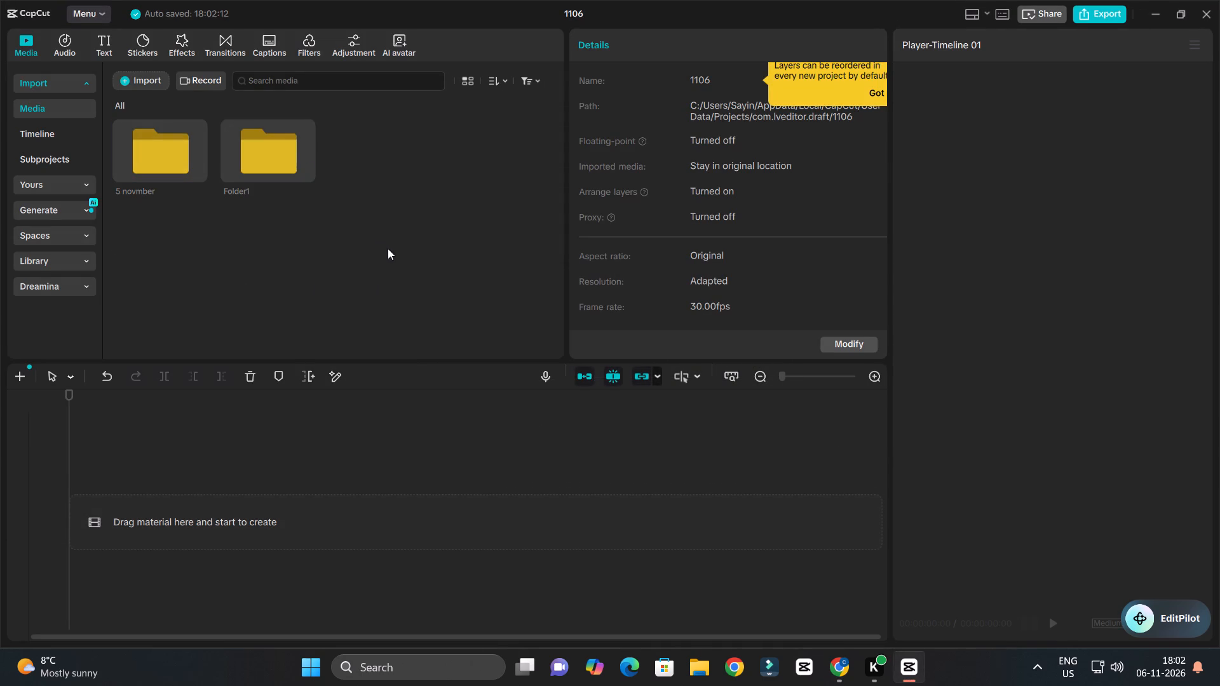
Import the two ElevenLabs audio files (59_31 and 59_25) from Downloads into the new media folder.
{"action": "double_click", "coordinate": [251, 153]}
{"action": "left_click", "coordinate": [277, 192]}
{"action": "left_click", "coordinate": [318, 210]}
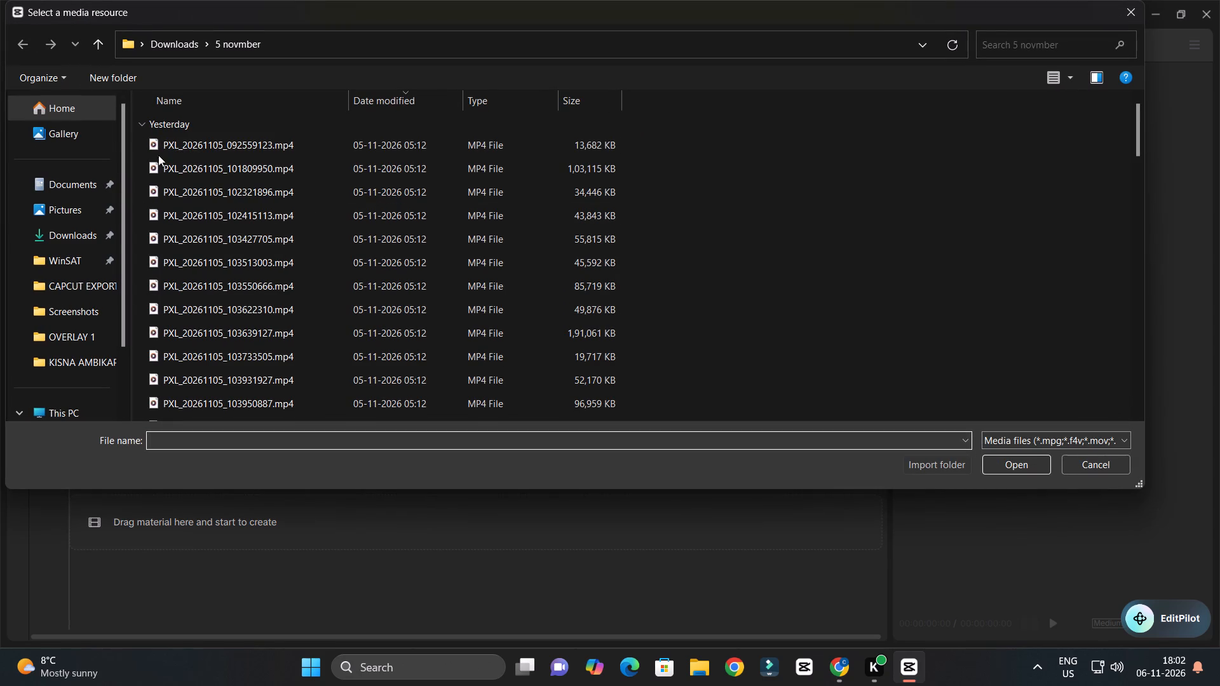
{"action": "left_click", "coordinate": [43, 238]}
{"action": "left_click", "coordinate": [173, 149]}
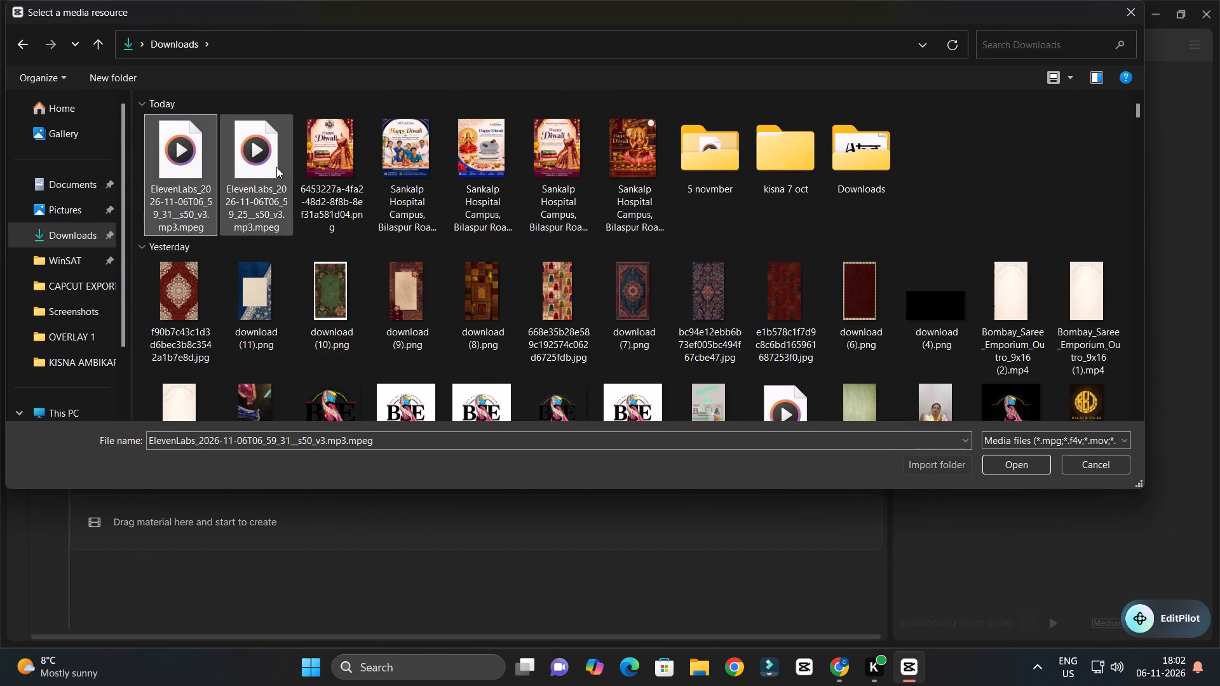
{"action": "left_click", "coordinate": [276, 167], "text": "ctrl"}
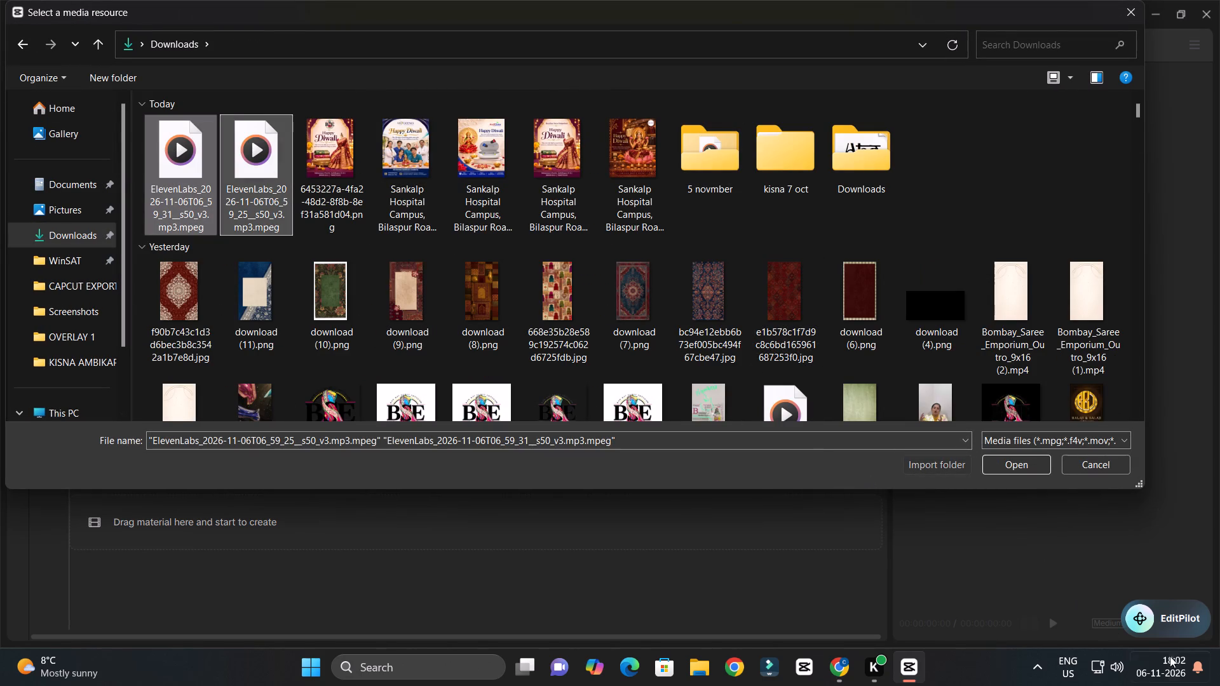
{"action": "left_click", "coordinate": [1025, 474]}
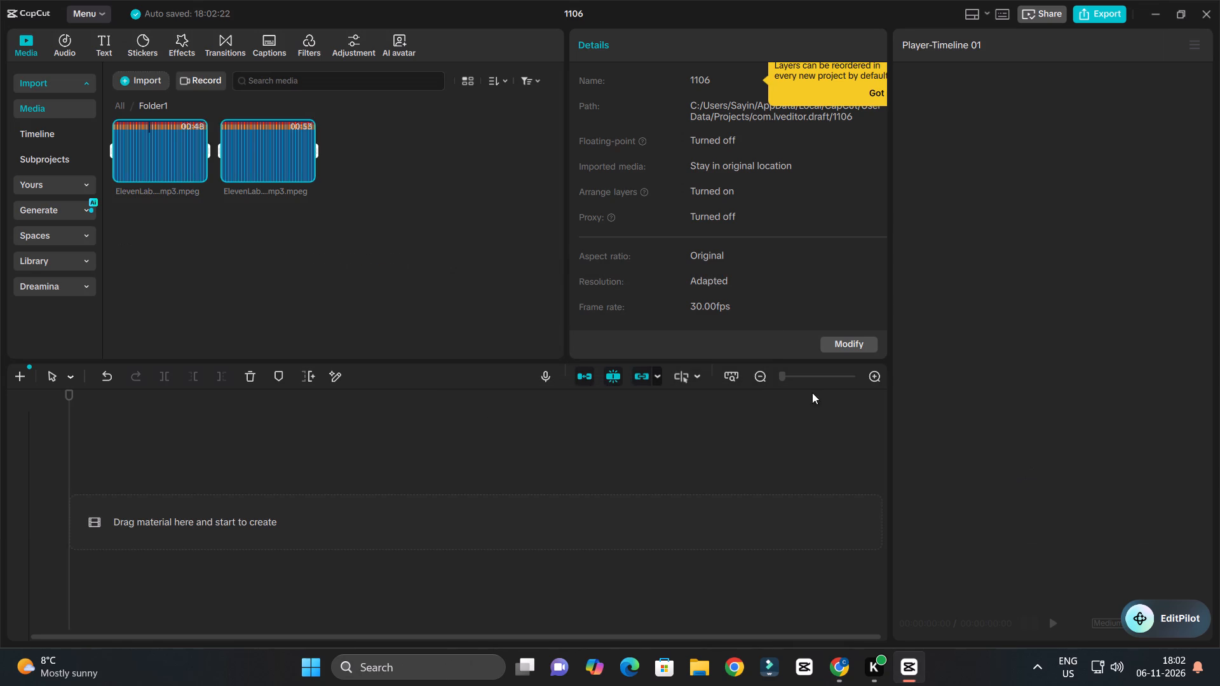
Open the "5 novmber" media folder and preview the gown and night storefront clips, including C4466, C4471 and C4476.
{"action": "left_click", "coordinate": [196, 199]}
{"action": "left_click", "coordinate": [119, 105]}
{"action": "double_click", "coordinate": [154, 157]}
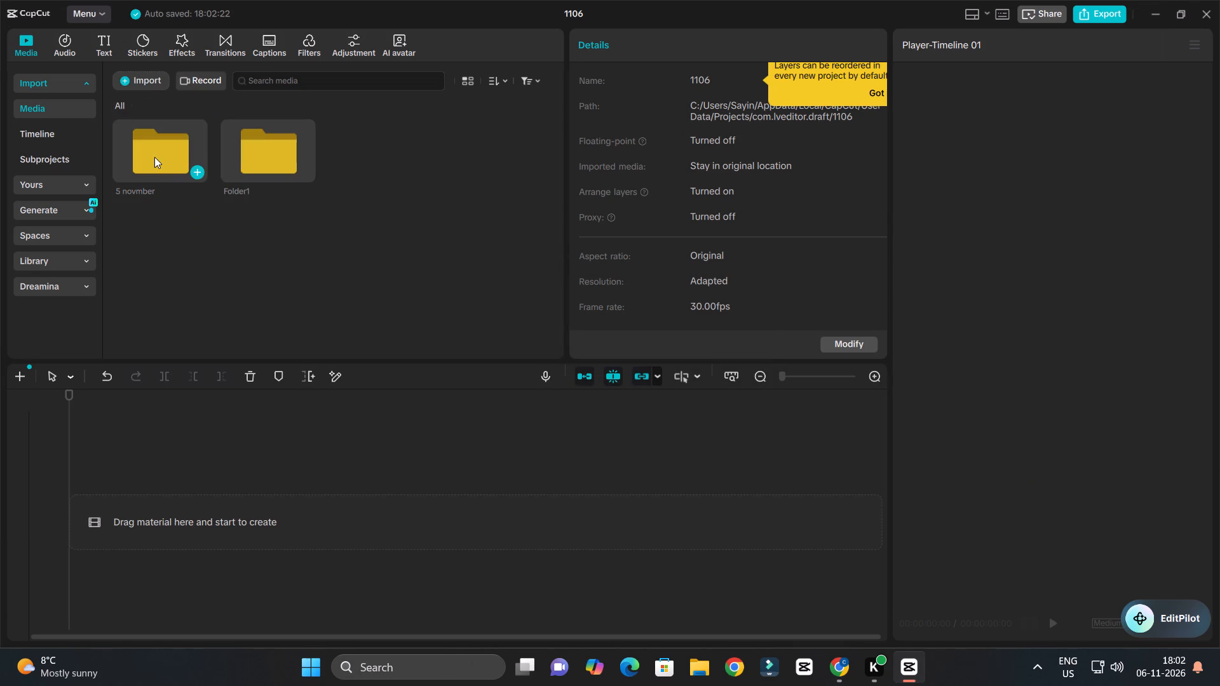
{"action": "double_click", "coordinate": [168, 150]}
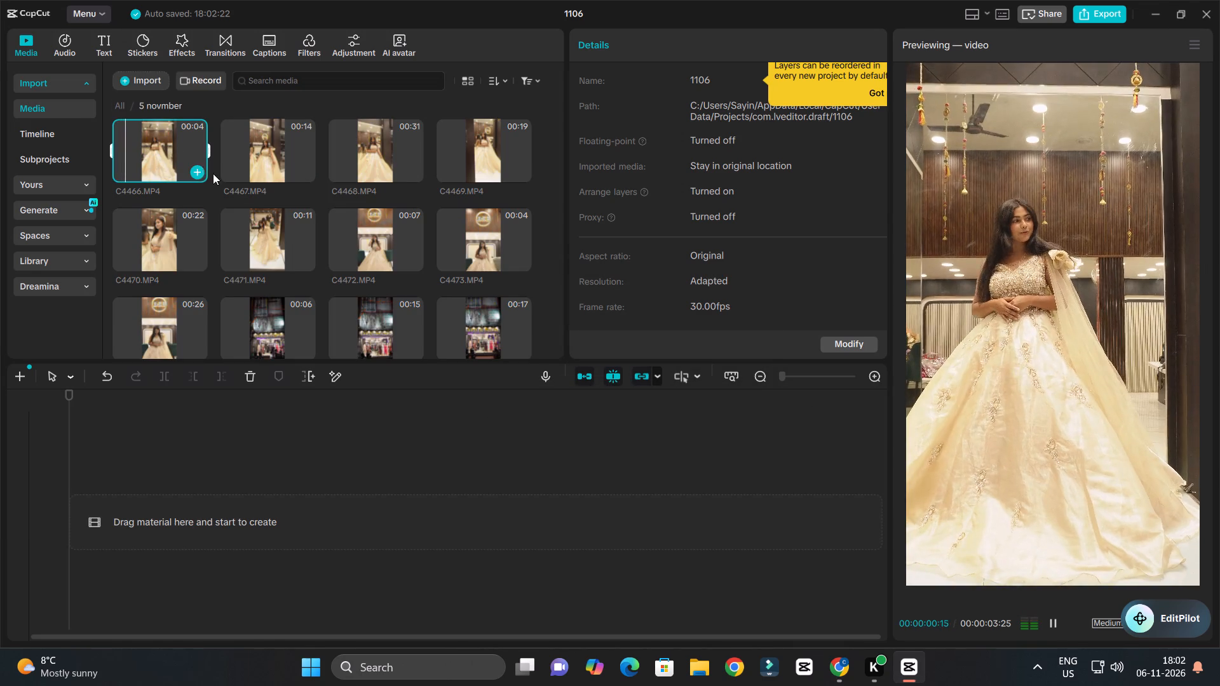
{"action": "double_click", "coordinate": [264, 232]}
{"action": "scroll", "coordinate": [296, 229], "scroll_direction": "down", "scroll_amount": 3}
{"action": "double_click", "coordinate": [371, 142]}
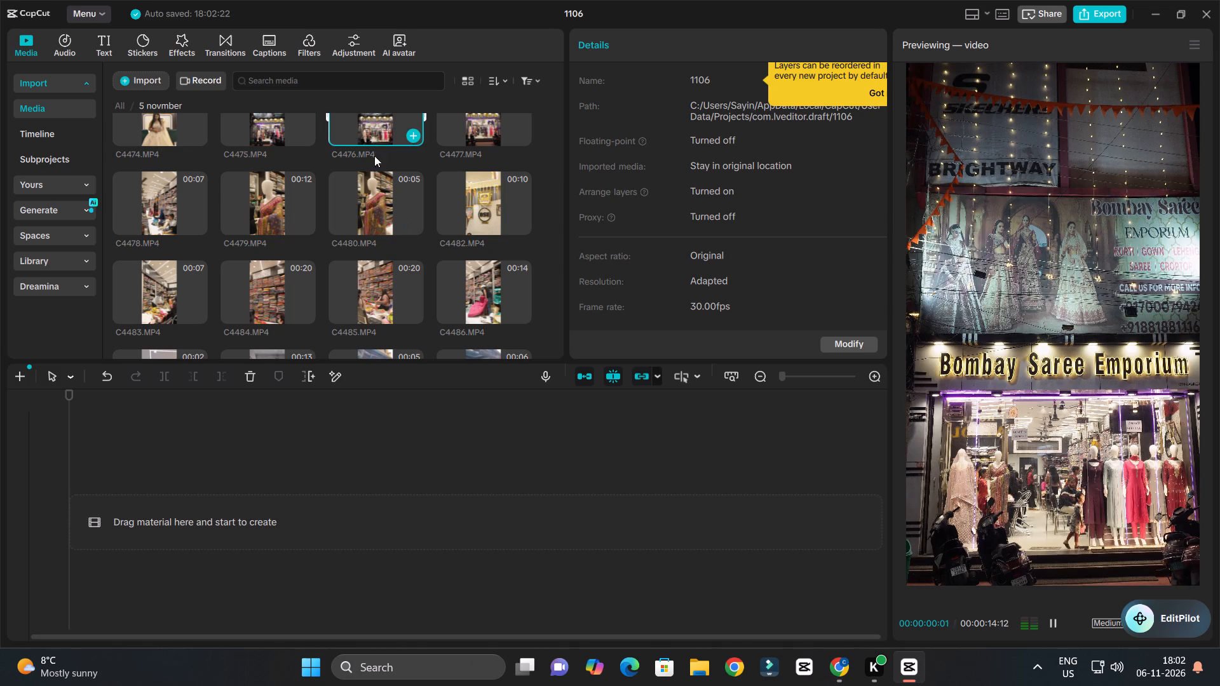
{"action": "scroll", "coordinate": [374, 214], "scroll_direction": "down", "scroll_amount": 1}
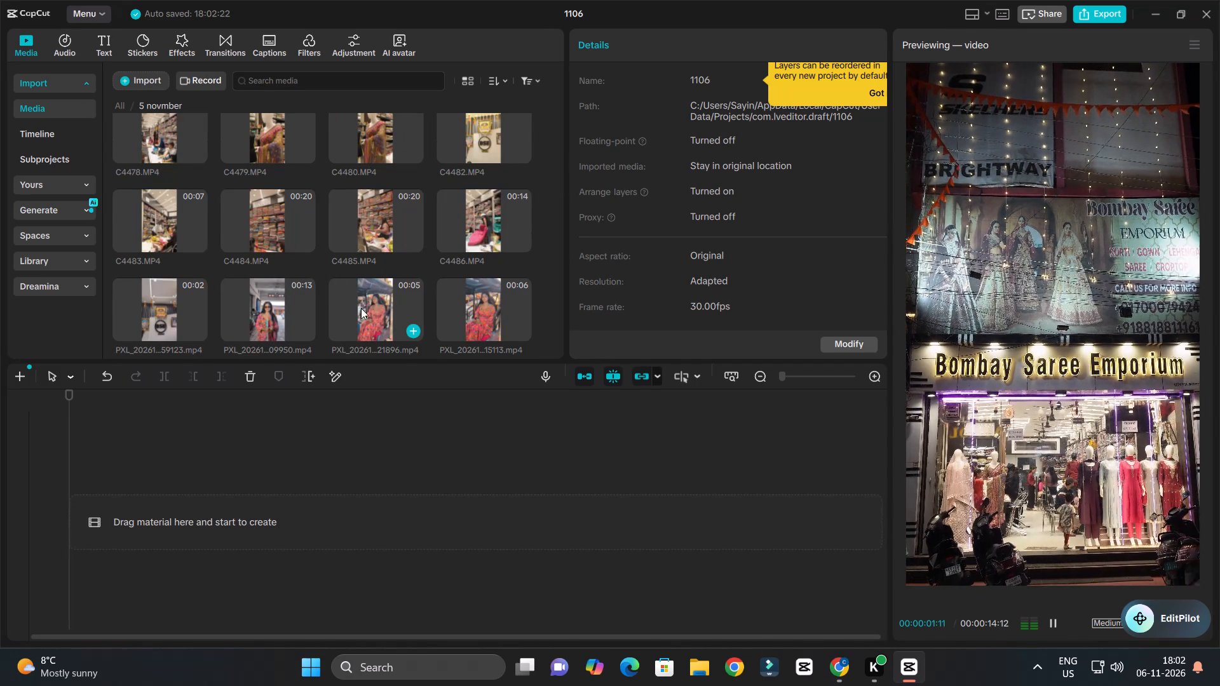
Preview the PXL clips of the rickshaw, the pink-saree storefront, the embroidered white outfit and the teal dress in the street.
{"action": "double_click", "coordinate": [361, 308]}
{"action": "scroll", "coordinate": [362, 307], "scroll_direction": "down", "scroll_amount": 2}
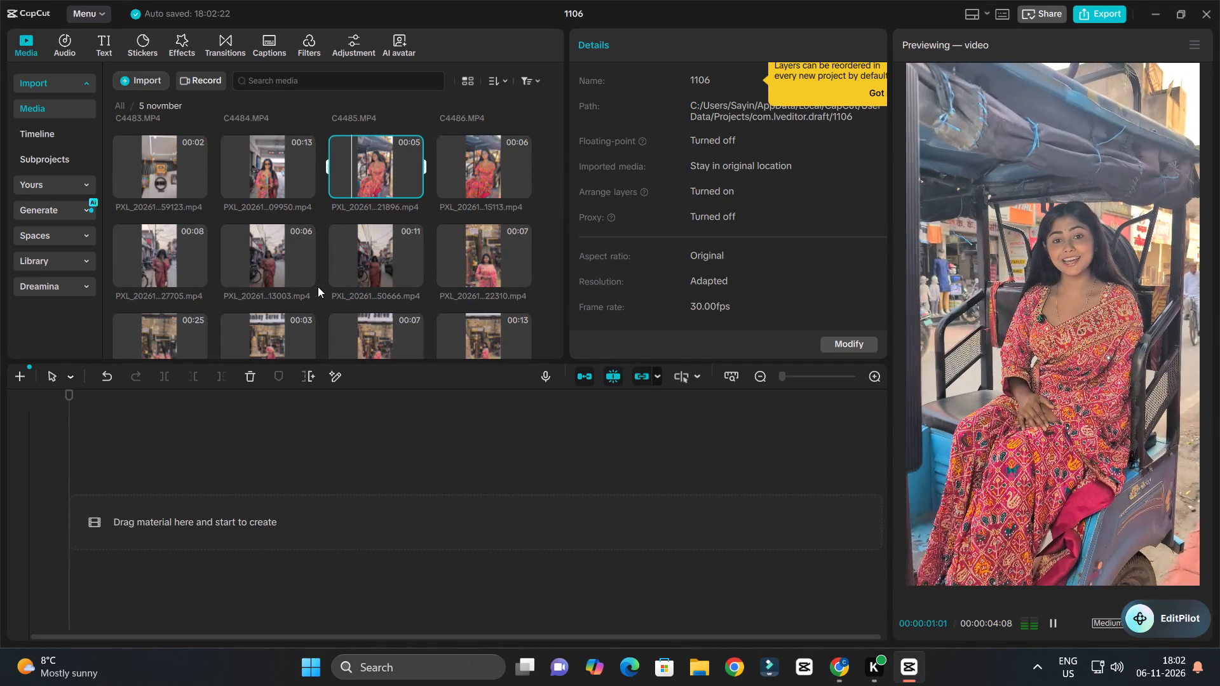
{"action": "scroll", "coordinate": [318, 286], "scroll_direction": "down", "scroll_amount": 2}
{"action": "double_click", "coordinate": [379, 201]}
{"action": "double_click", "coordinate": [361, 294]}
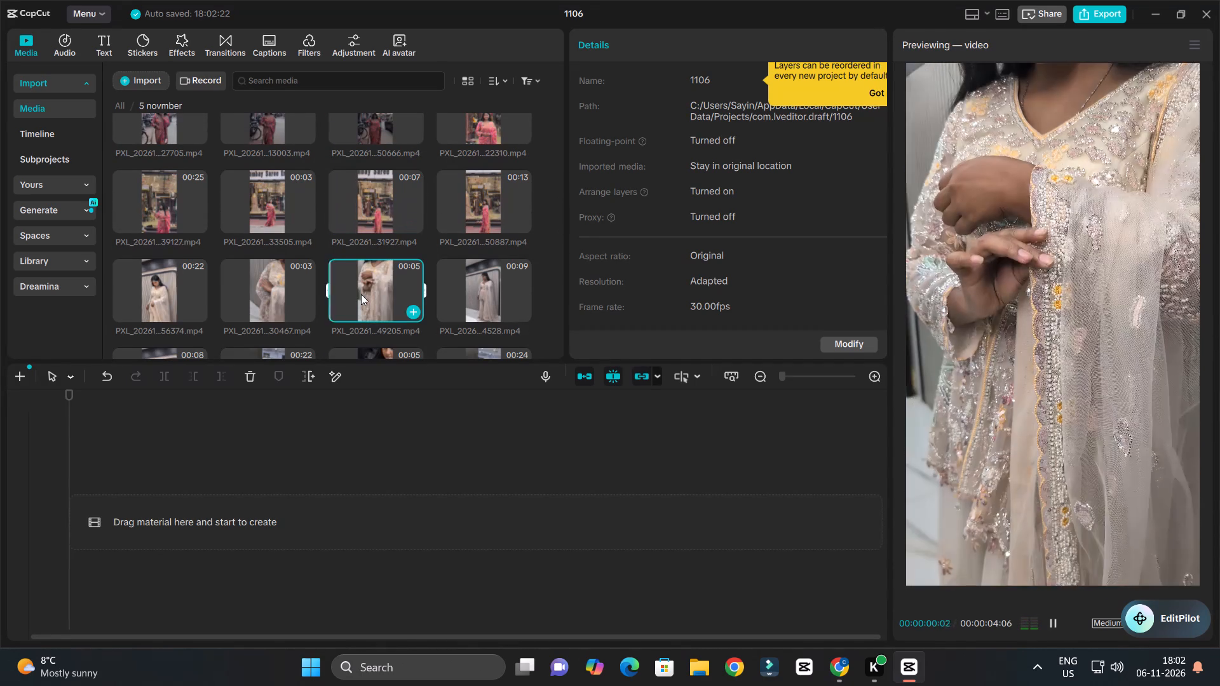
{"action": "scroll", "coordinate": [361, 294], "scroll_direction": "down", "scroll_amount": 1}
{"action": "double_click", "coordinate": [264, 217]}
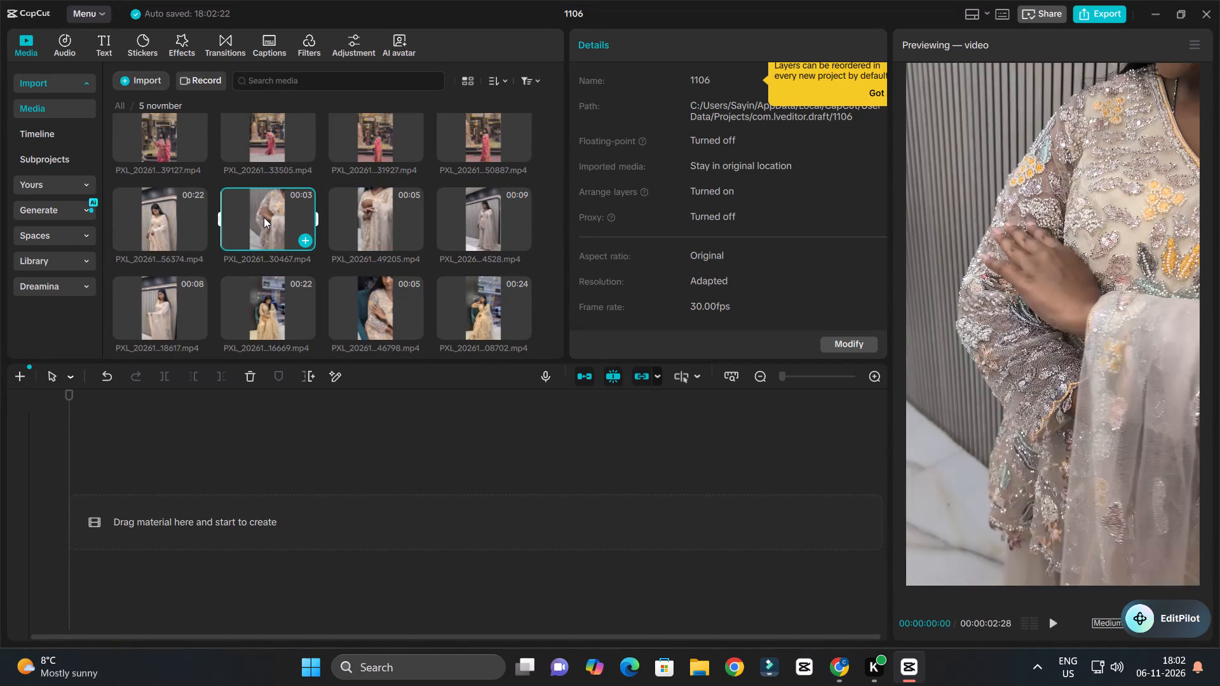
{"action": "scroll", "coordinate": [276, 245], "scroll_direction": "down", "scroll_amount": 2}
{"action": "double_click", "coordinate": [369, 256]}
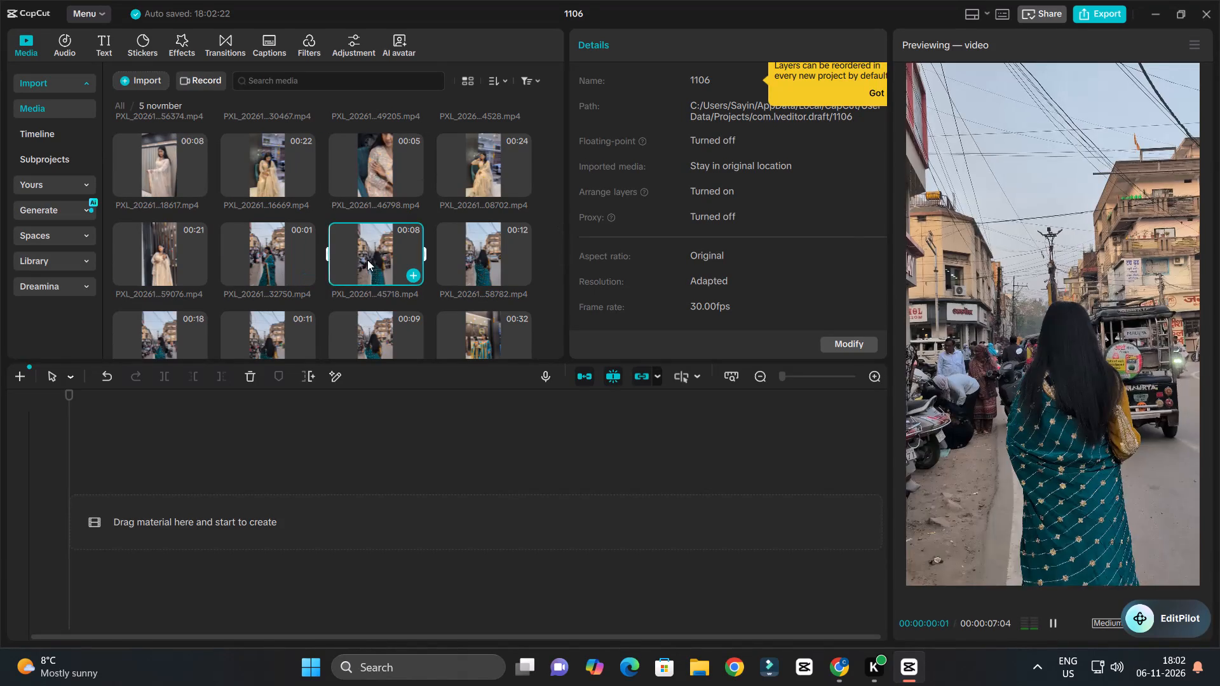
{"action": "scroll", "coordinate": [354, 265], "scroll_direction": "down", "scroll_amount": 1}
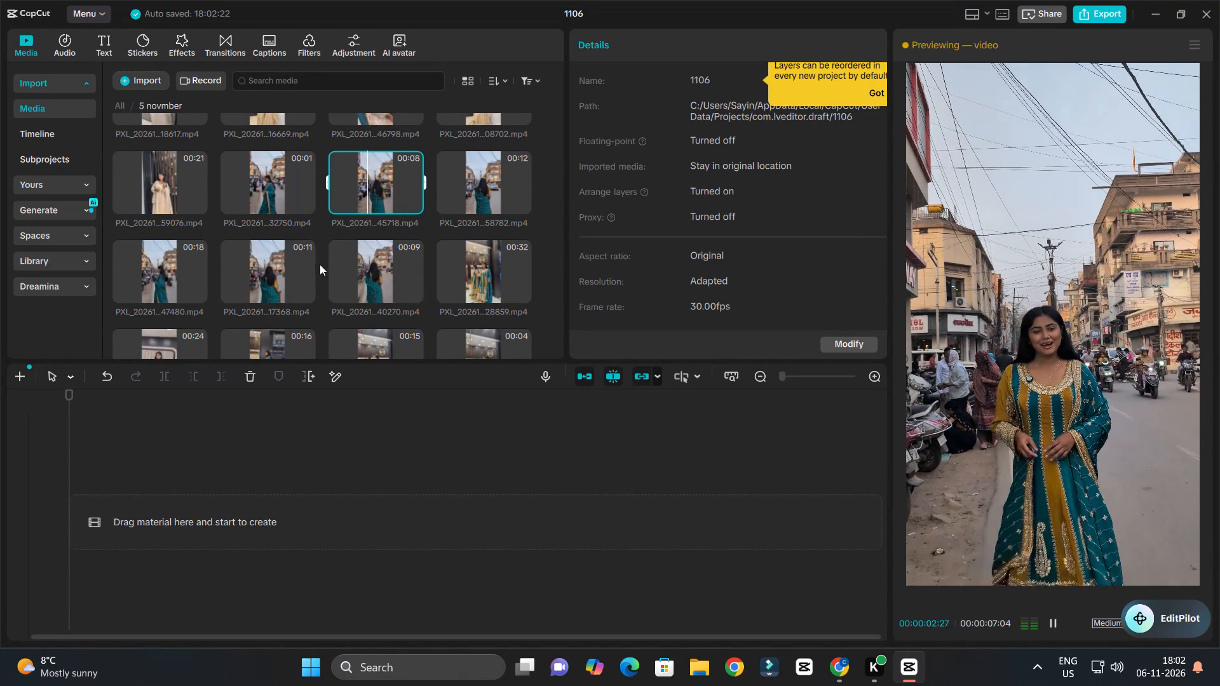
{"action": "scroll", "coordinate": [313, 271], "scroll_direction": "down", "scroll_amount": 2}
Preview the remaining clips of the teal, orange, blue-grey and red outfits, the night storefront and the cream gown.
{"action": "double_click", "coordinate": [266, 206]}
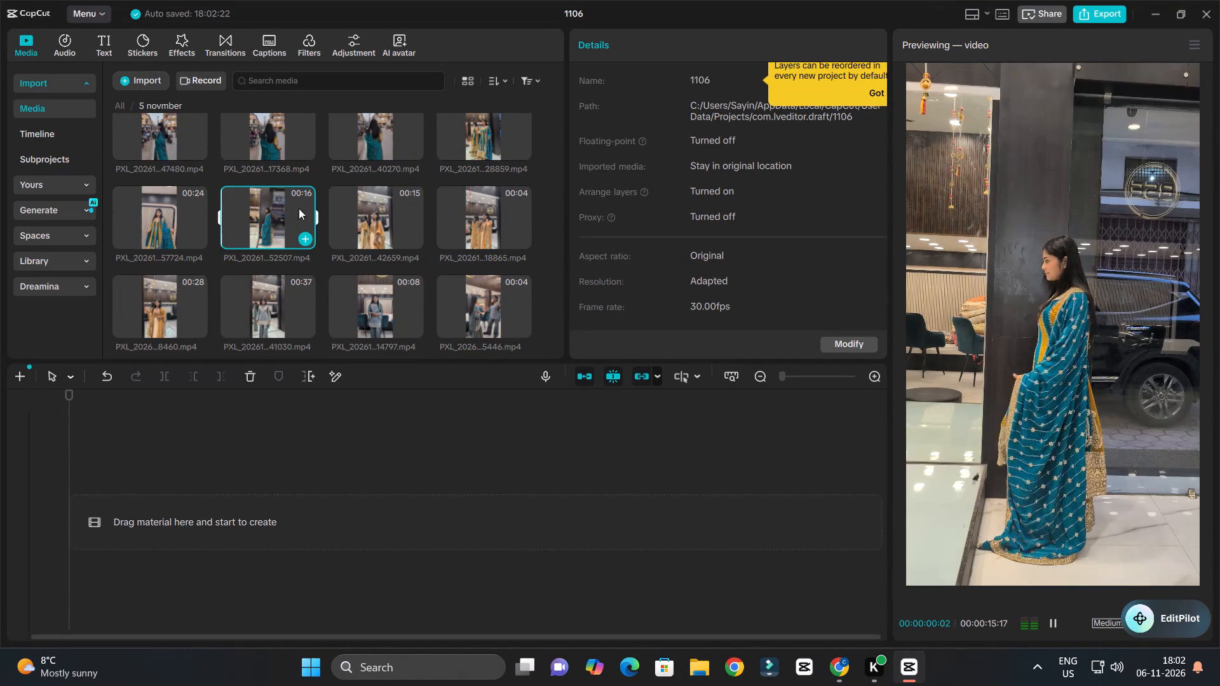
{"action": "double_click", "coordinate": [385, 212]}
{"action": "scroll", "coordinate": [364, 250], "scroll_direction": "down", "scroll_amount": 1}
{"action": "double_click", "coordinate": [376, 239]}
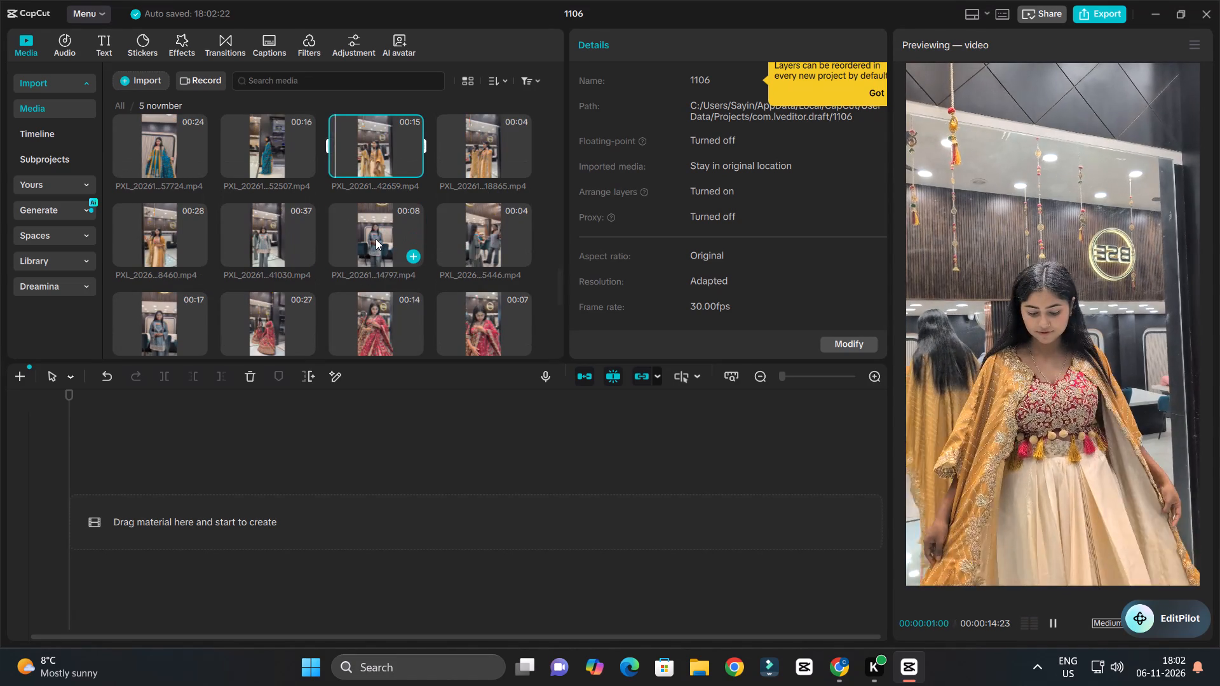
{"action": "scroll", "coordinate": [376, 239], "scroll_direction": "down", "scroll_amount": 1}
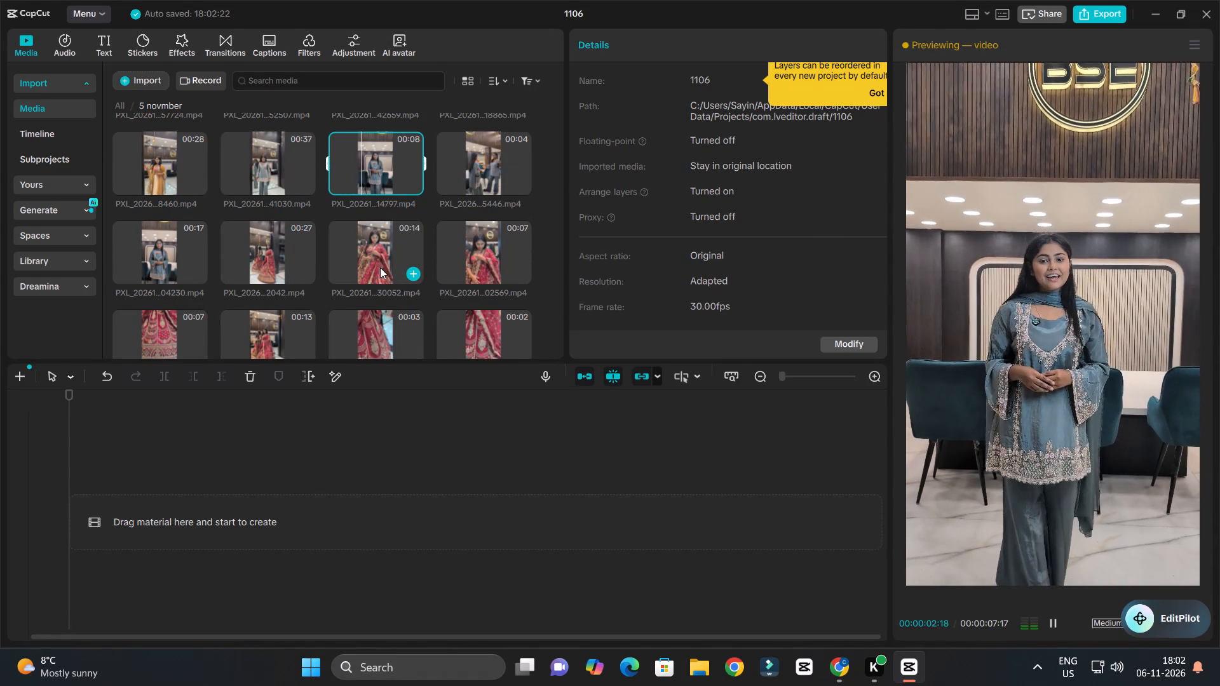
{"action": "double_click", "coordinate": [380, 267]}
{"action": "scroll", "coordinate": [362, 279], "scroll_direction": "down", "scroll_amount": 1}
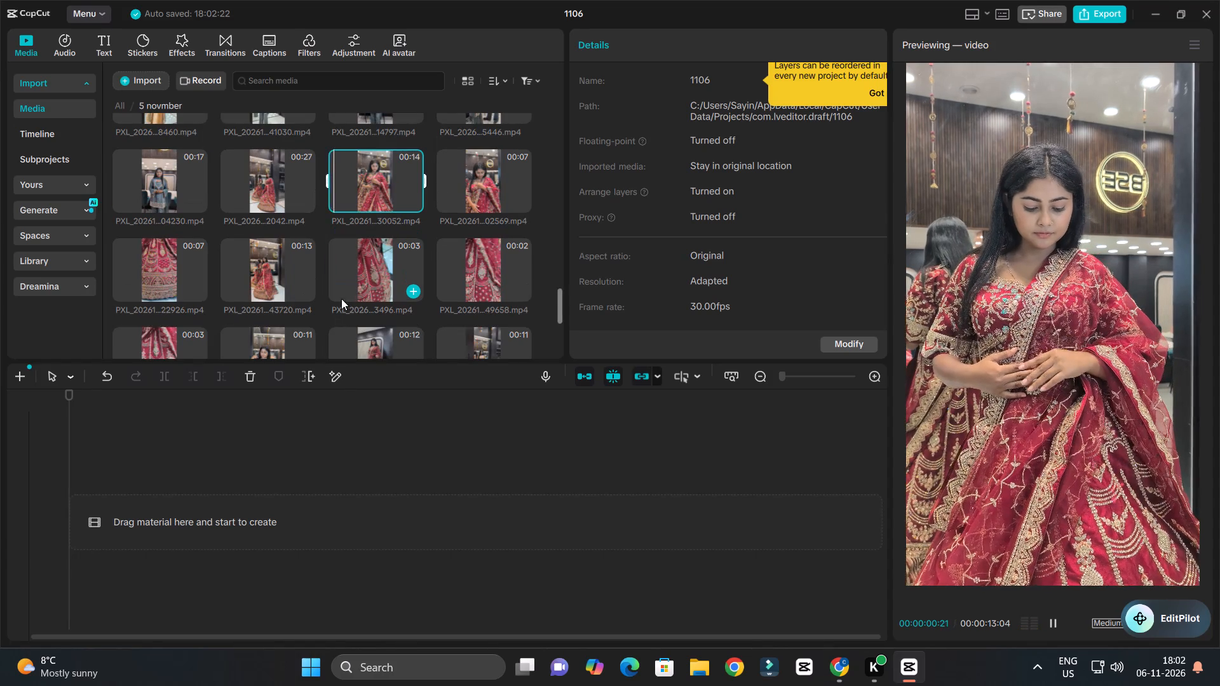
{"action": "scroll", "coordinate": [313, 278], "scroll_direction": "down", "scroll_amount": 2}
{"action": "double_click", "coordinate": [364, 228]}
{"action": "scroll", "coordinate": [365, 287], "scroll_direction": "down", "scroll_amount": 3}
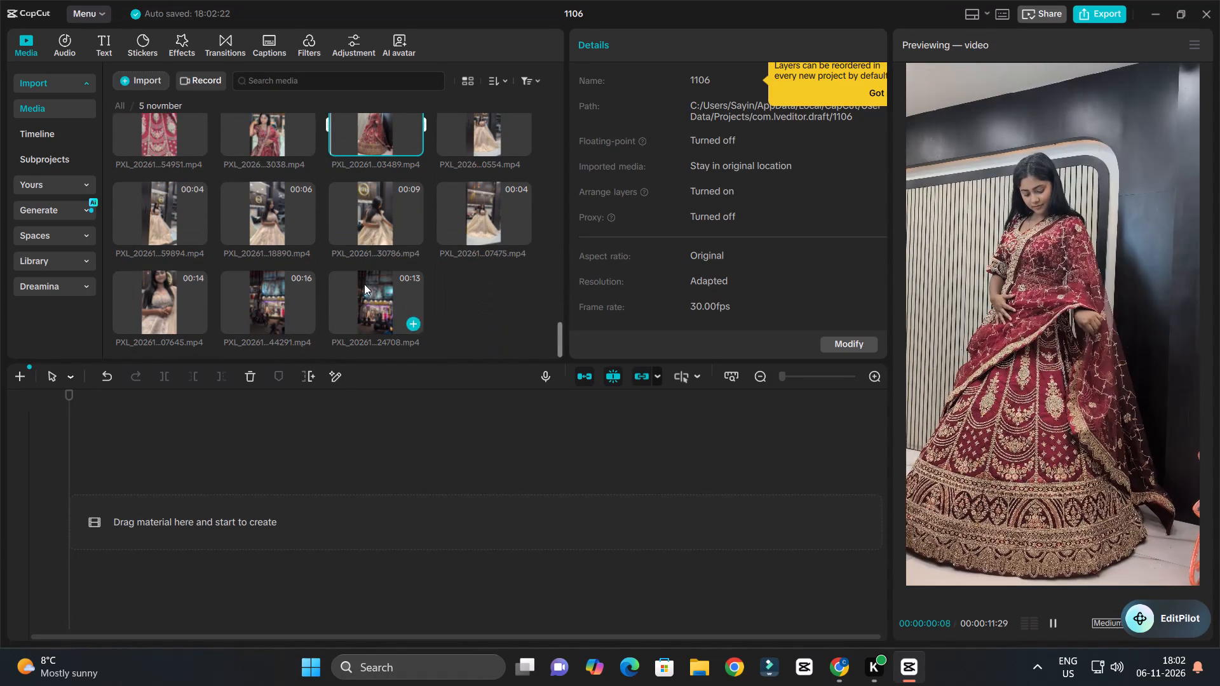
{"action": "double_click", "coordinate": [364, 293]}
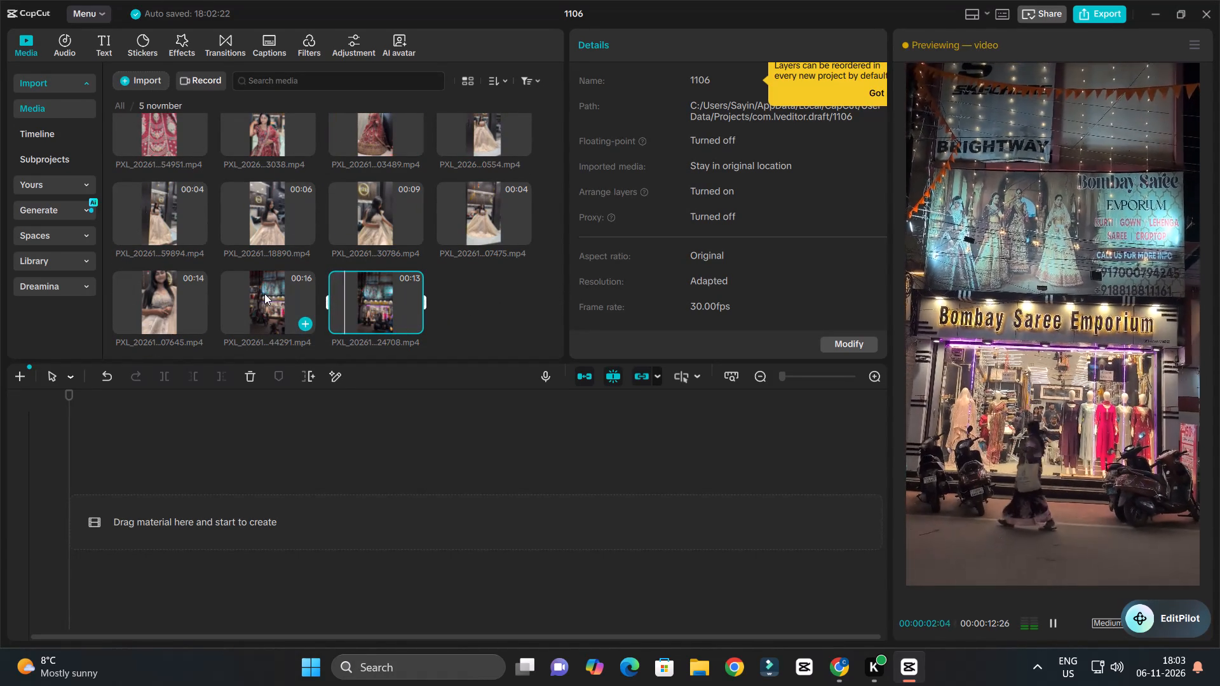
{"action": "double_click", "coordinate": [264, 293]}
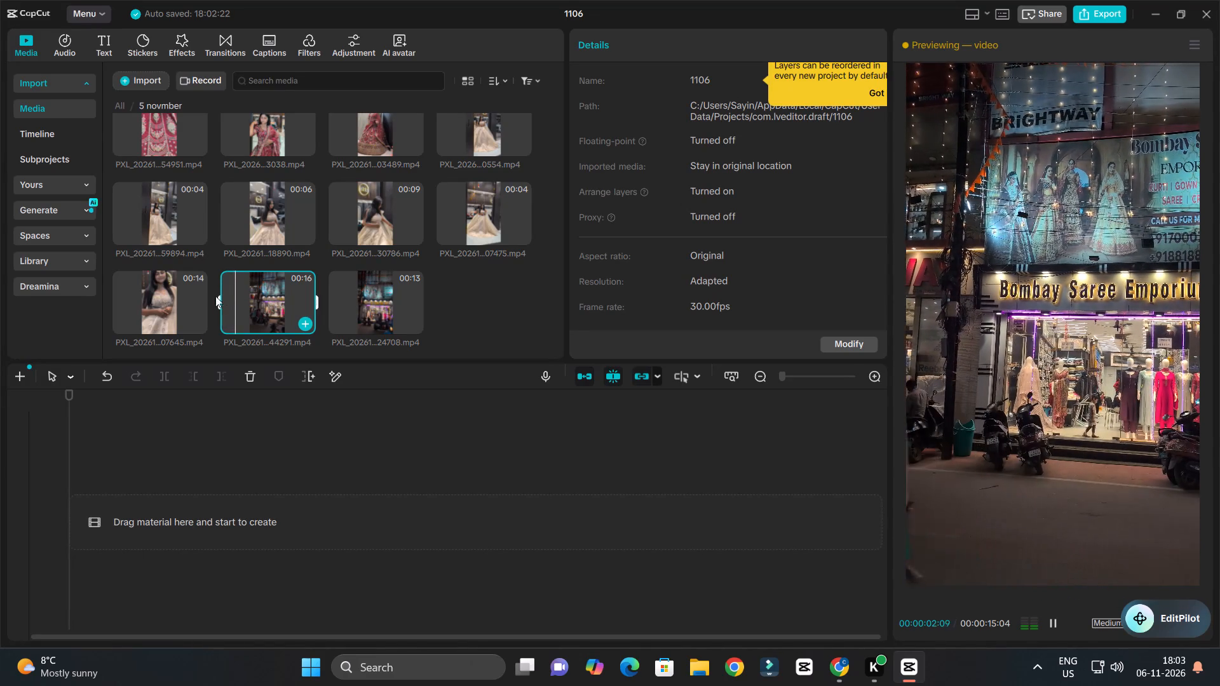
{"action": "double_click", "coordinate": [162, 288]}
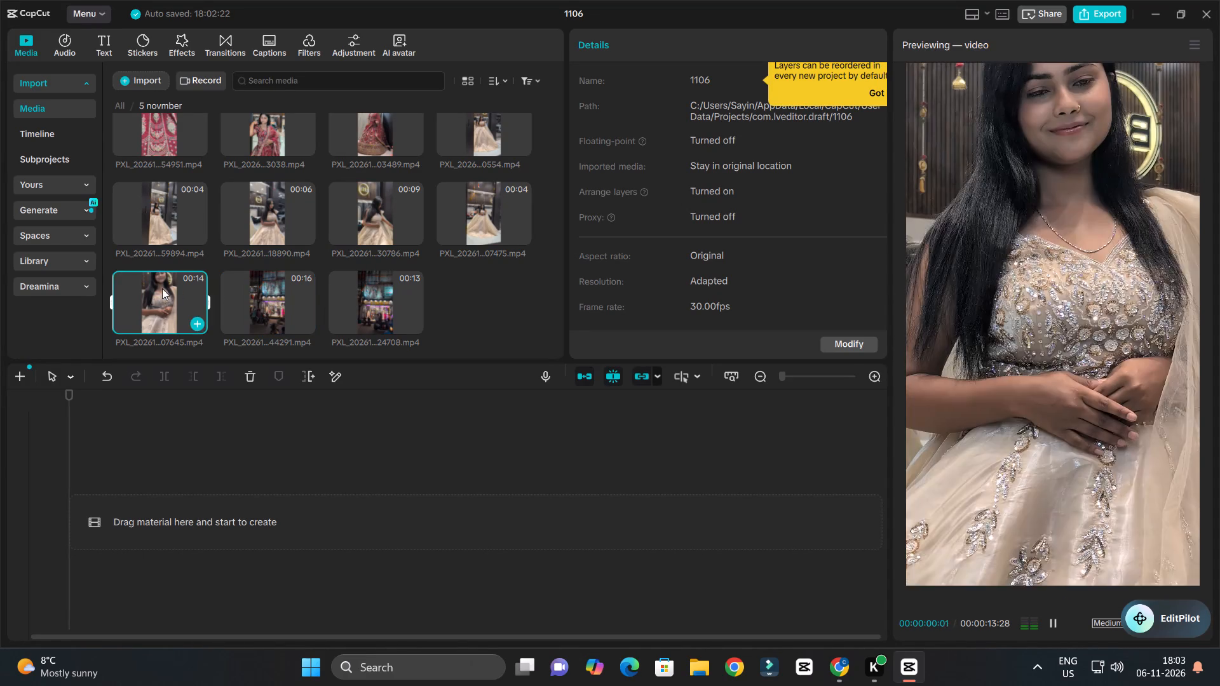
Review the red lehenga clips, including the fabric close-ups and the full-length shot.
{"action": "scroll", "coordinate": [210, 198], "scroll_direction": "up", "scroll_amount": 5}
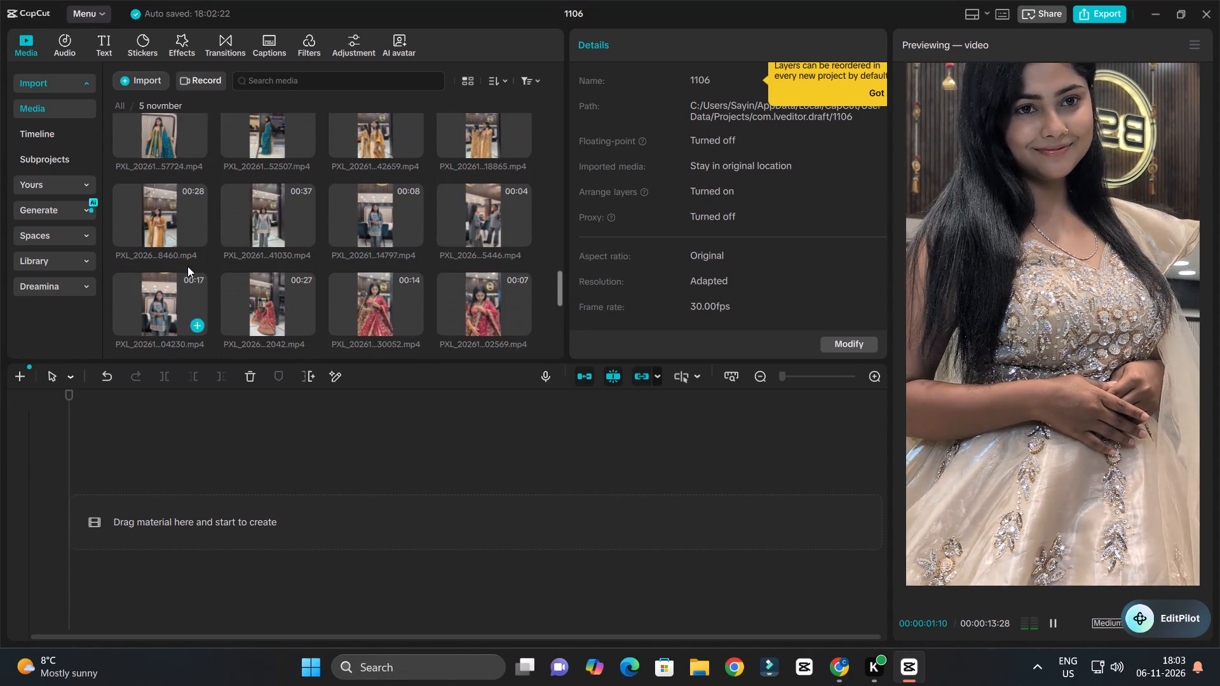
{"action": "scroll", "coordinate": [187, 266], "scroll_direction": "down", "scroll_amount": 4}
{"action": "double_click", "coordinate": [161, 213]}
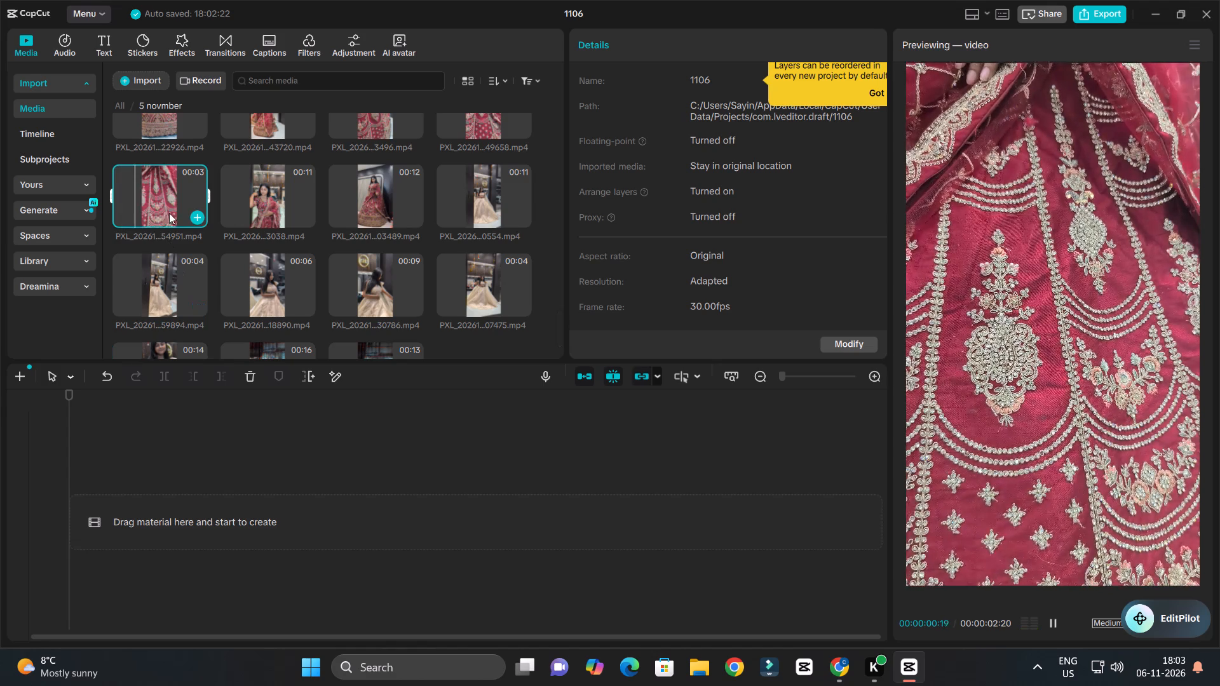
{"action": "scroll", "coordinate": [225, 213], "scroll_direction": "up", "scroll_amount": 2}
{"action": "double_click", "coordinate": [274, 232]}
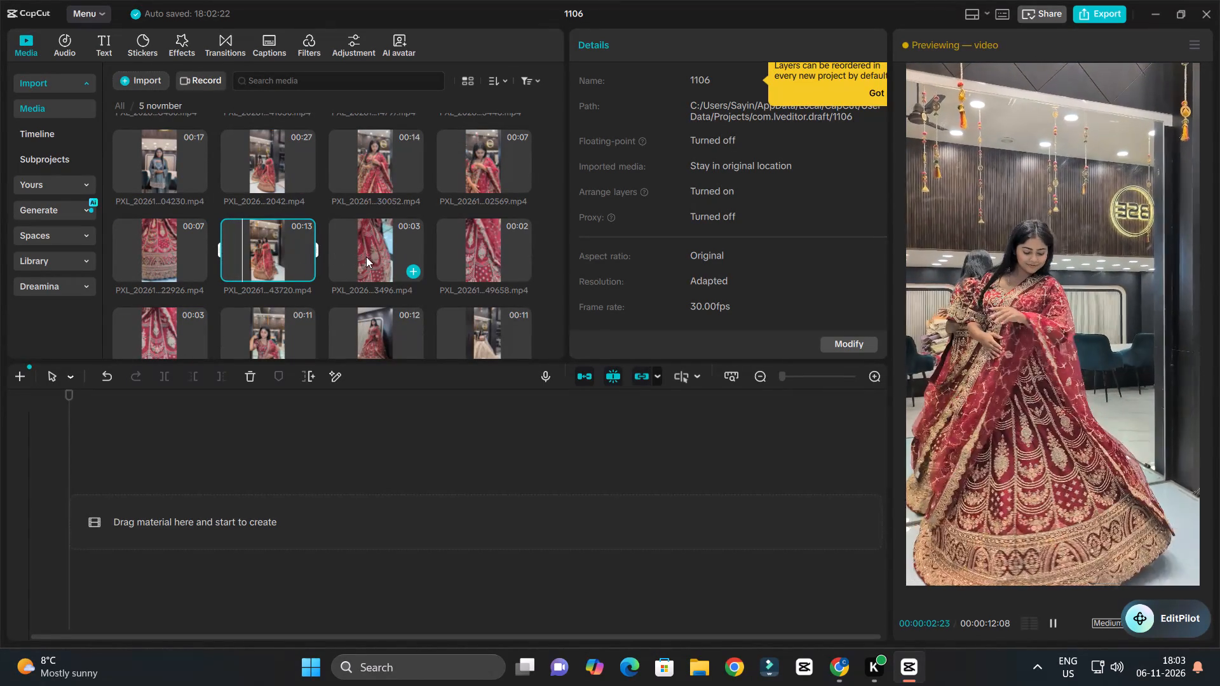
{"action": "double_click", "coordinate": [374, 258]}
Review the rickshaw and sunglasses clips and the saree-shelf clips C4484 and C4485 as possible footage.
{"action": "scroll", "coordinate": [369, 245], "scroll_direction": "up", "scroll_amount": 6}
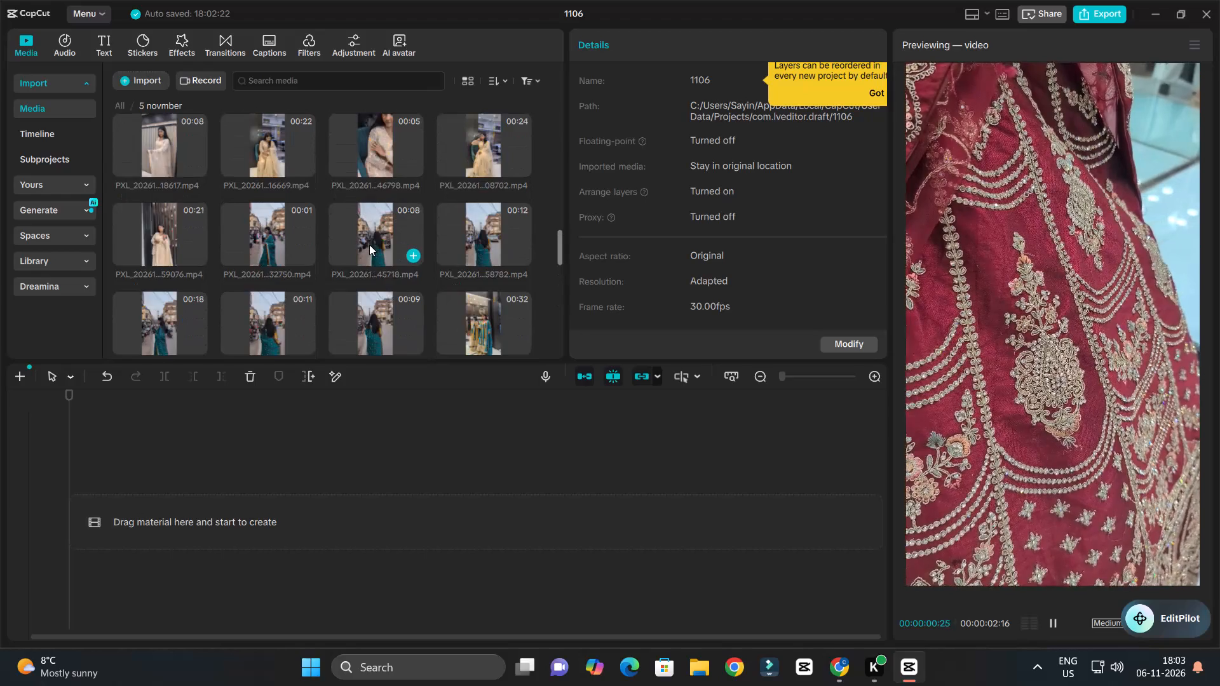
{"action": "scroll", "coordinate": [369, 245], "scroll_direction": "up", "scroll_amount": 6}
{"action": "double_click", "coordinate": [377, 233]}
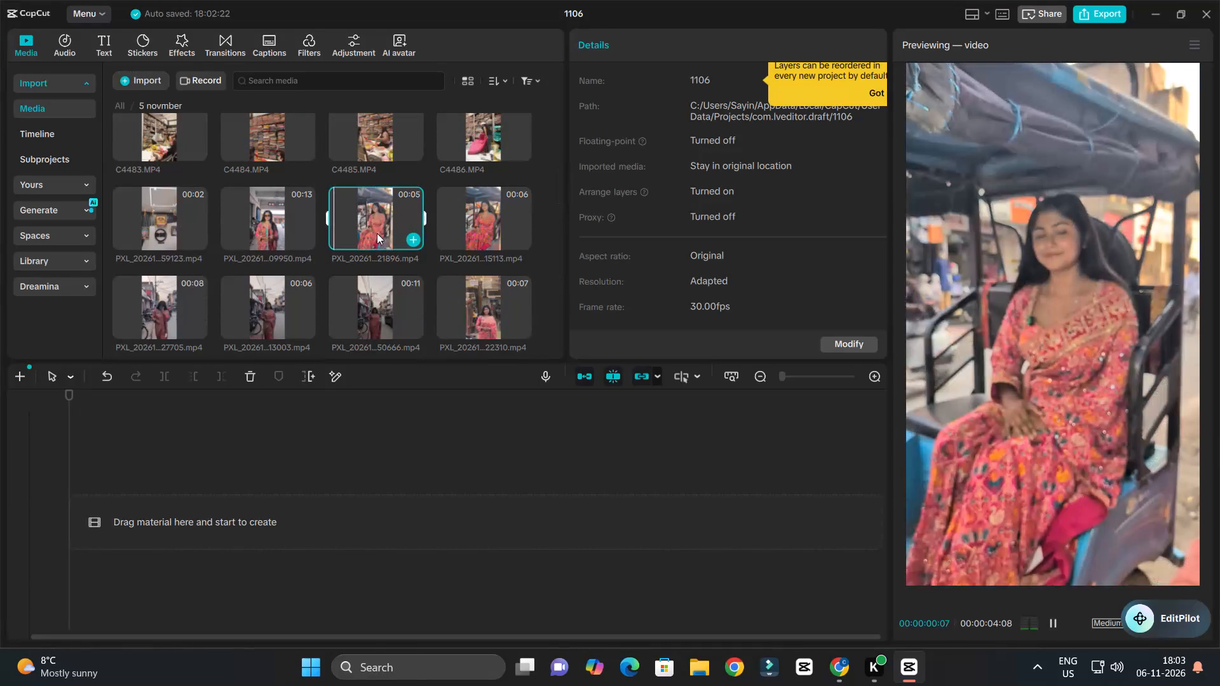
{"action": "double_click", "coordinate": [271, 236]}
{"action": "scroll", "coordinate": [271, 236], "scroll_direction": "up", "scroll_amount": 3}
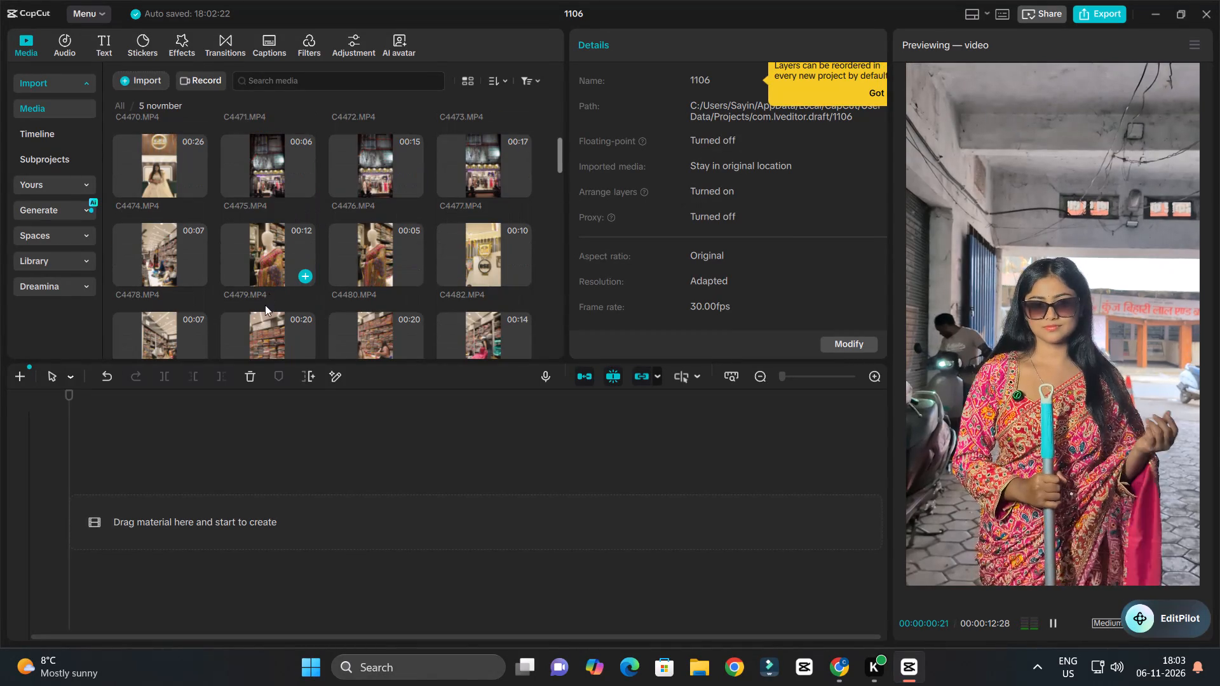
{"action": "double_click", "coordinate": [265, 328]}
{"action": "scroll", "coordinate": [272, 299], "scroll_direction": "down", "scroll_amount": 3}
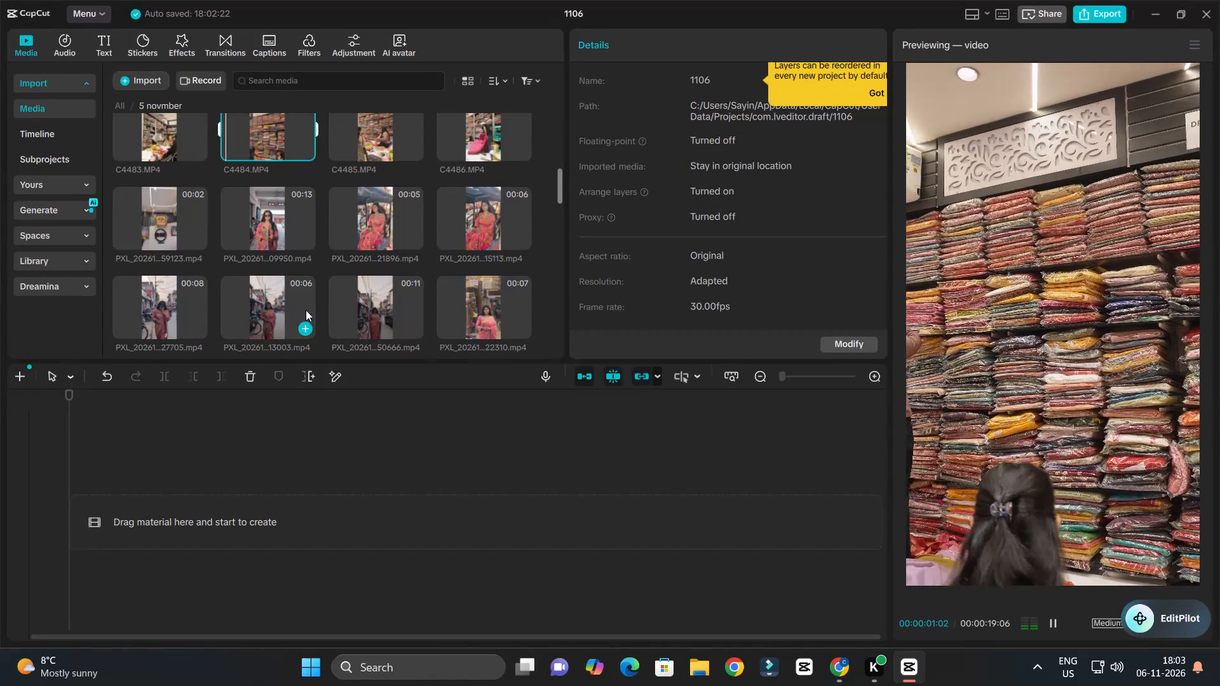
{"action": "scroll", "coordinate": [321, 304], "scroll_direction": "down", "scroll_amount": 1}
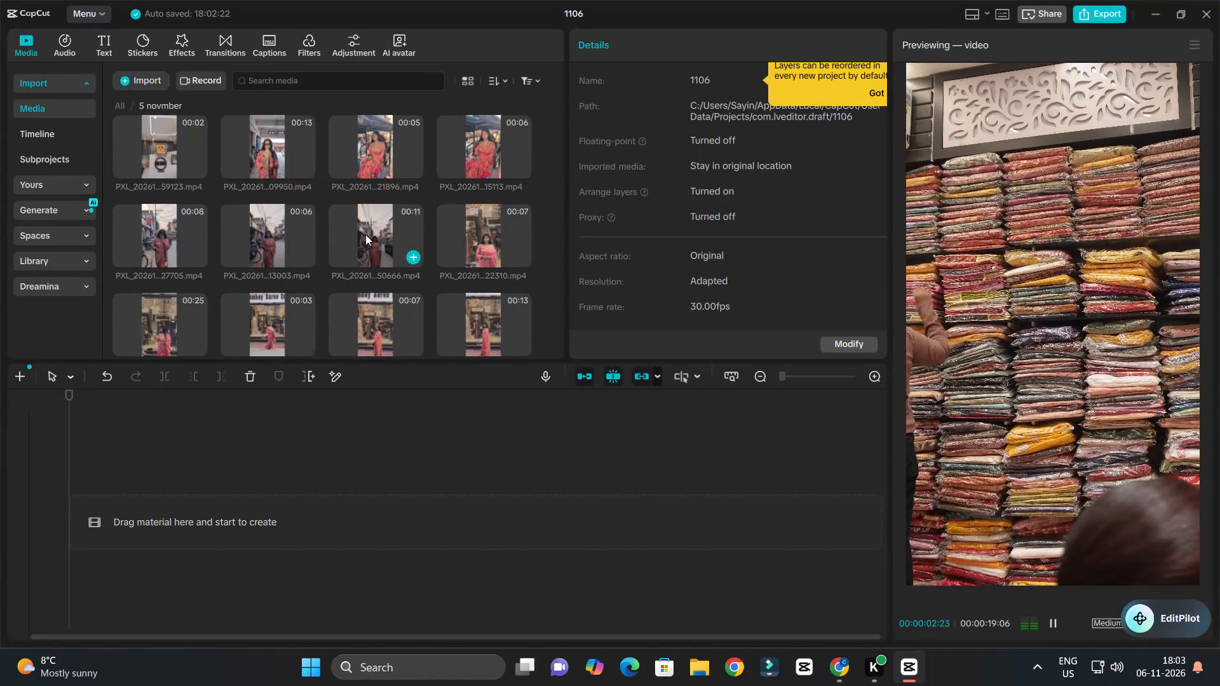
{"action": "scroll", "coordinate": [356, 243], "scroll_direction": "up", "scroll_amount": 1}
{"action": "double_click", "coordinate": [367, 150]}
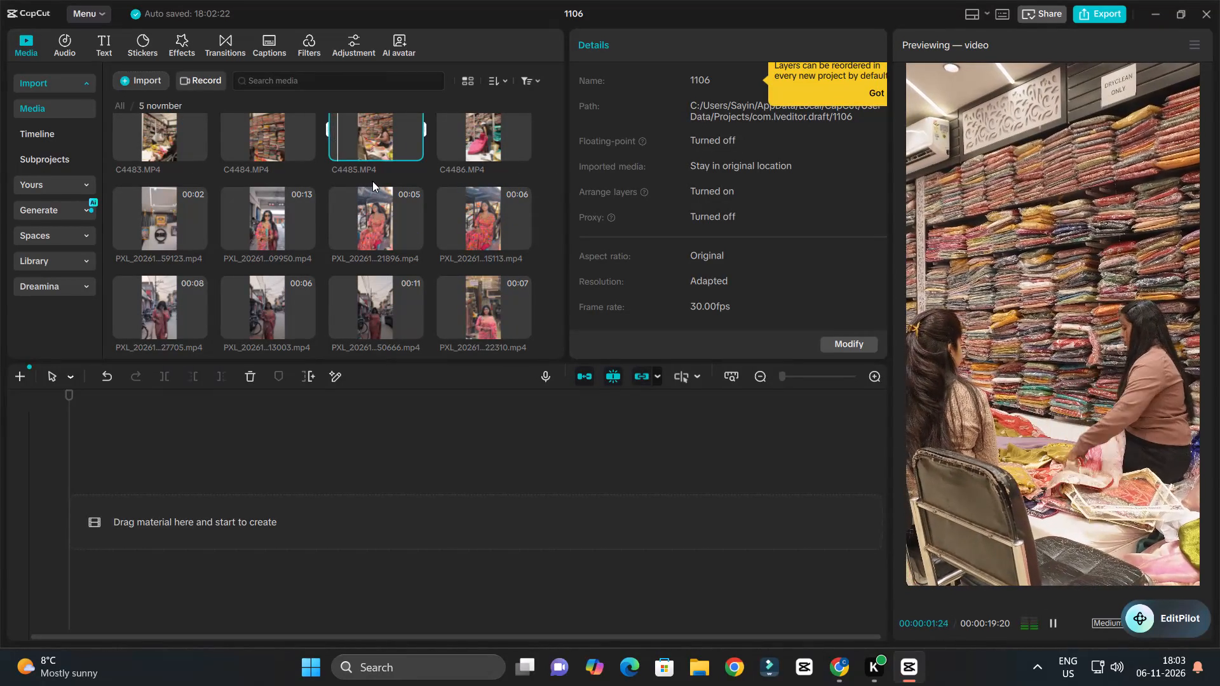
Preview the store interior clips C4483, C4482, C4480, C4479 and C4478, covering the saree counter, BSE sign and mannequin.
{"action": "double_click", "coordinate": [165, 135]}
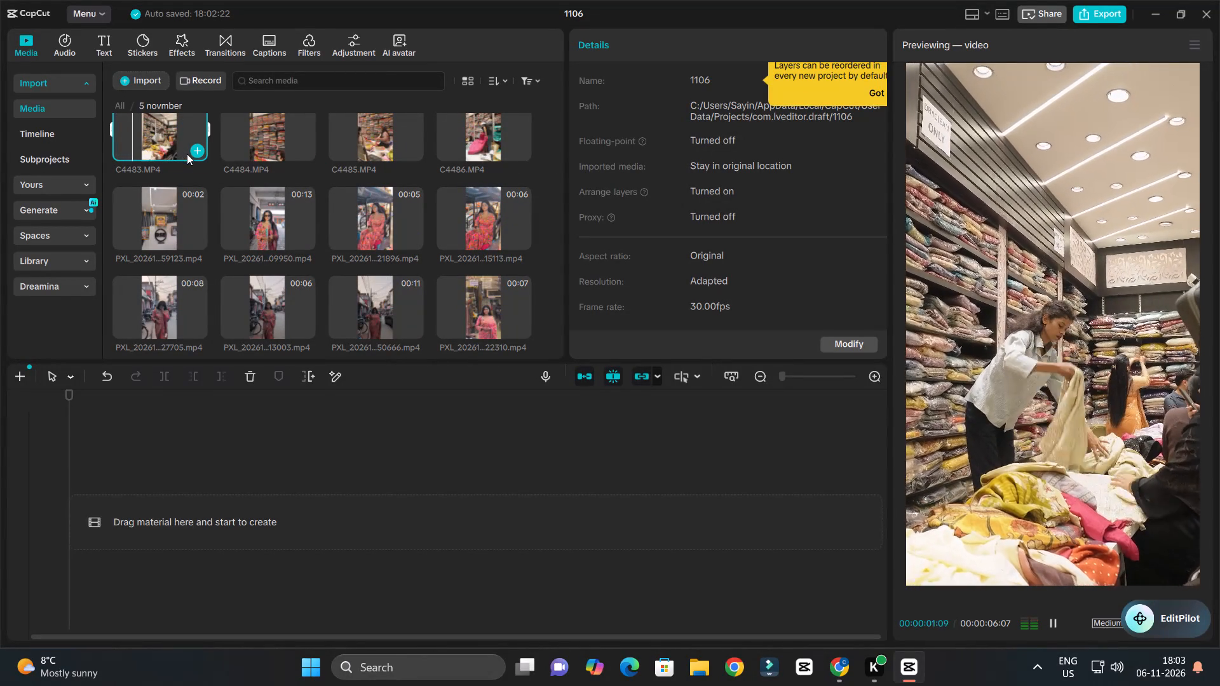
{"action": "scroll", "coordinate": [258, 214], "scroll_direction": "up", "scroll_amount": 2}
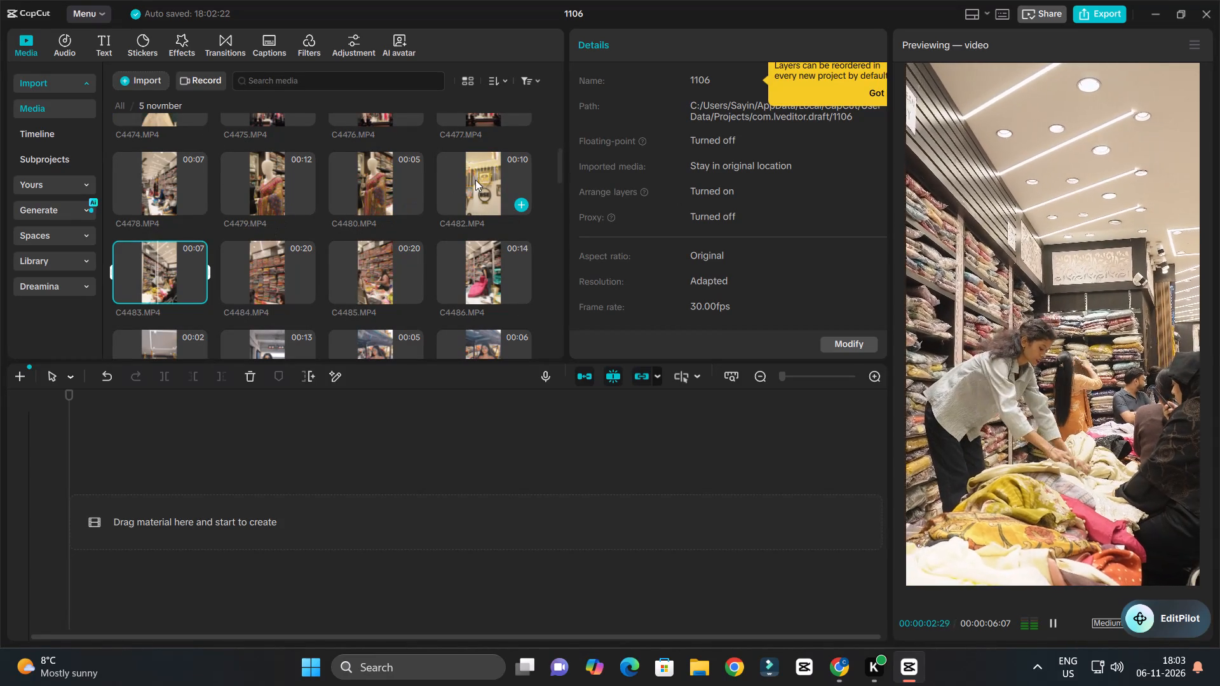
{"action": "double_click", "coordinate": [480, 178]}
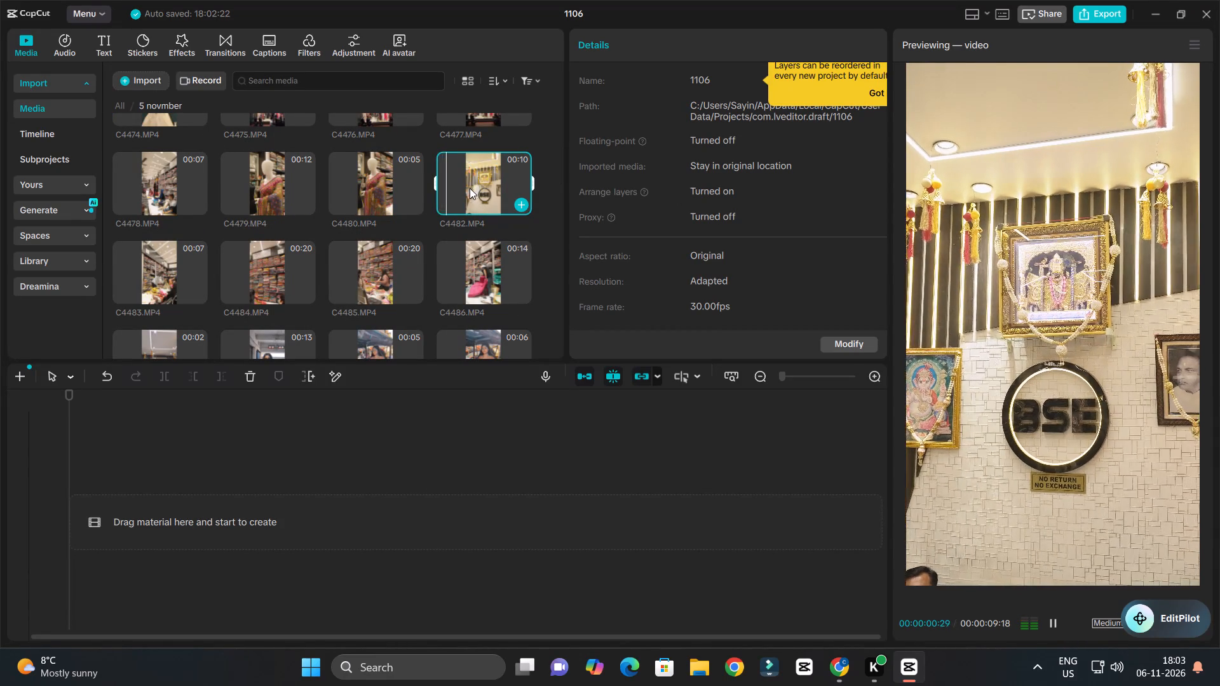
{"action": "scroll", "coordinate": [374, 224], "scroll_direction": "up", "scroll_amount": 1}
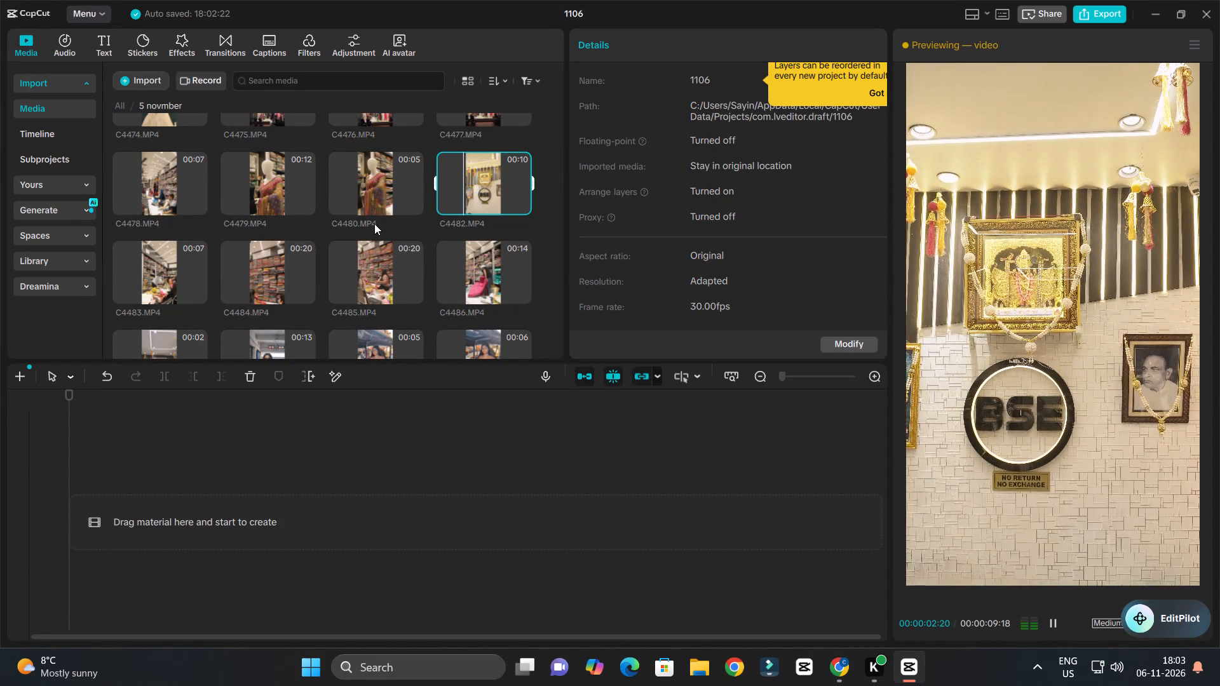
{"action": "left_click", "coordinate": [370, 249]}
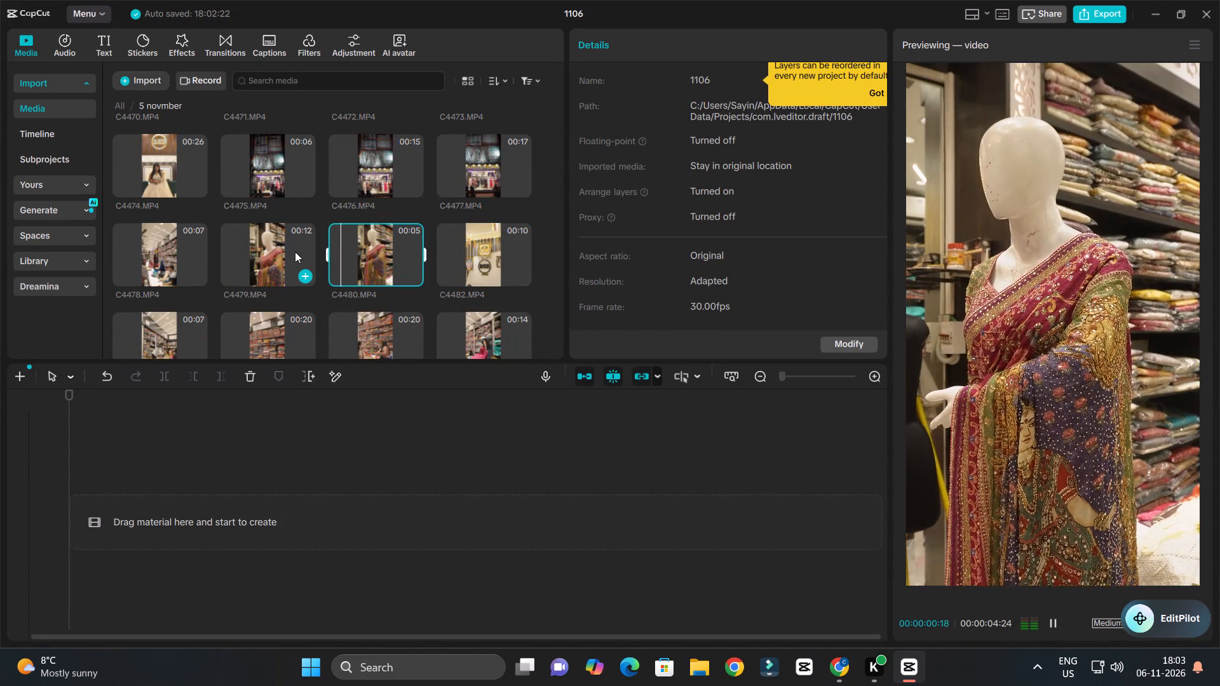
{"action": "double_click", "coordinate": [267, 251]}
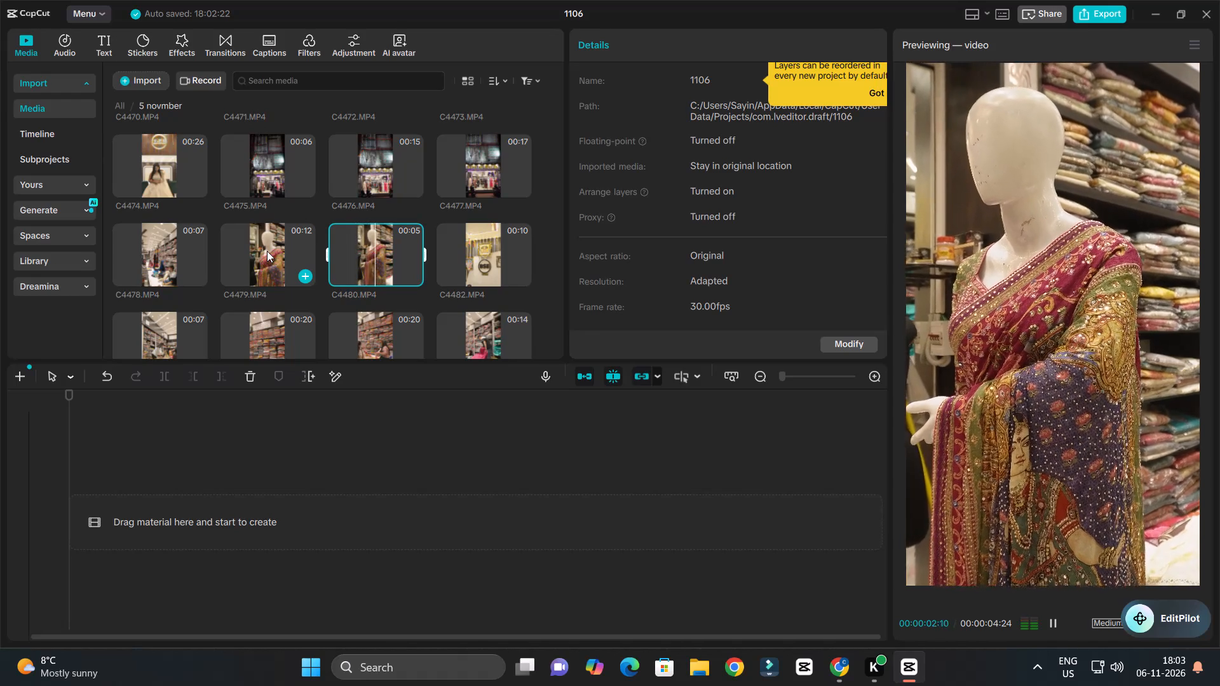
{"action": "double_click", "coordinate": [166, 248]}
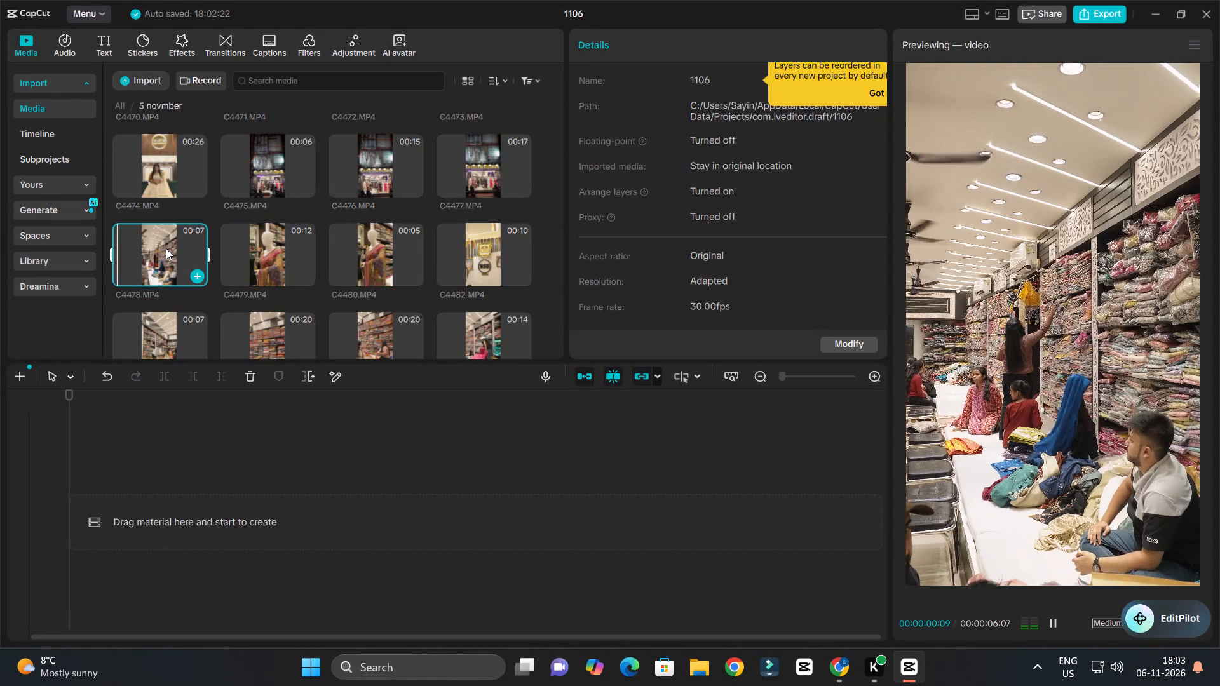
Review the night storefront clip C4475 and the cream gown clips between C4474 and C4467 as possible footage.
{"action": "scroll", "coordinate": [206, 246], "scroll_direction": "up", "scroll_amount": 1}
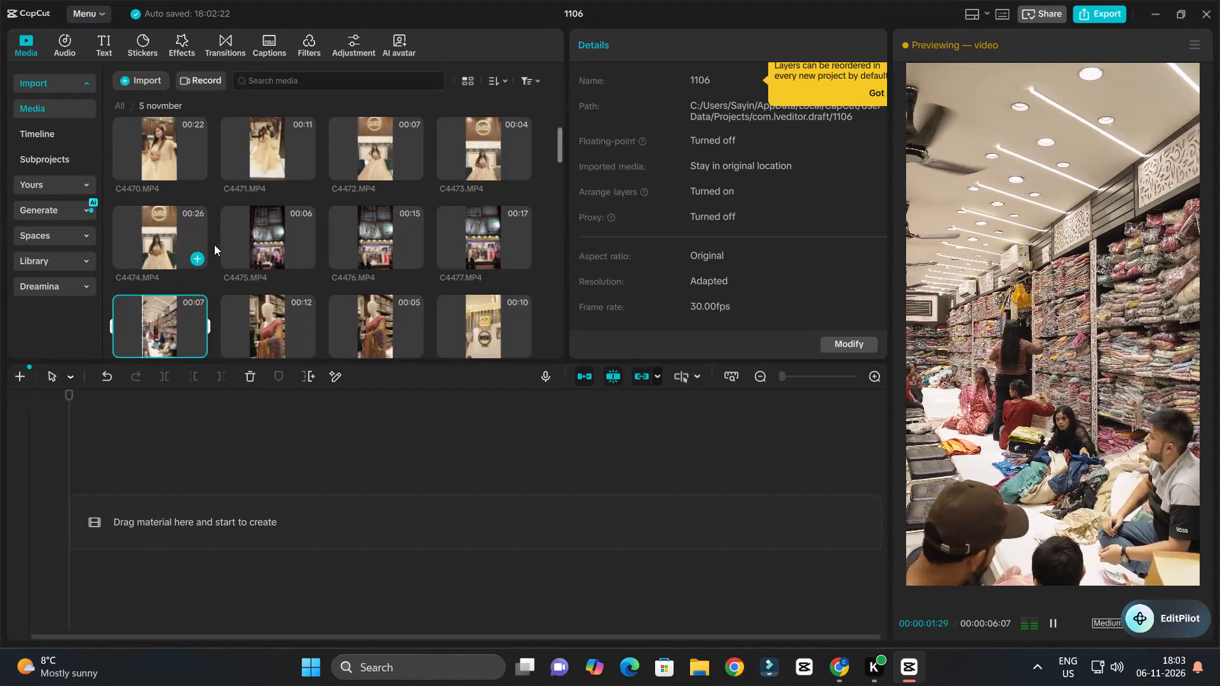
{"action": "double_click", "coordinate": [244, 244]}
{"action": "double_click", "coordinate": [161, 243]}
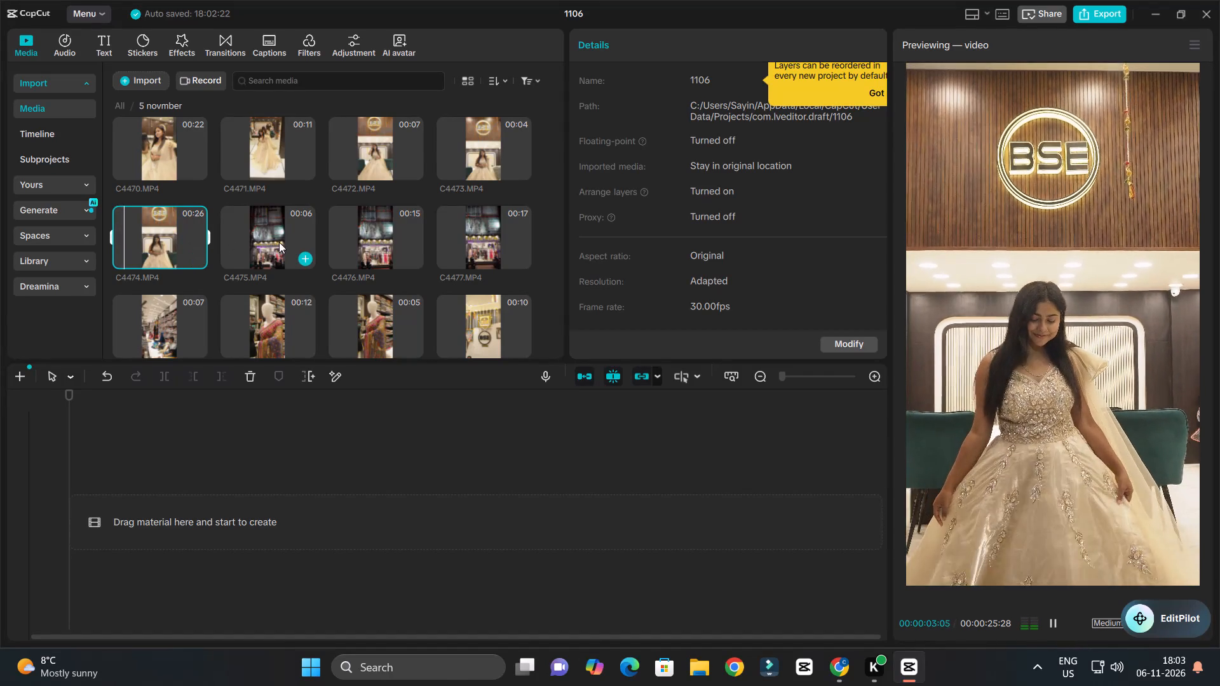
{"action": "scroll", "coordinate": [320, 245], "scroll_direction": "up", "scroll_amount": 2}
{"action": "double_click", "coordinate": [273, 237]}
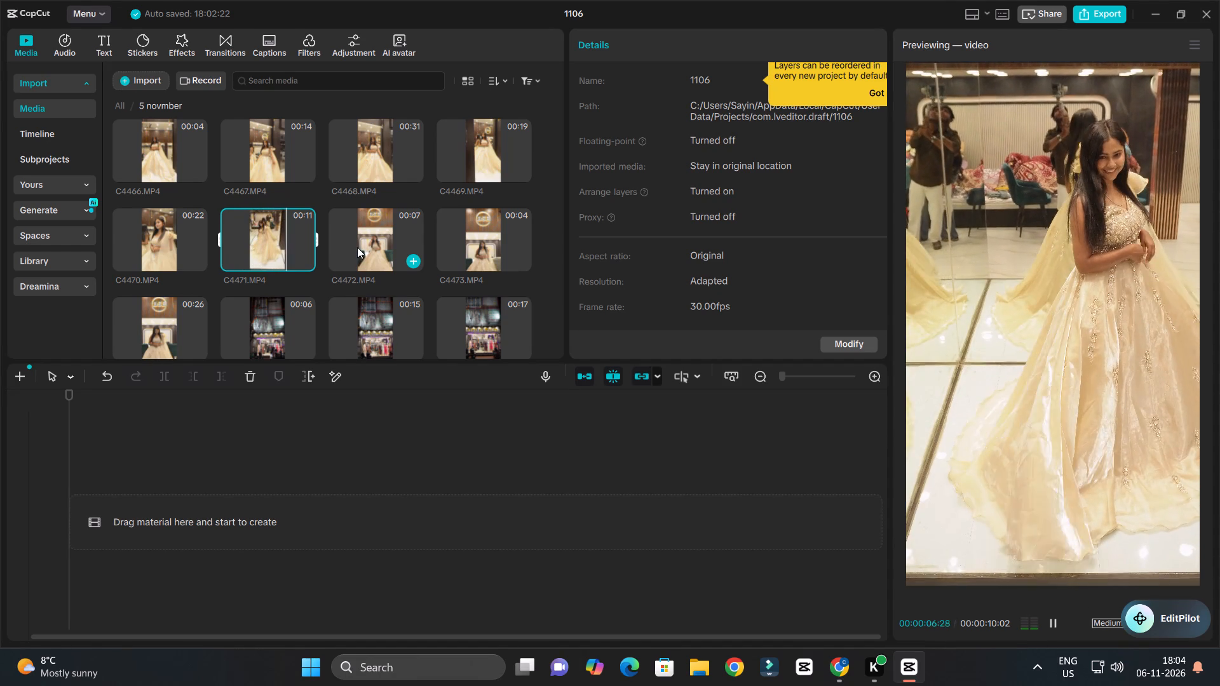
{"action": "left_click", "coordinate": [157, 234]}
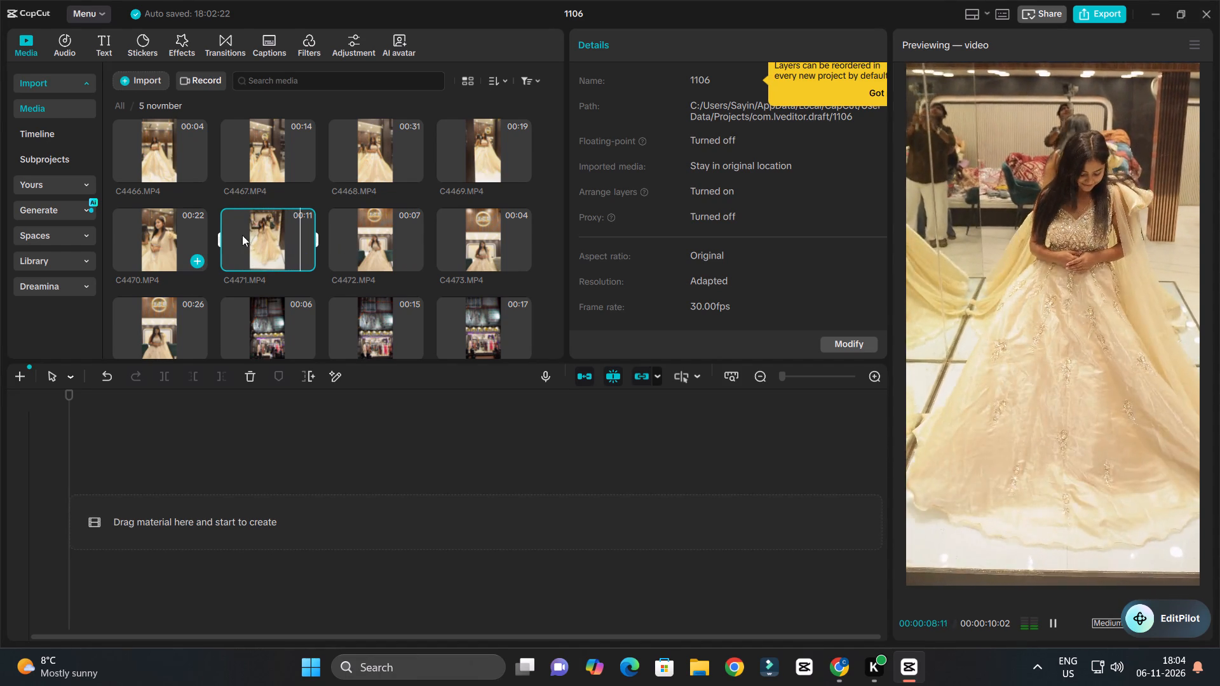
{"action": "double_click", "coordinate": [381, 246]}
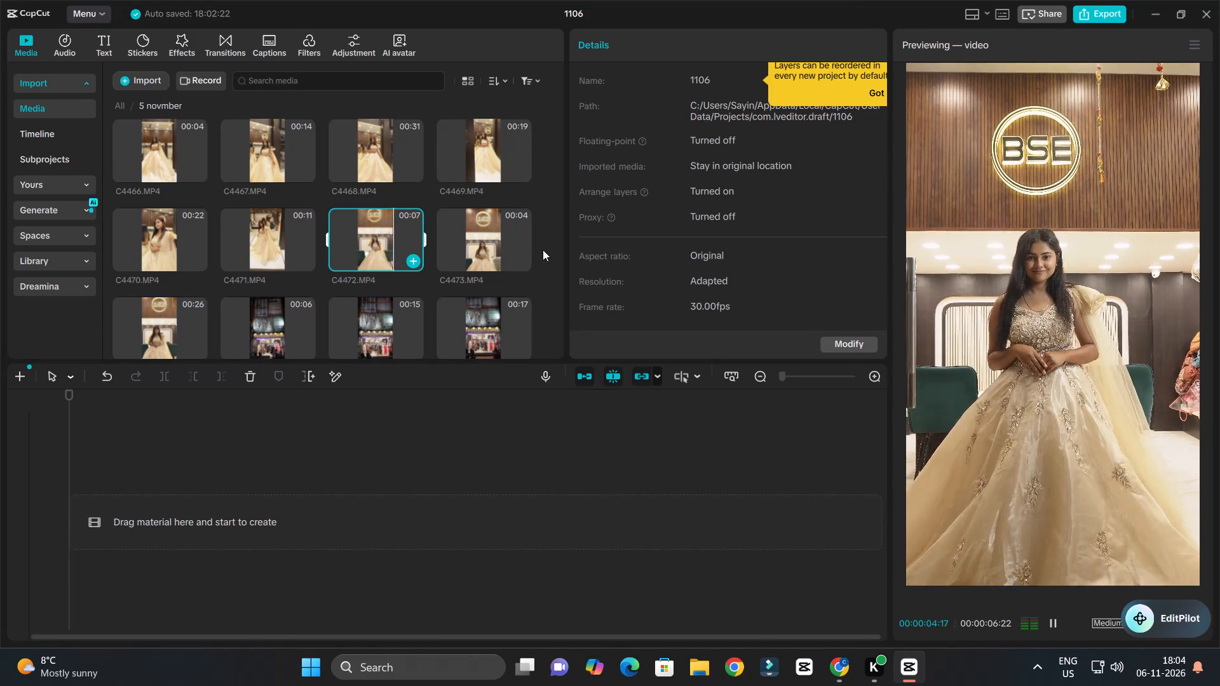
{"action": "double_click", "coordinate": [486, 241]}
{"action": "scroll", "coordinate": [463, 243], "scroll_direction": "up", "scroll_amount": 1}
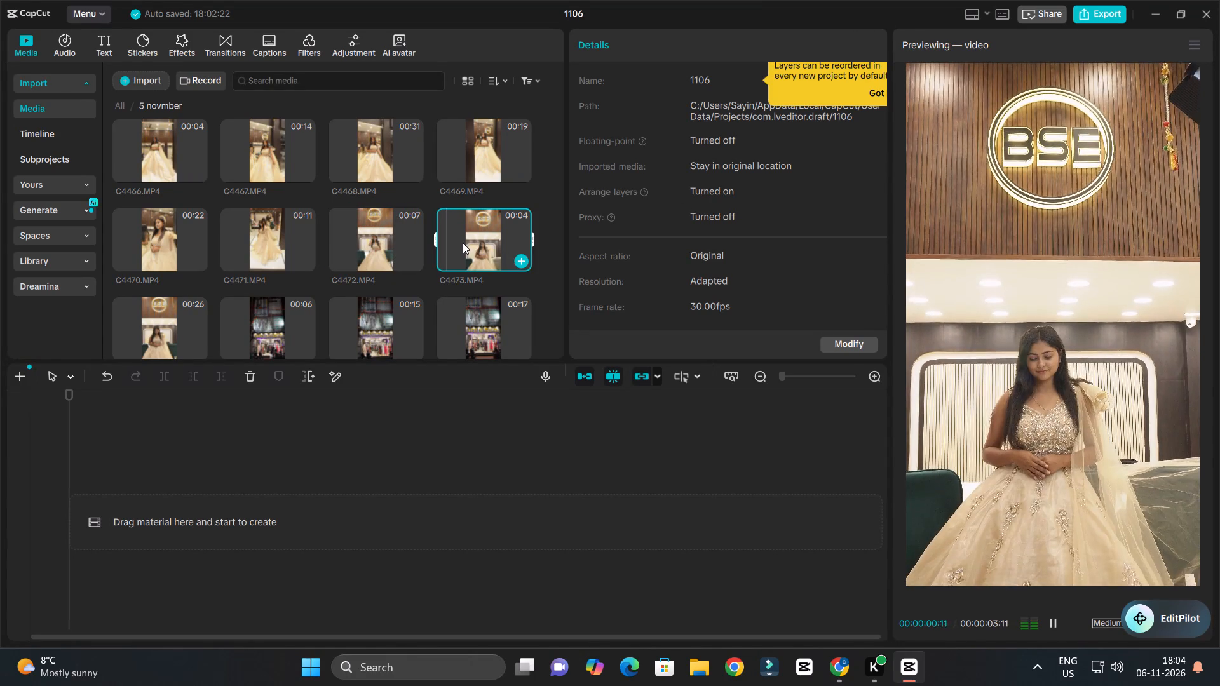
{"action": "double_click", "coordinate": [499, 157]}
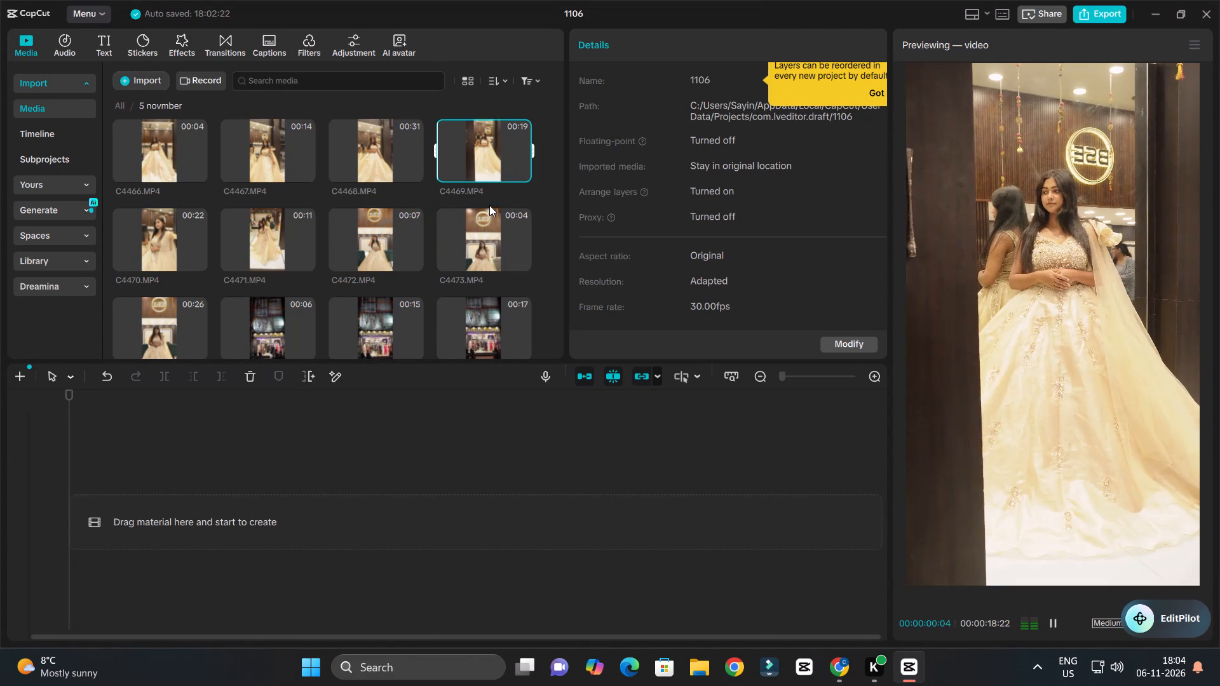
{"action": "scroll", "coordinate": [489, 207], "scroll_direction": "up", "scroll_amount": 2}
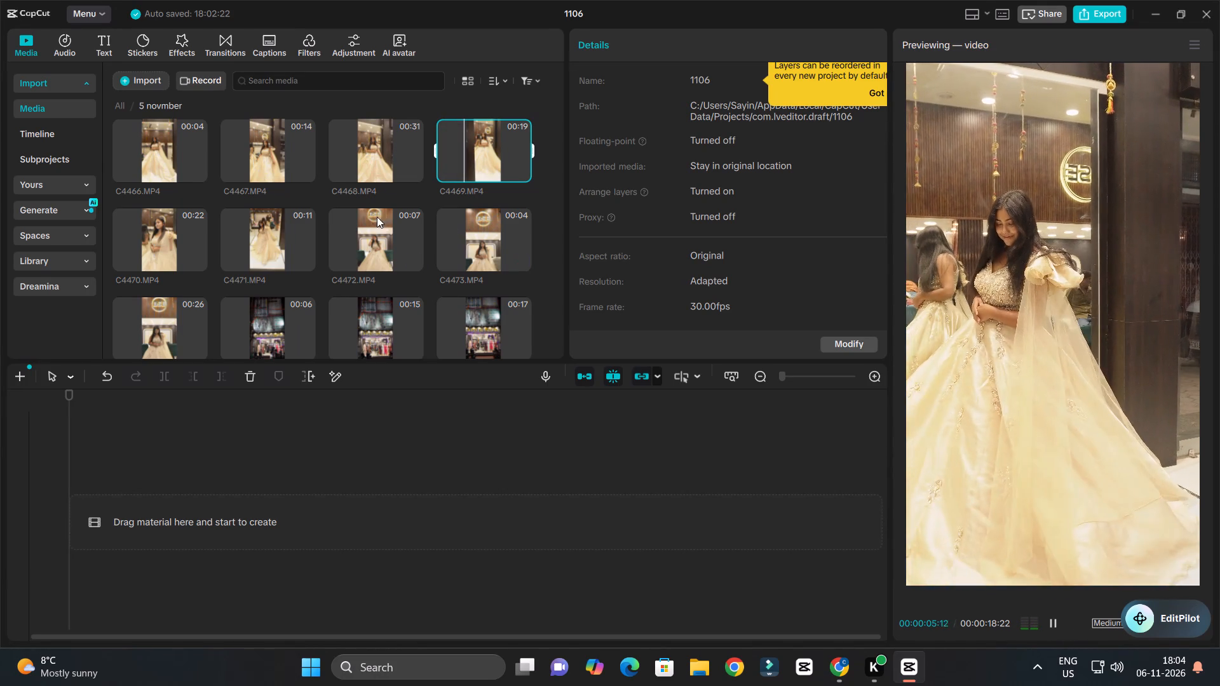
{"action": "double_click", "coordinate": [285, 145]}
{"action": "scroll", "coordinate": [354, 248], "scroll_direction": "up", "scroll_amount": 1}
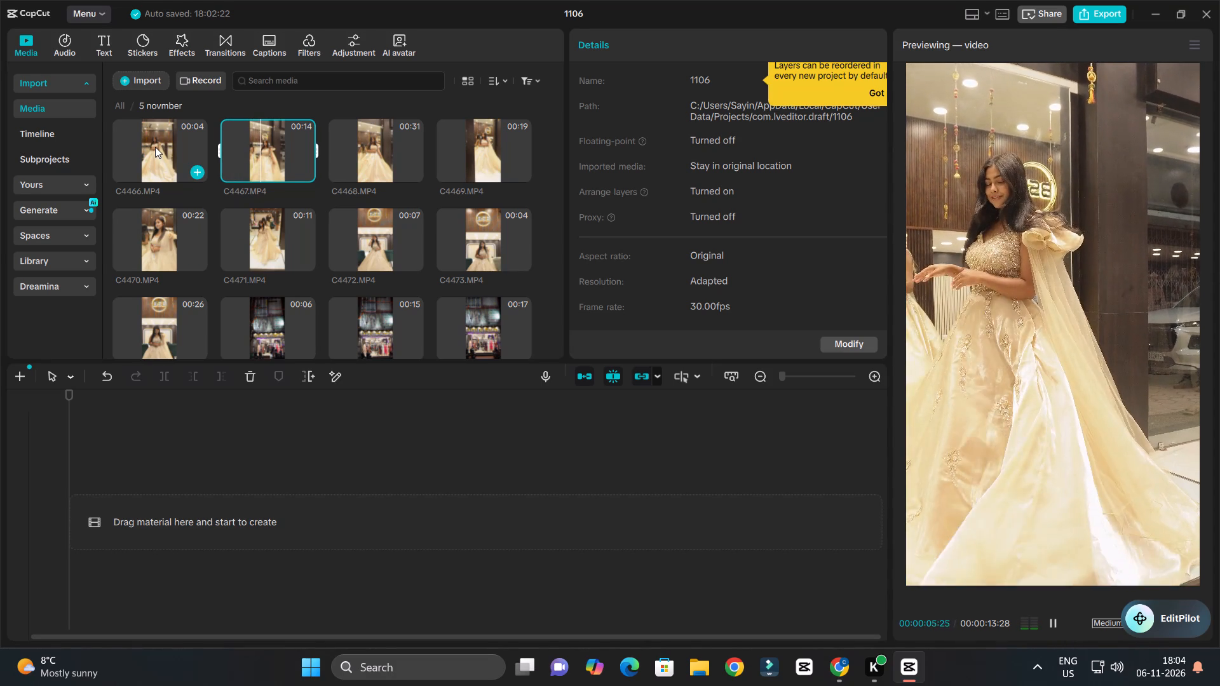
{"action": "scroll", "coordinate": [168, 168], "scroll_direction": "up", "scroll_amount": 5}
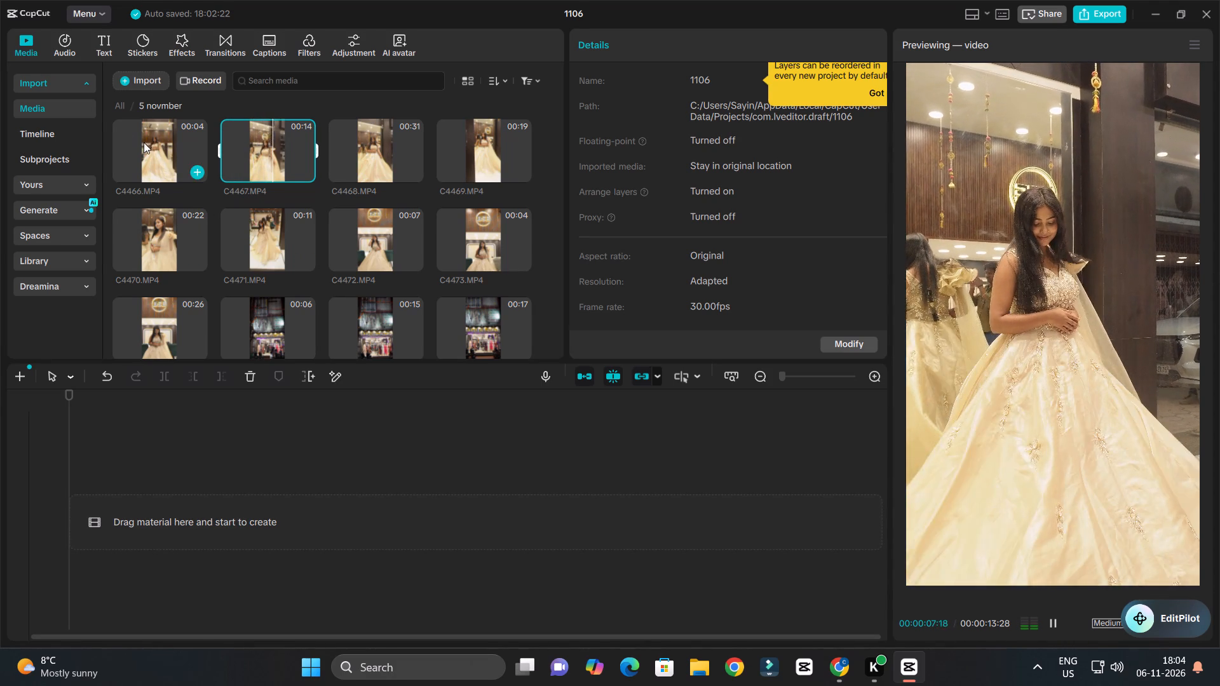
Listen to both ElevenLabs voice-overs in Folder1 to compare them.
{"action": "left_click", "coordinate": [114, 103]}
{"action": "double_click", "coordinate": [279, 154]}
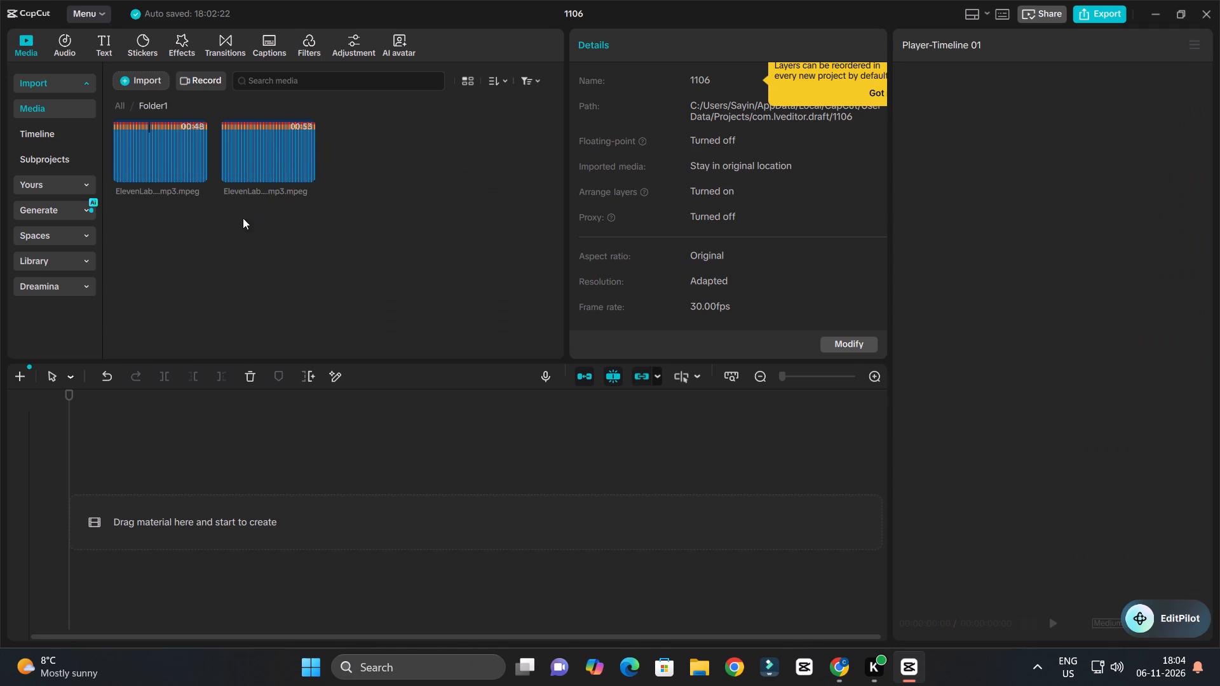
{"action": "double_click", "coordinate": [147, 149]}
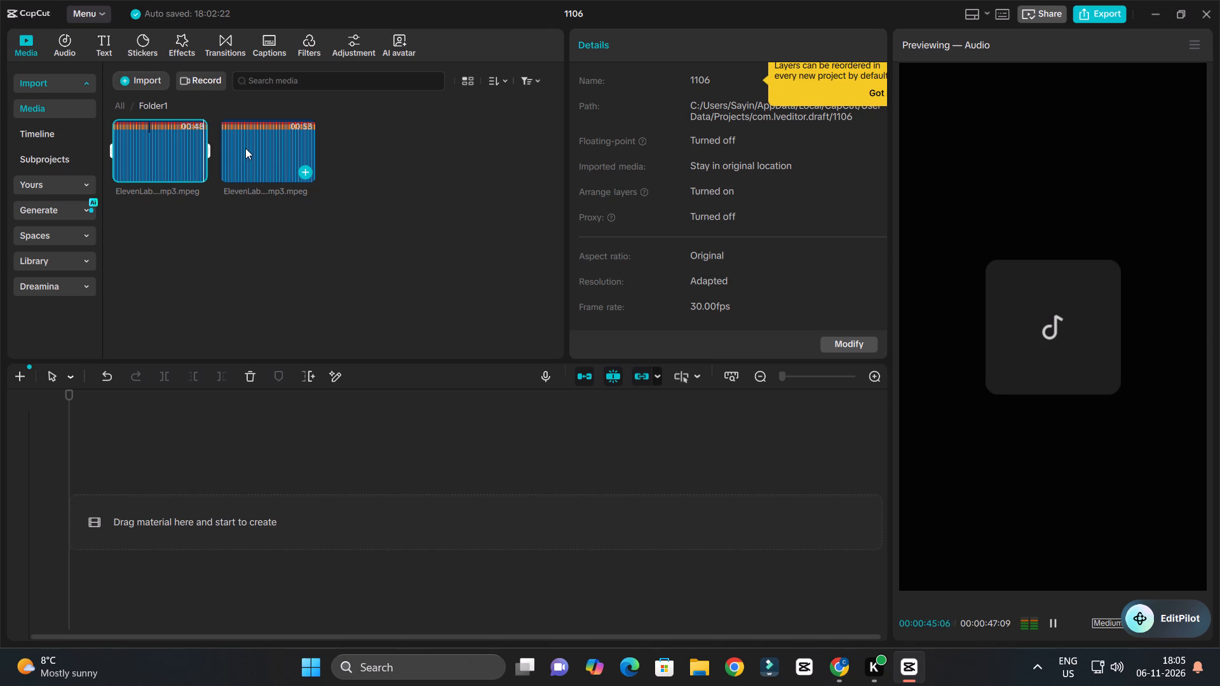
{"action": "double_click", "coordinate": [245, 148]}
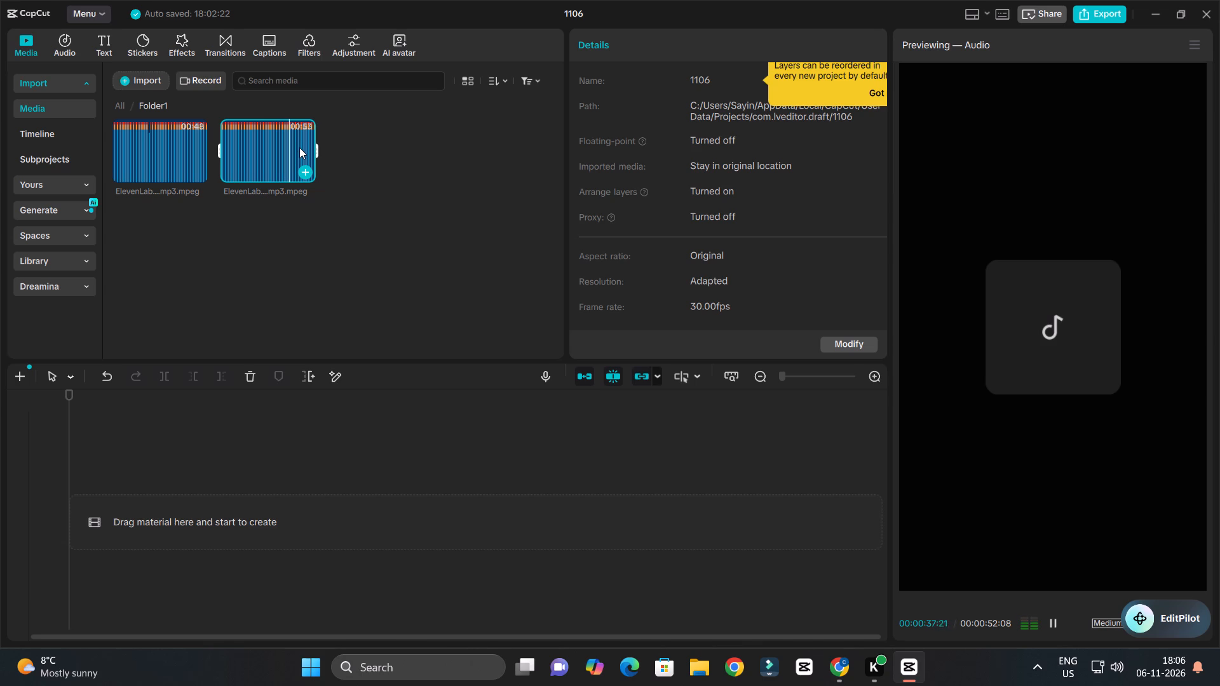
{"action": "left_click", "coordinate": [299, 147]}
{"action": "key", "text": "space"}
Add the 48-second ElevenLabs voice-over from Folder1 to the start of the timeline as the audio track.
{"action": "left_click", "coordinate": [174, 150]}
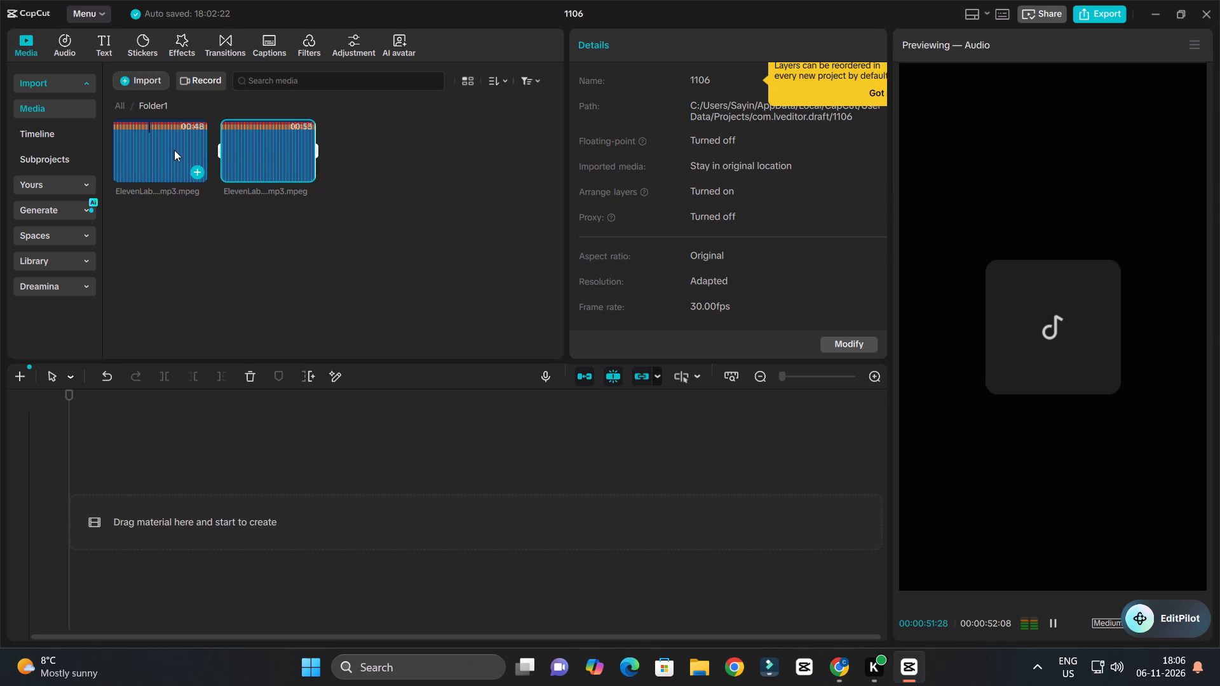
{"action": "left_click_drag", "start_coordinate": [156, 153], "coordinate": [78, 506]}
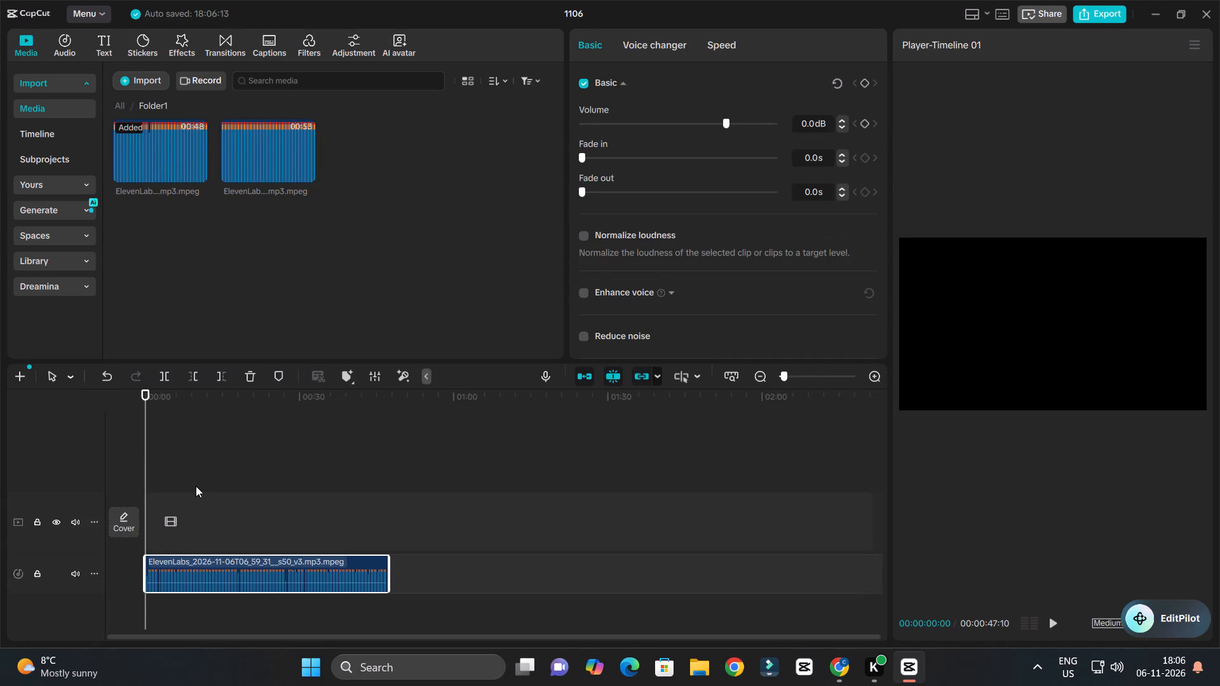
{"action": "key", "text": "space"}
{"action": "scroll", "coordinate": [231, 508], "scroll_direction": "up", "scroll_amount": 7}
{"action": "key", "text": "space"}
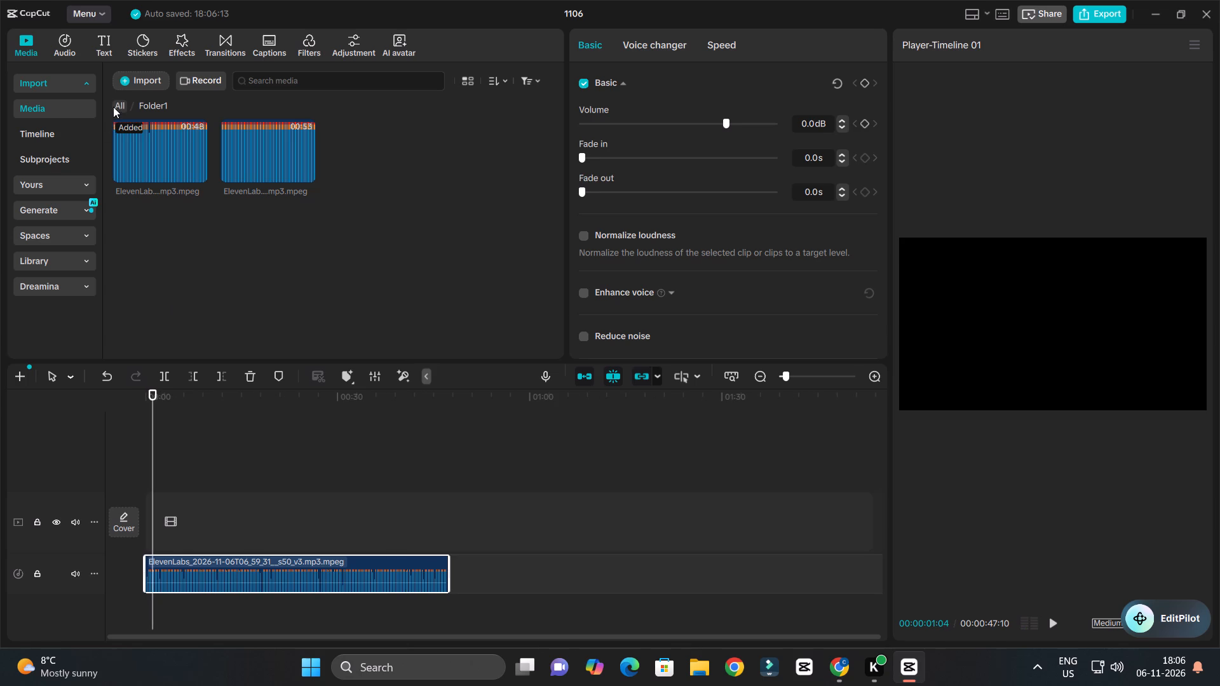
Return to the 5 novmber folder and recheck the night storefront C4475, saree shelves C4484 and pink fabric clip C4486.
{"action": "left_click", "coordinate": [113, 107]}
{"action": "double_click", "coordinate": [162, 148]}
{"action": "left_click", "coordinate": [132, 133]}
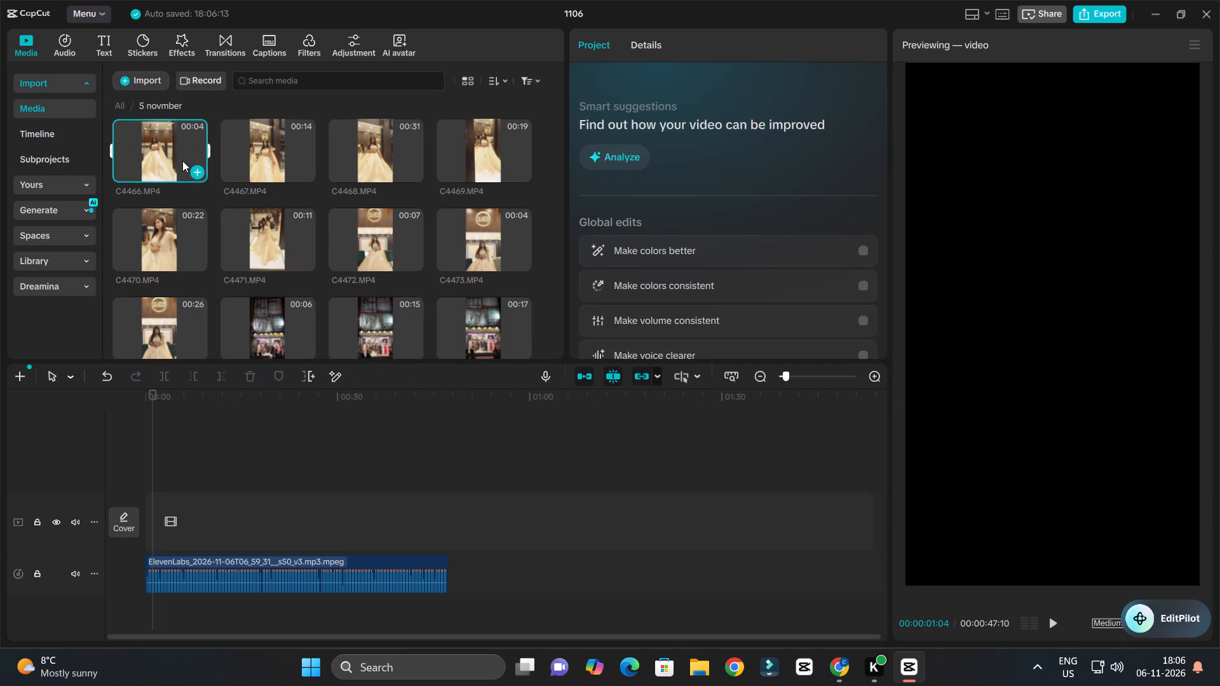
{"action": "scroll", "coordinate": [252, 236], "scroll_direction": "down", "scroll_amount": 2}
{"action": "double_click", "coordinate": [270, 206]}
{"action": "scroll", "coordinate": [262, 253], "scroll_direction": "down", "scroll_amount": 1}
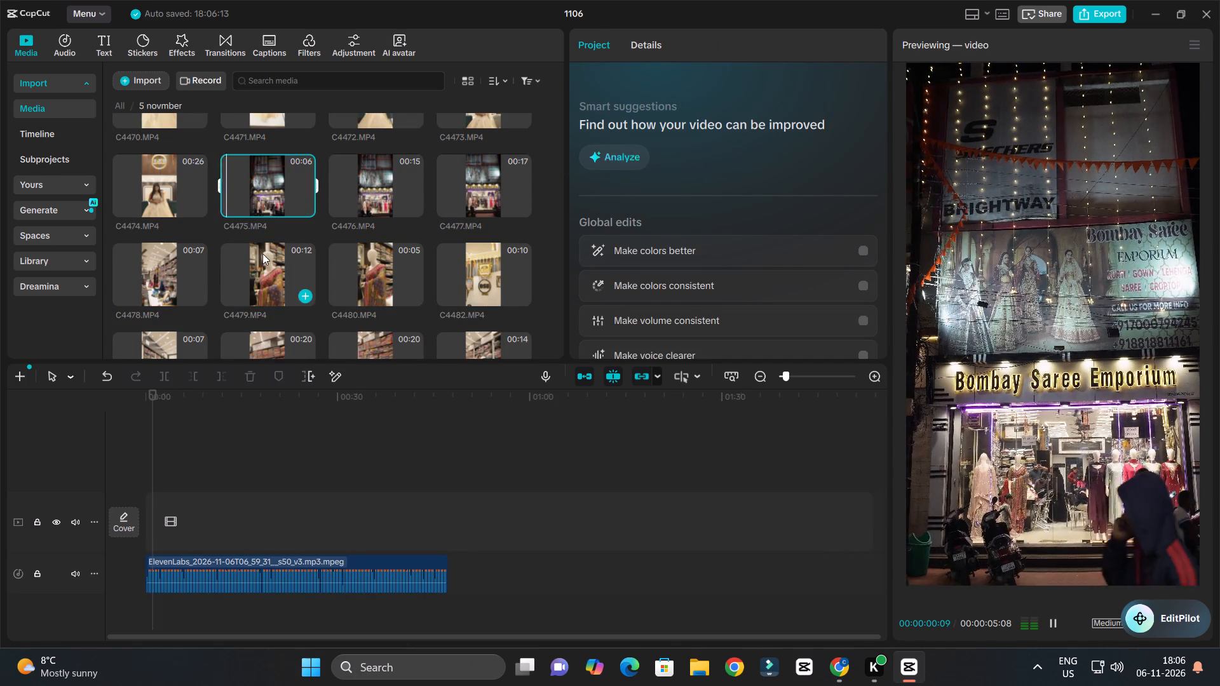
{"action": "key", "text": "space"}
{"action": "double_click", "coordinate": [274, 200]}
{"action": "double_click", "coordinate": [277, 283]}
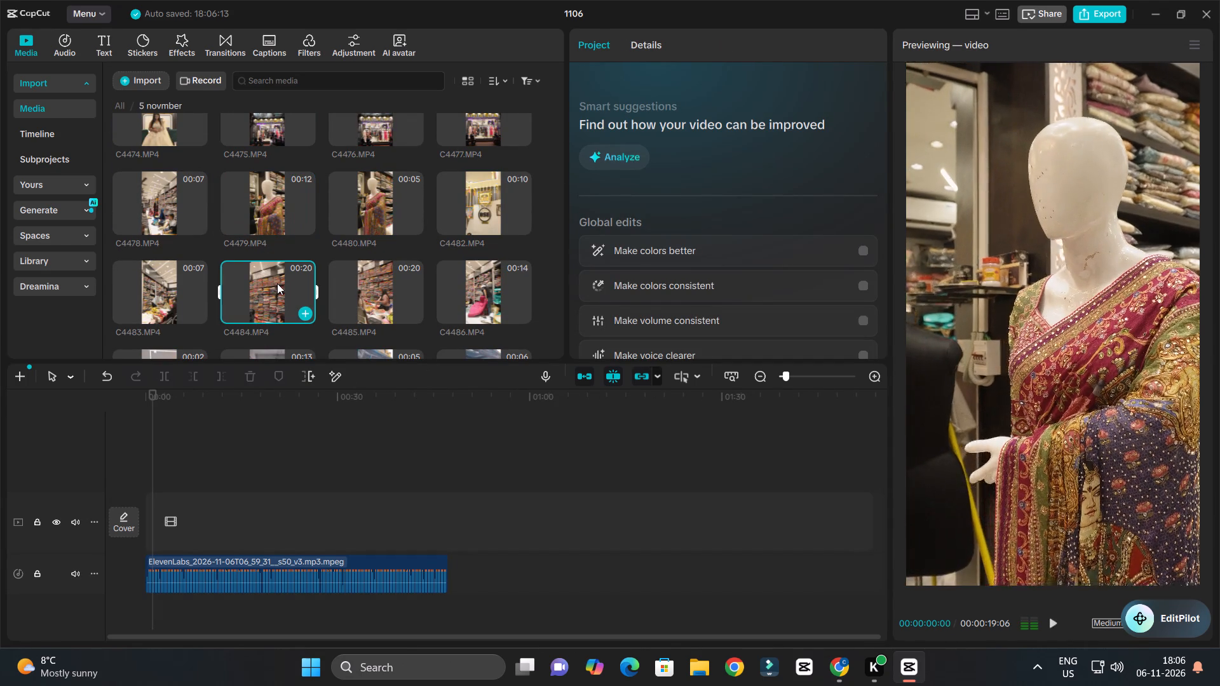
{"action": "key", "text": "space"}
{"action": "key", "text": "space"}
{"action": "key", "text": "space"}
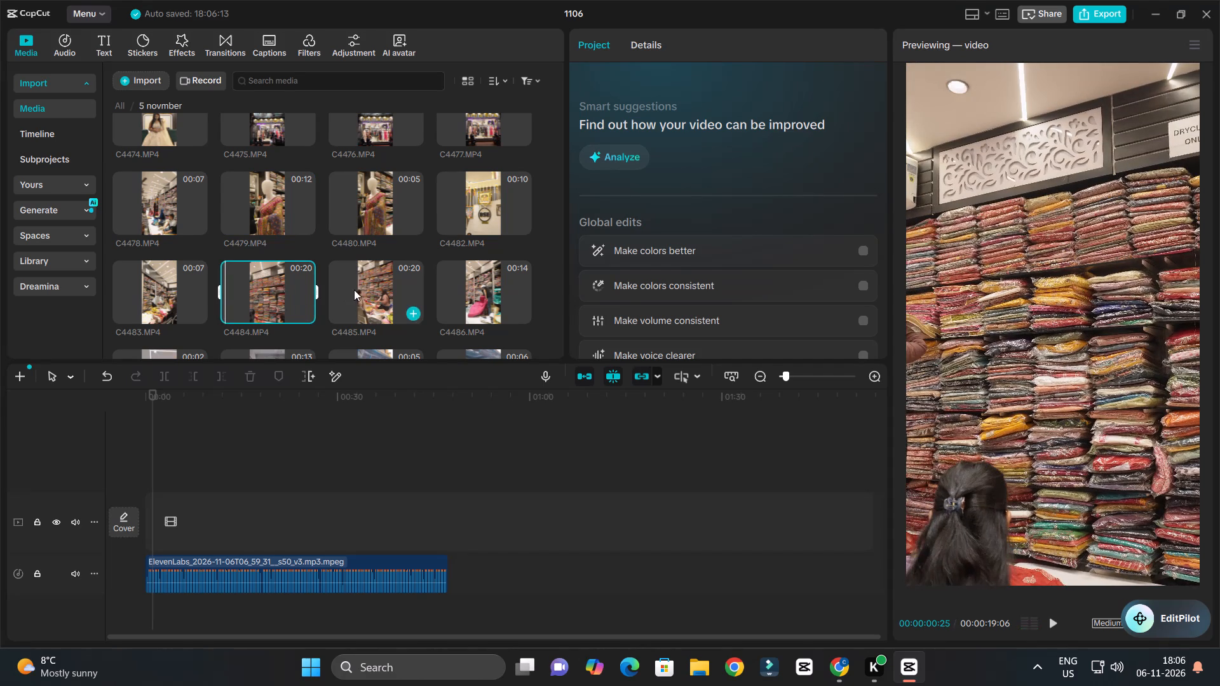
{"action": "scroll", "coordinate": [379, 274], "scroll_direction": "down", "scroll_amount": 1}
{"action": "double_click", "coordinate": [484, 226]}
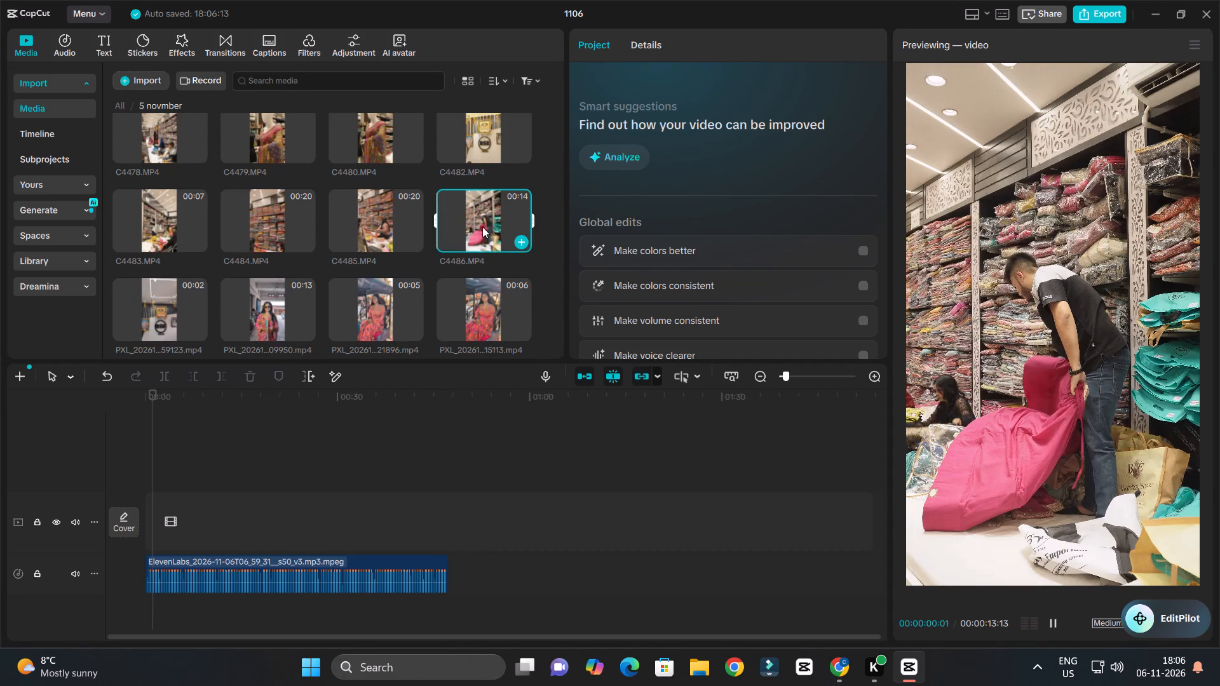
Review the pink-saree clips shot in the street and in front of the Bombay Saree Emporium storefront.
{"action": "scroll", "coordinate": [426, 252], "scroll_direction": "down", "scroll_amount": 2}
{"action": "left_click", "coordinate": [360, 267]}
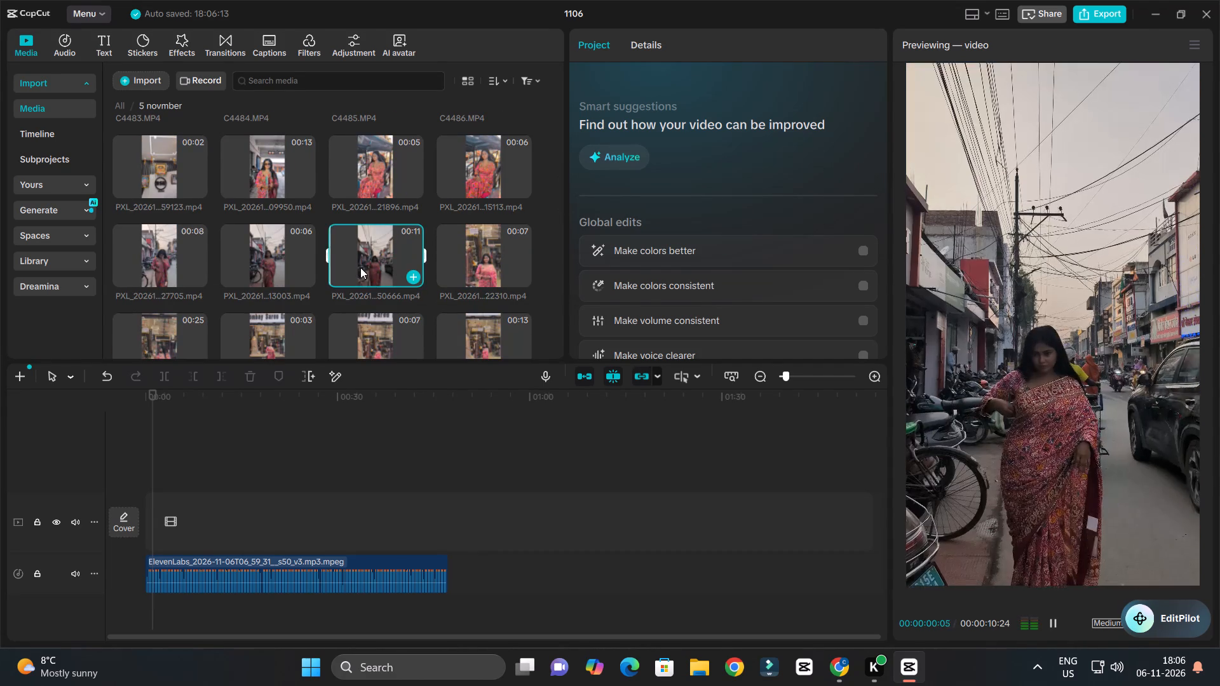
{"action": "double_click", "coordinate": [276, 249]}
{"action": "scroll", "coordinate": [276, 249], "scroll_direction": "down", "scroll_amount": 1}
{"action": "double_click", "coordinate": [268, 264]}
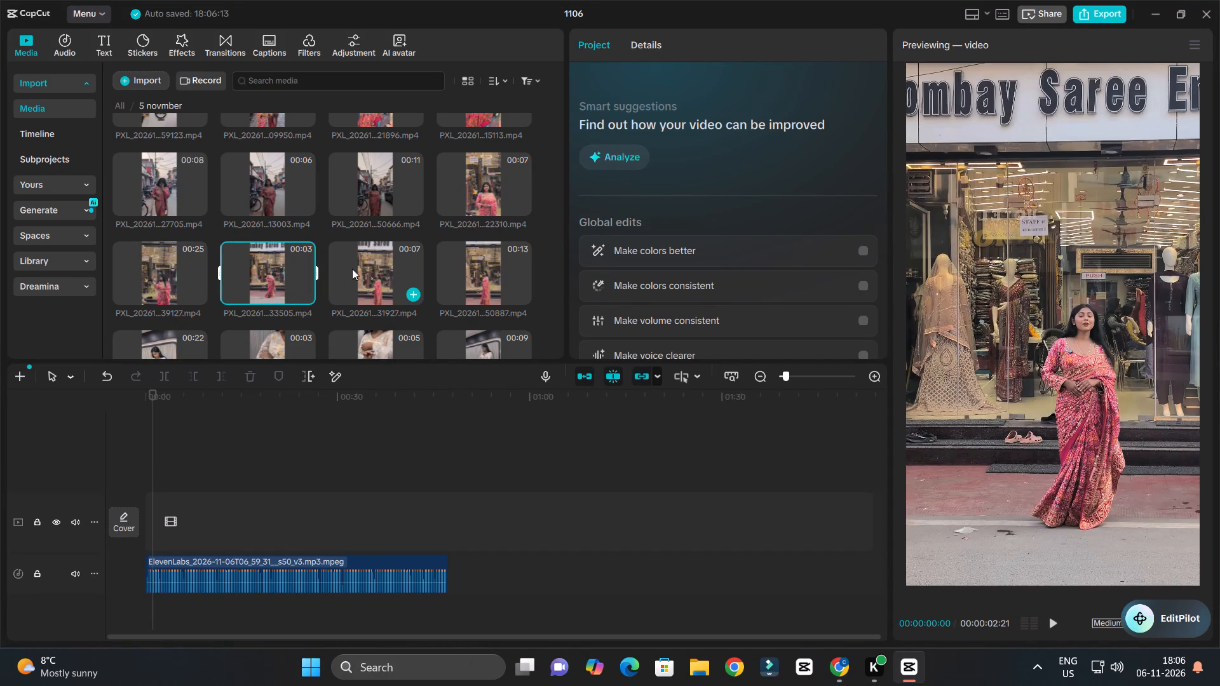
{"action": "double_click", "coordinate": [369, 272]}
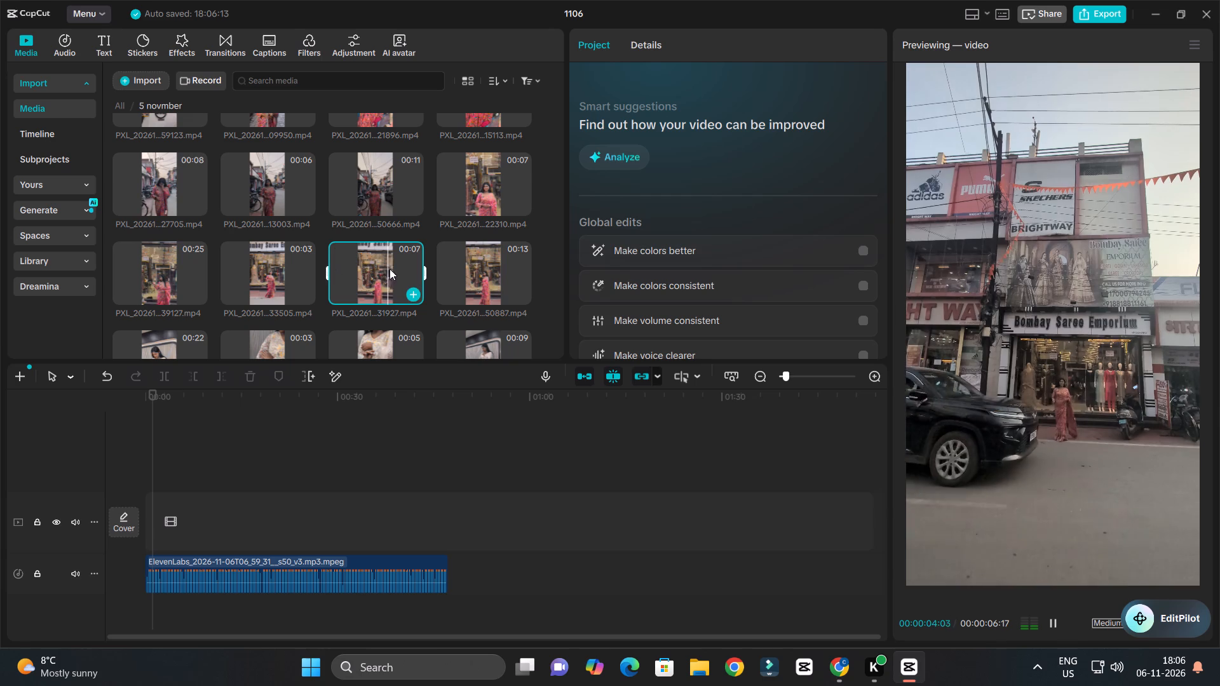
{"action": "double_click", "coordinate": [480, 255]}
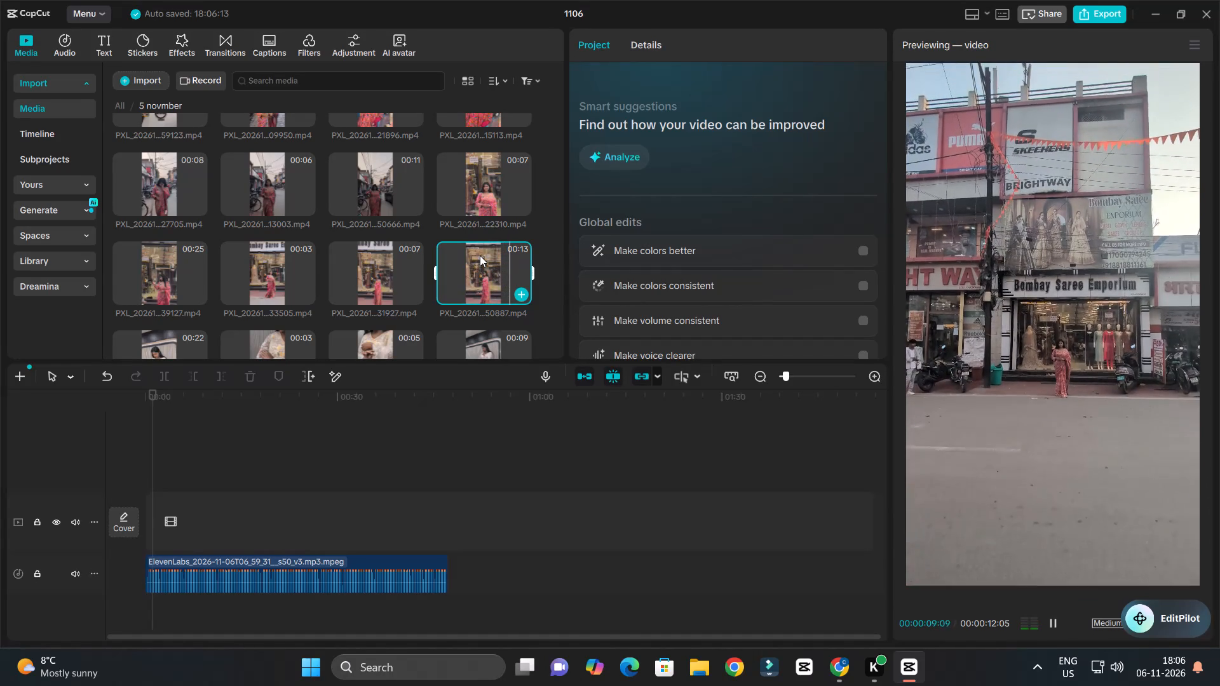
Review the clips of the standing model in the cream embroidered outfit, including the close-ups of its sleeves and embroidery.
{"action": "scroll", "coordinate": [423, 281], "scroll_direction": "down", "scroll_amount": 1}
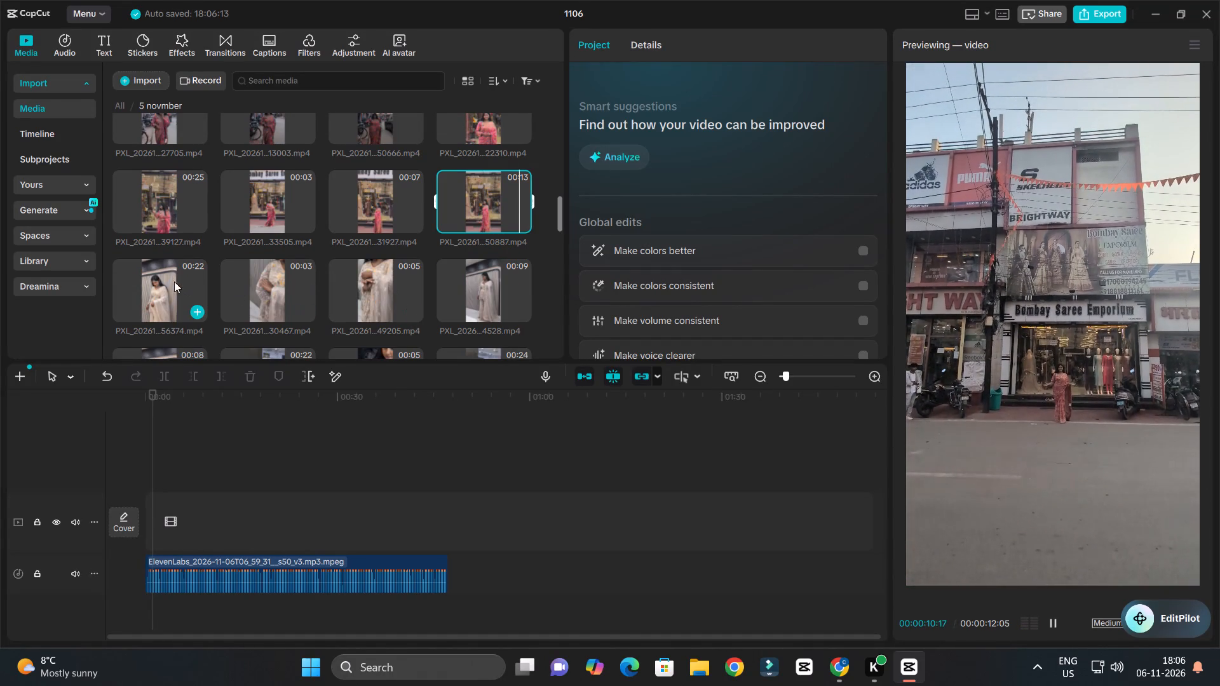
{"action": "double_click", "coordinate": [169, 279]}
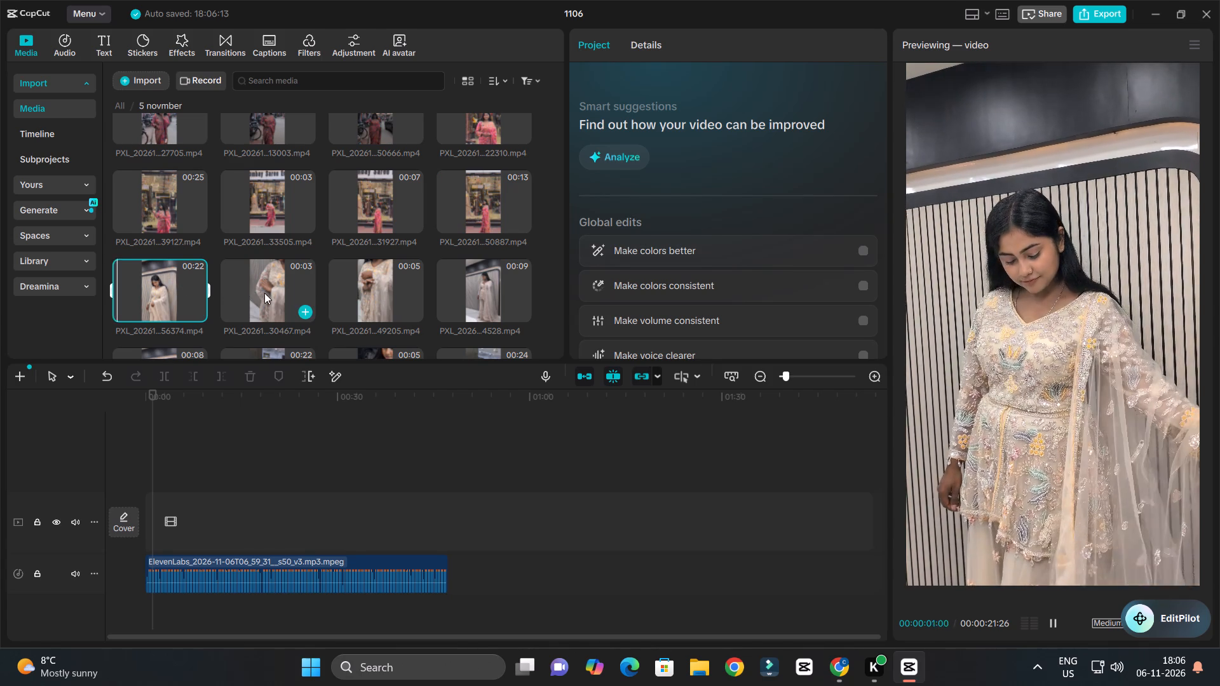
{"action": "double_click", "coordinate": [269, 293]}
{"action": "scroll", "coordinate": [269, 293], "scroll_direction": "down", "scroll_amount": 1}
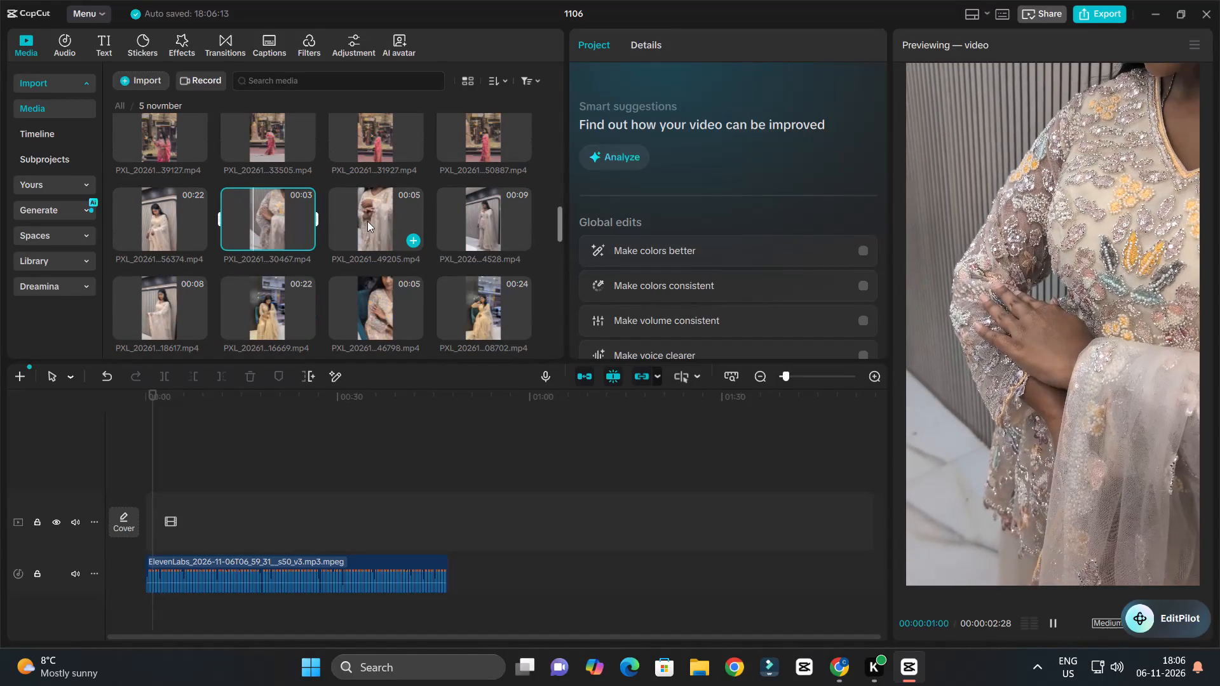
{"action": "double_click", "coordinate": [368, 220]}
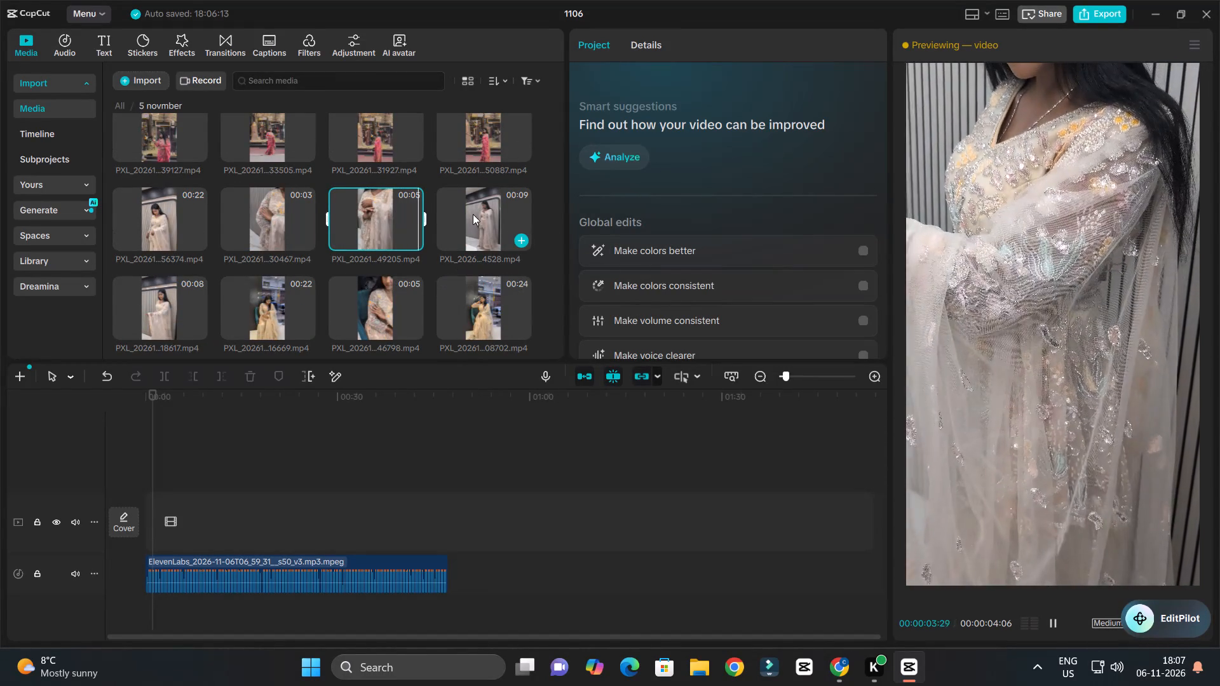
{"action": "double_click", "coordinate": [472, 215]}
{"action": "double_click", "coordinate": [160, 313]}
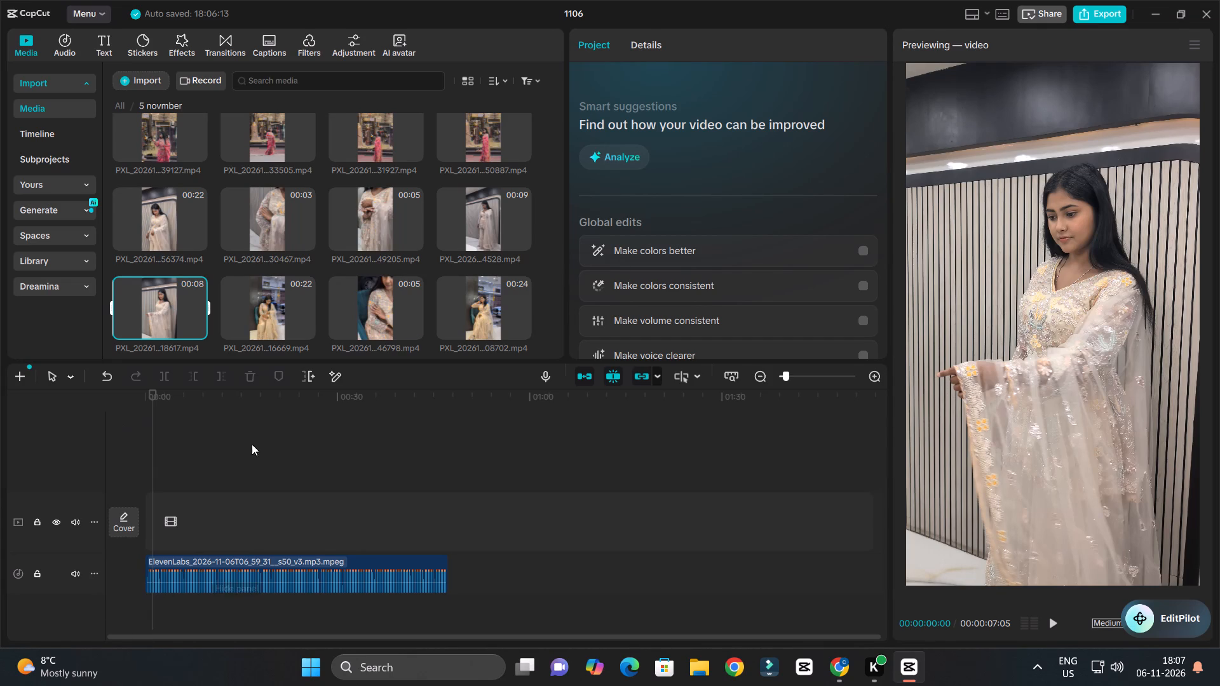
Review the clips of the seated model in the cream outfit and the yellow cape outfit further down the folder.
{"action": "double_click", "coordinate": [262, 316]}
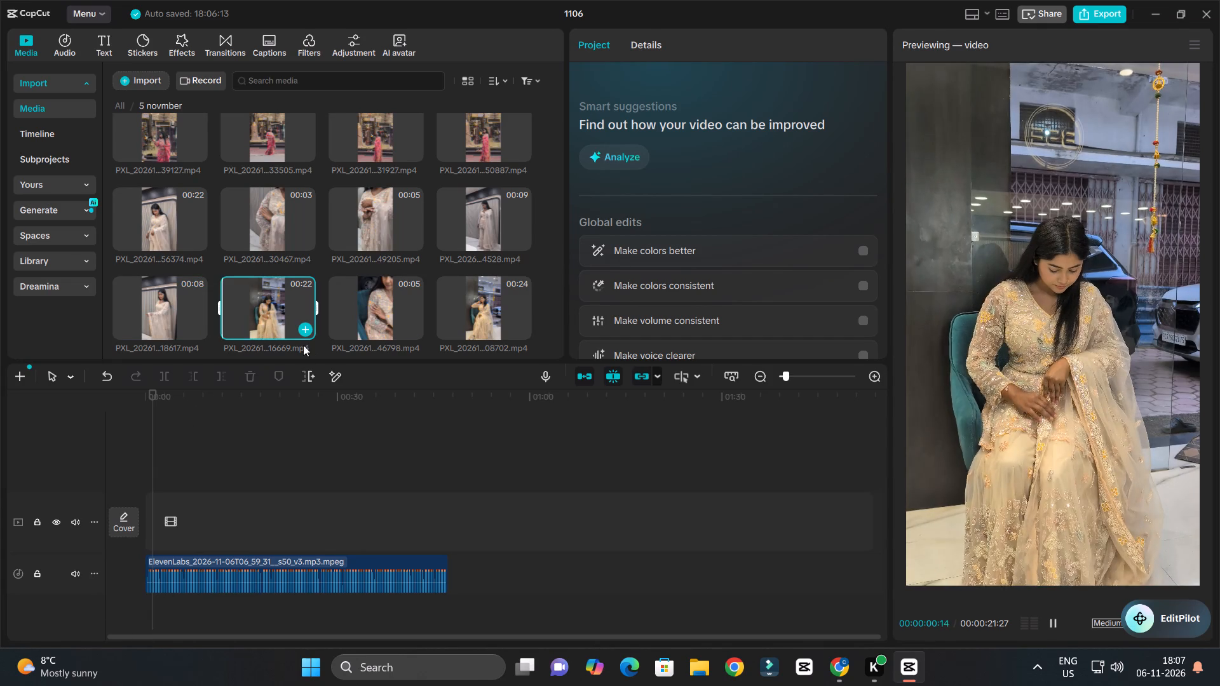
{"action": "scroll", "coordinate": [332, 290], "scroll_direction": "down", "scroll_amount": 2}
{"action": "double_click", "coordinate": [365, 175]}
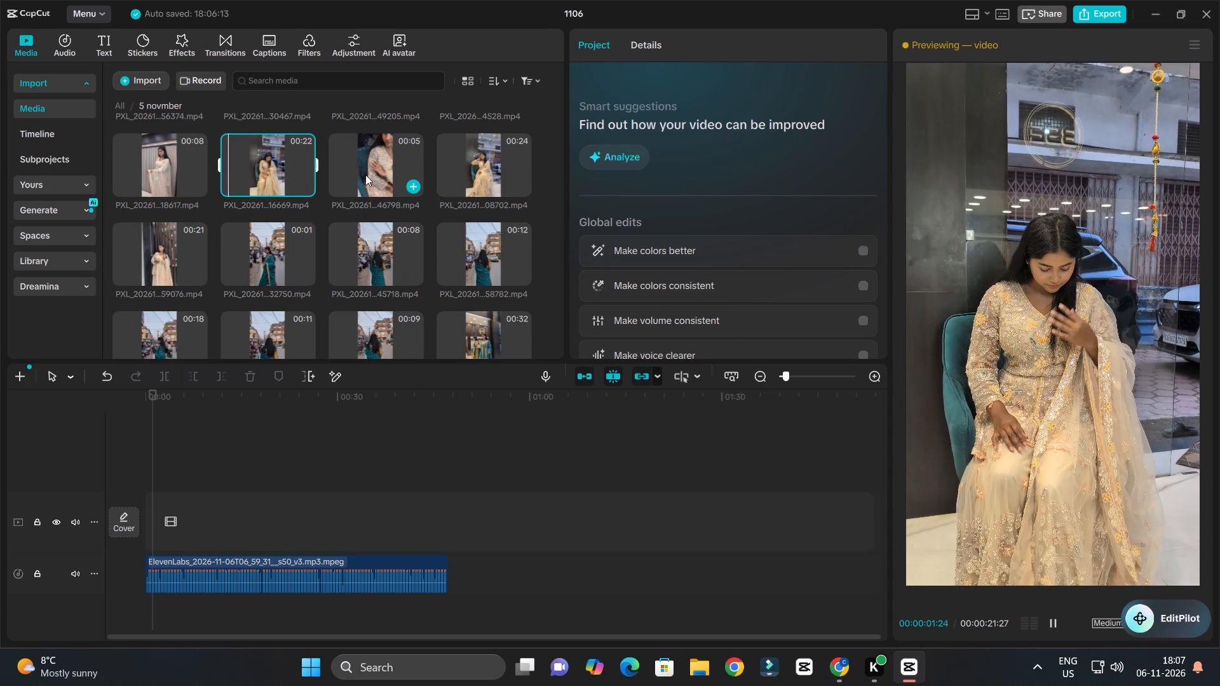
{"action": "double_click", "coordinate": [493, 169]}
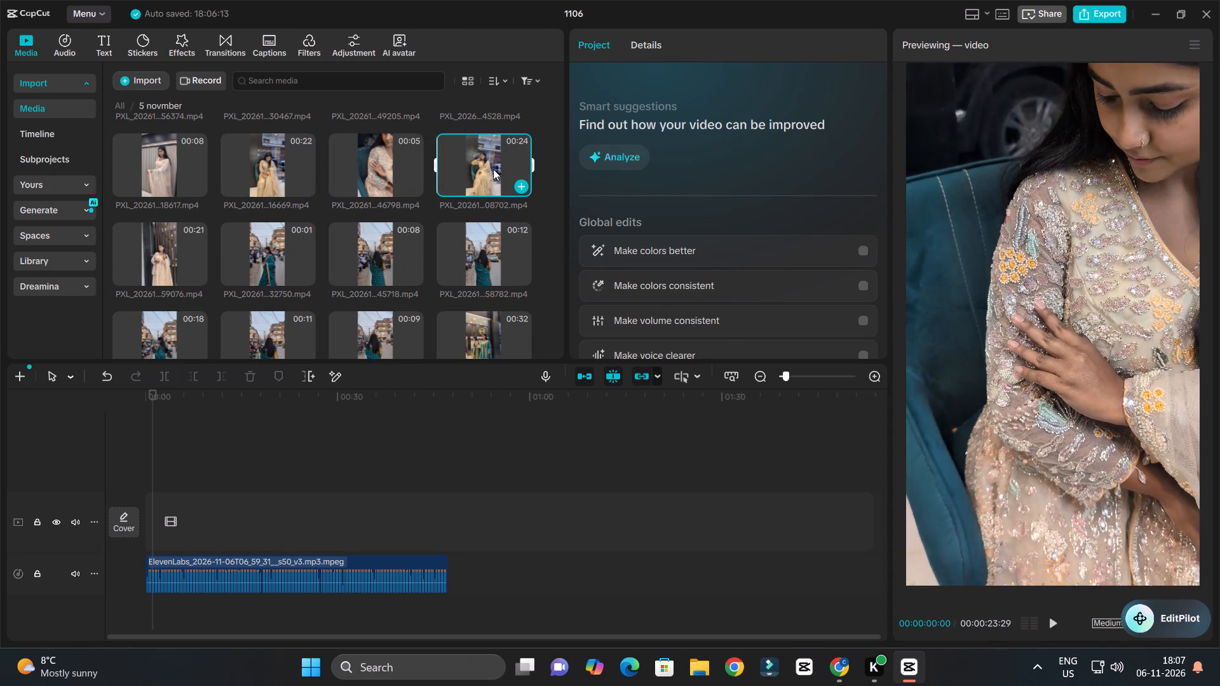
{"action": "scroll", "coordinate": [386, 238], "scroll_direction": "down", "scroll_amount": 2}
{"action": "double_click", "coordinate": [352, 288]}
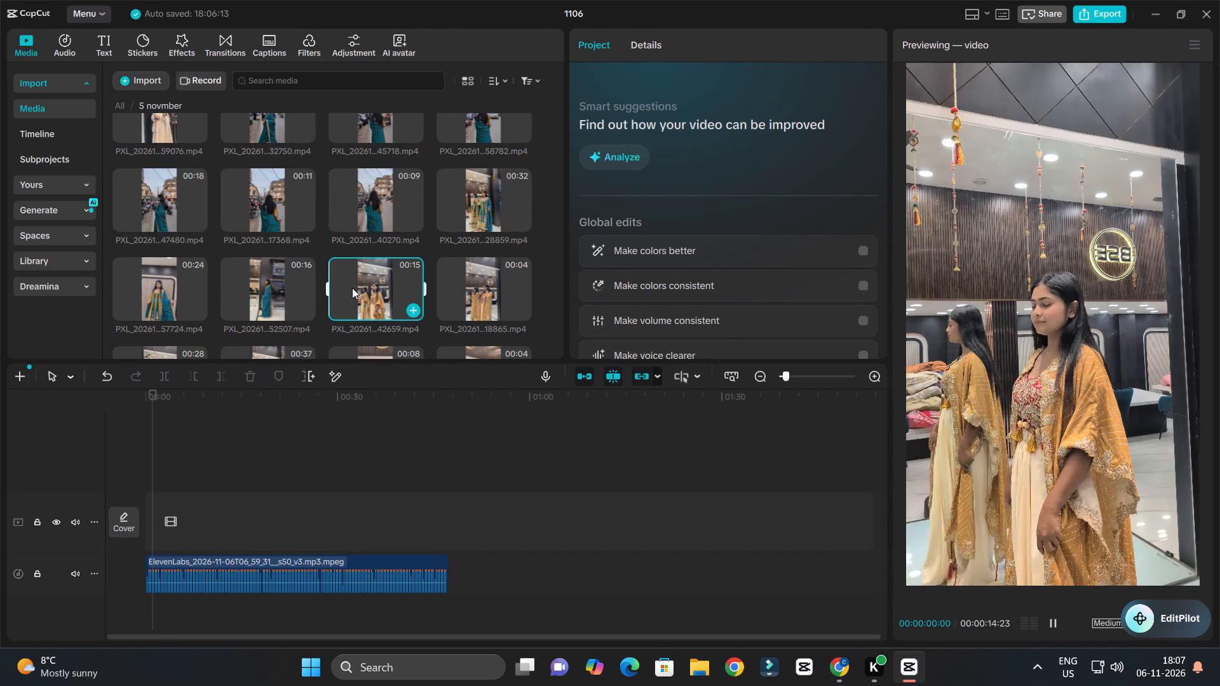
{"action": "scroll", "coordinate": [352, 288], "scroll_direction": "down", "scroll_amount": 1}
{"action": "double_click", "coordinate": [370, 292]}
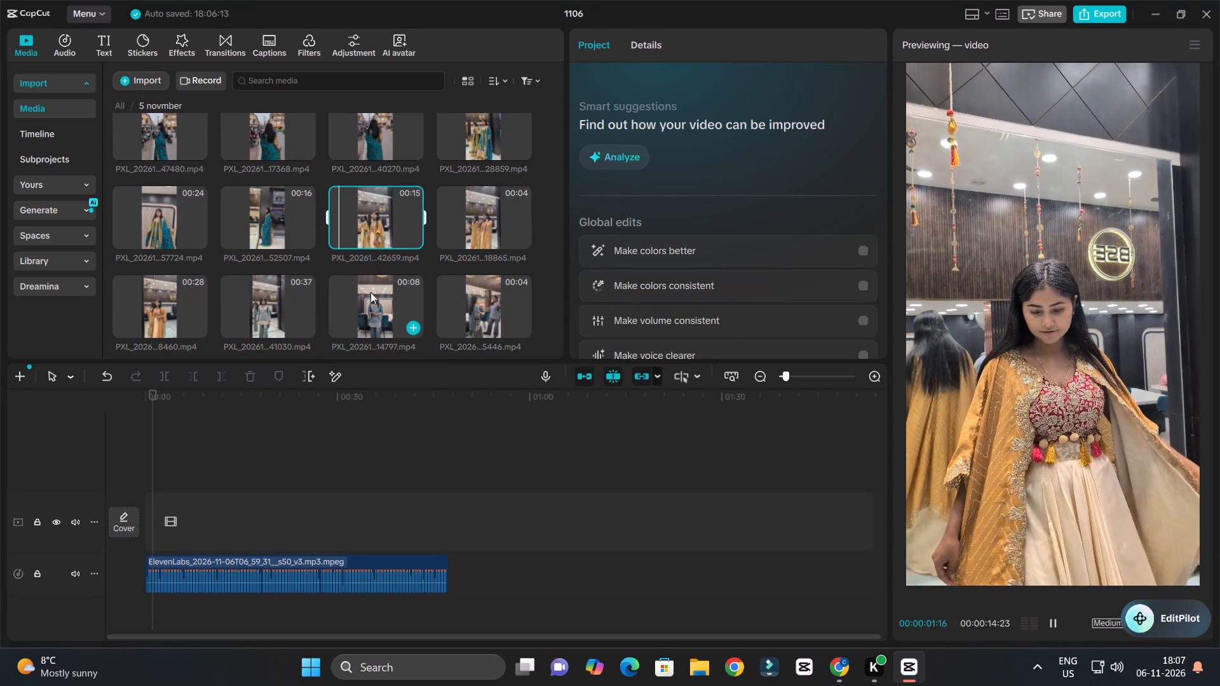
Review the red bridal lehenga clips, including the fabric close-ups, and the cream gown clip near the folder's end.
{"action": "scroll", "coordinate": [358, 272], "scroll_direction": "down", "scroll_amount": 2}
{"action": "double_click", "coordinate": [278, 246]}
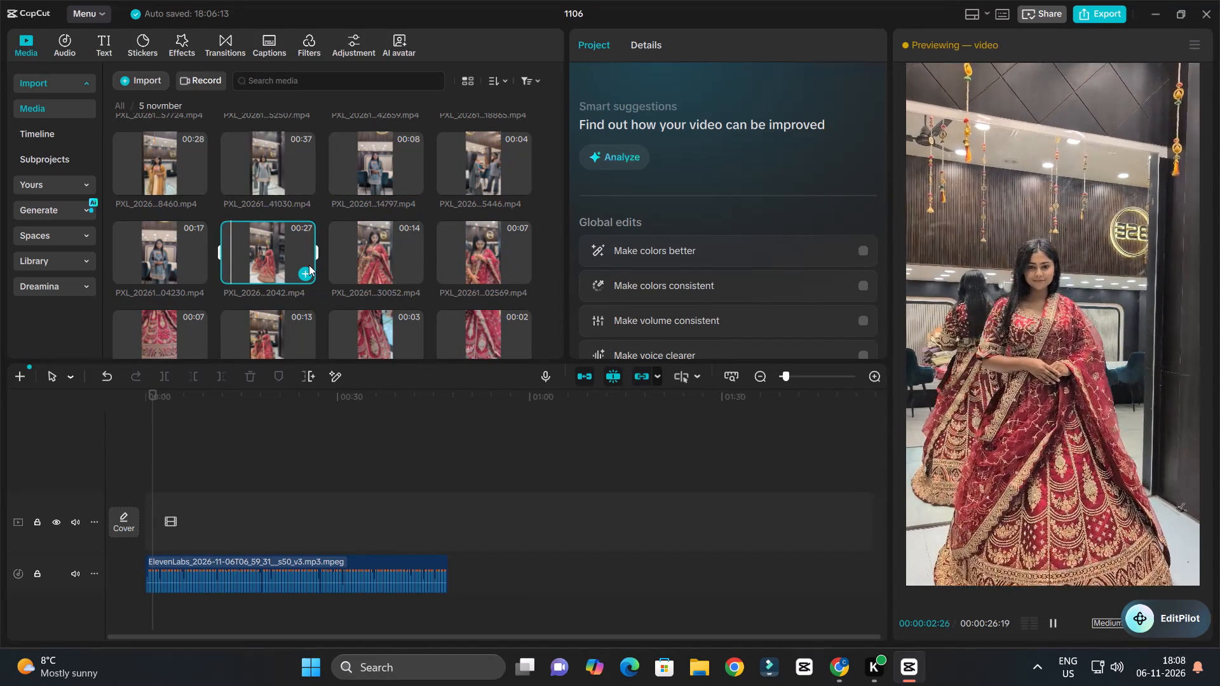
{"action": "left_click", "coordinate": [403, 266]}
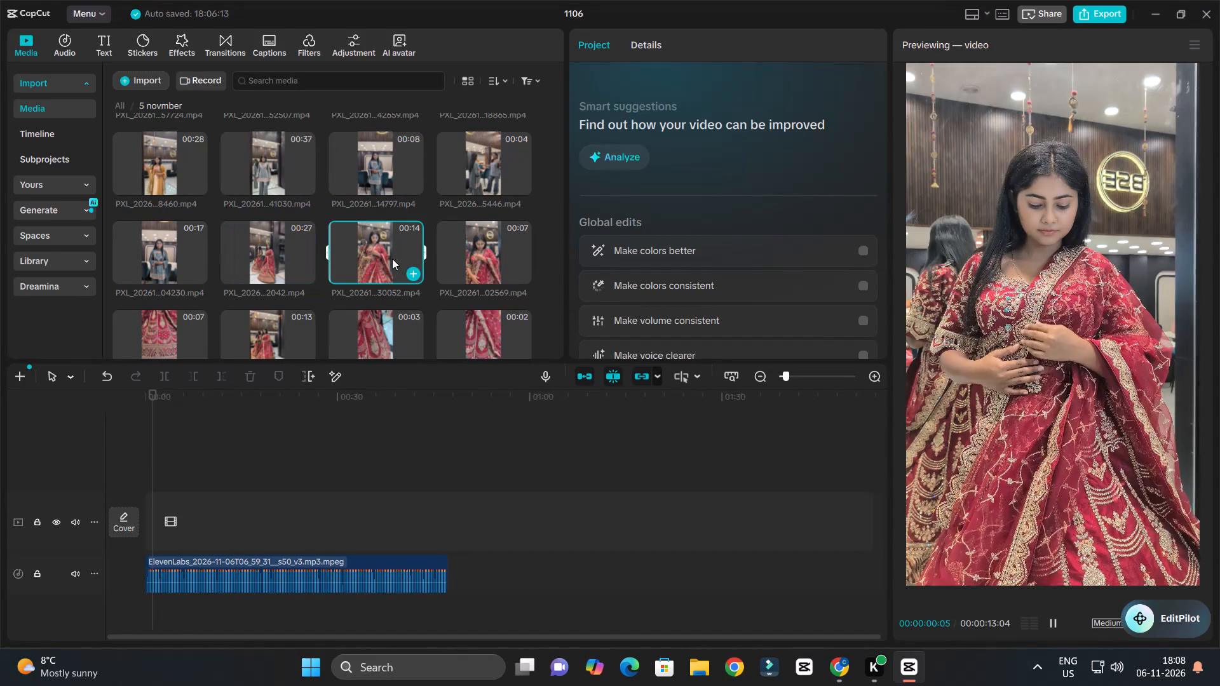
{"action": "double_click", "coordinate": [501, 245]}
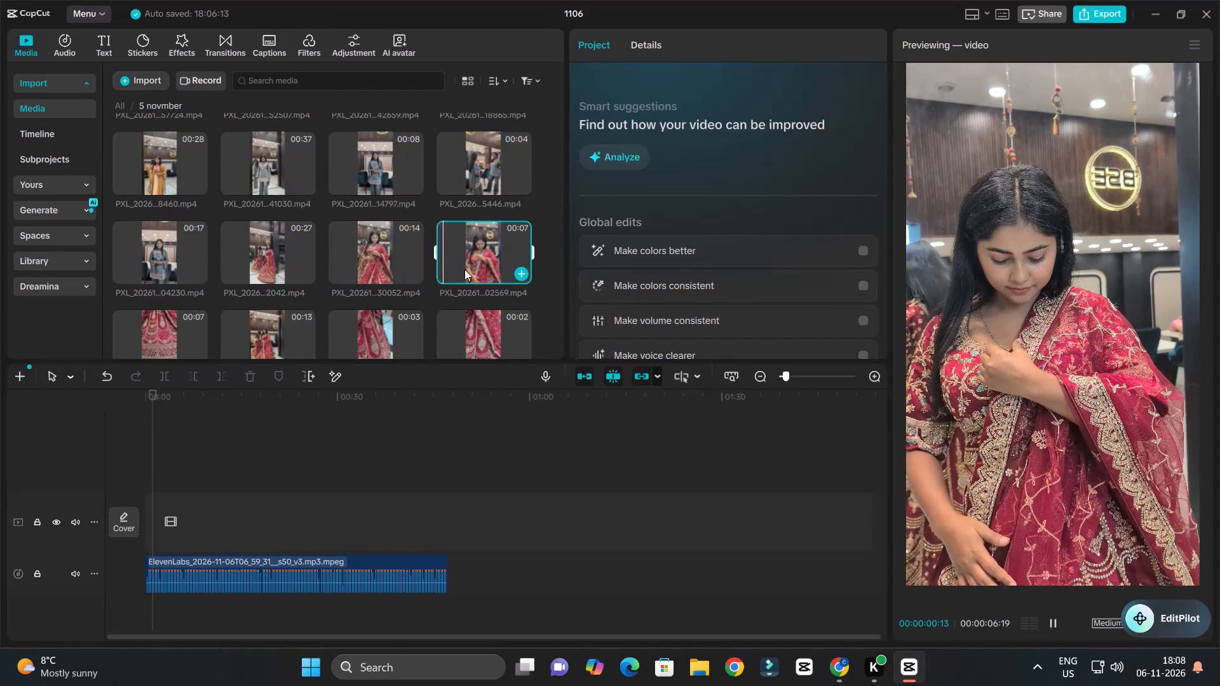
{"action": "scroll", "coordinate": [464, 269], "scroll_direction": "down", "scroll_amount": 2}
{"action": "double_click", "coordinate": [485, 212]}
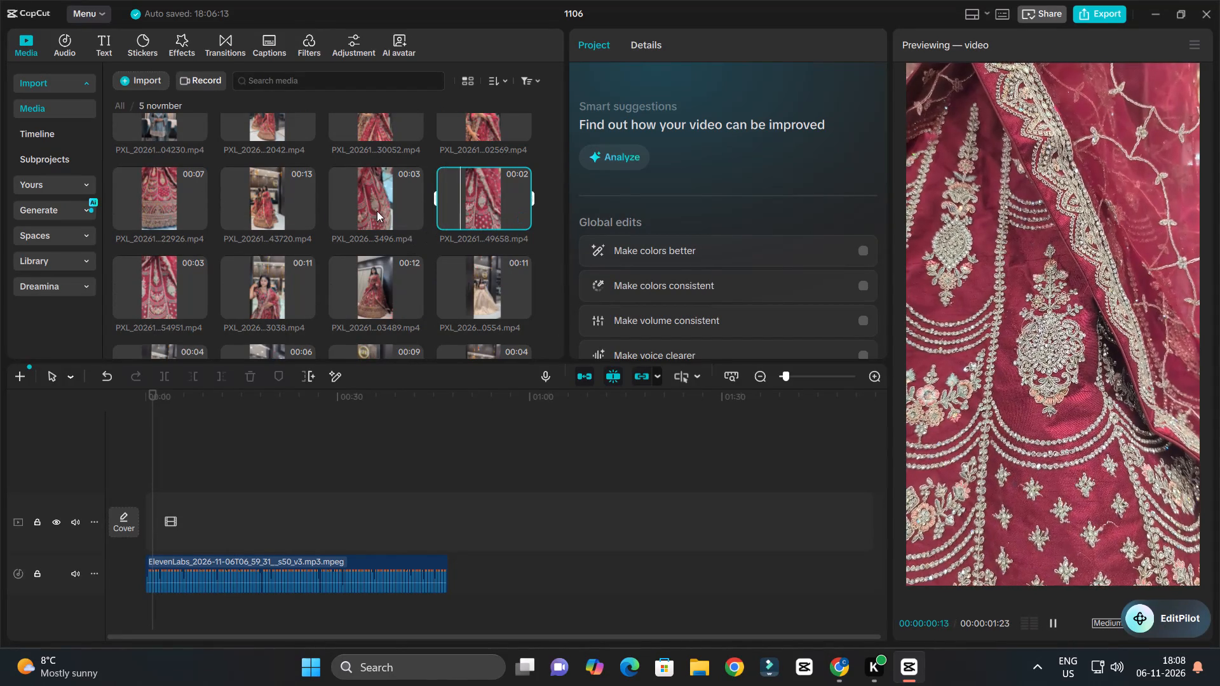
{"action": "double_click", "coordinate": [372, 205]}
{"action": "double_click", "coordinate": [381, 267]}
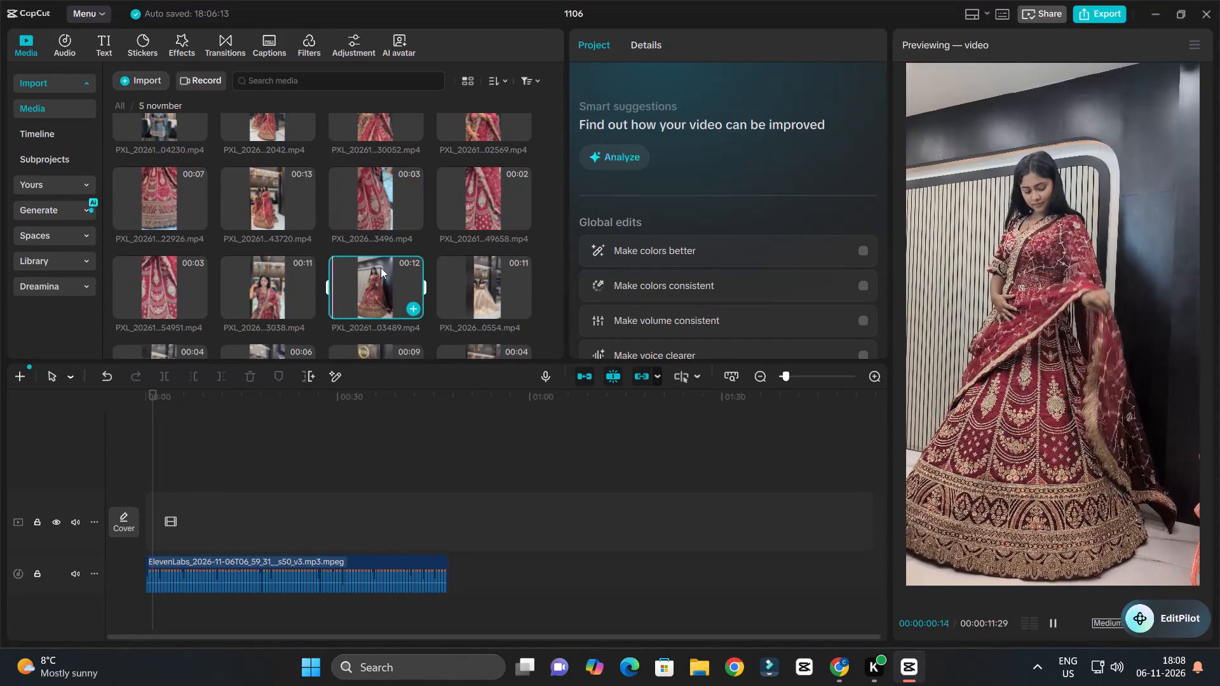
{"action": "scroll", "coordinate": [381, 267], "scroll_direction": "down", "scroll_amount": 1}
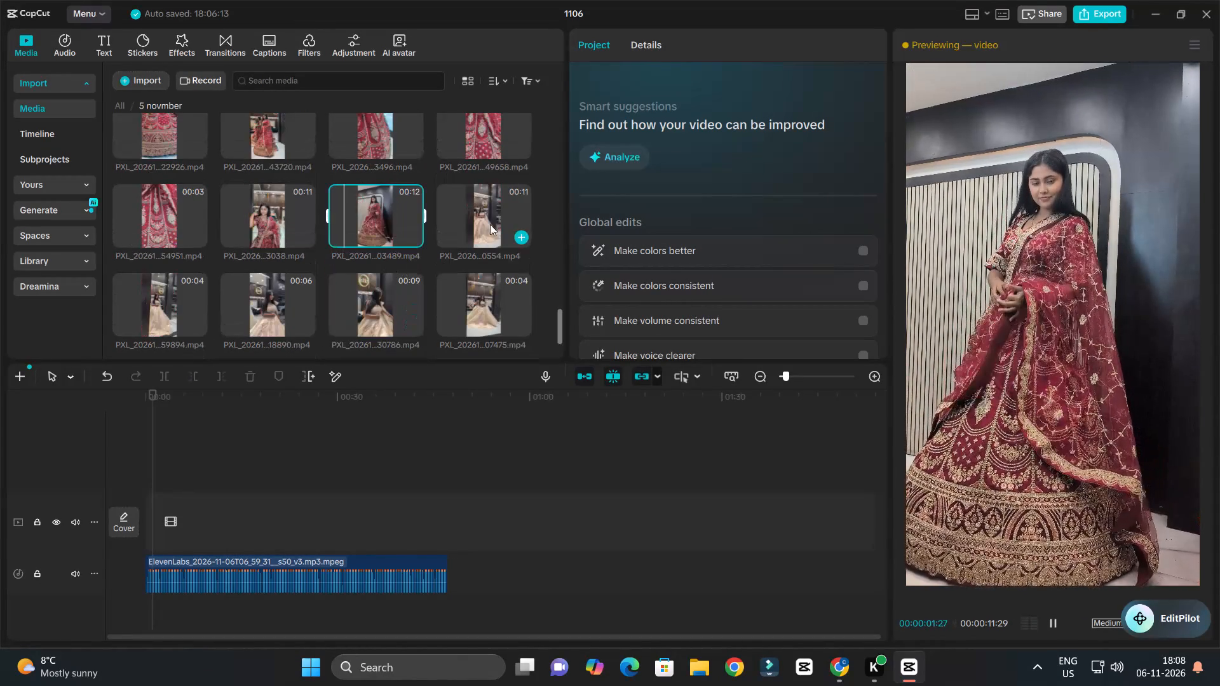
{"action": "double_click", "coordinate": [492, 215]}
{"action": "scroll", "coordinate": [402, 266], "scroll_direction": "down", "scroll_amount": 4}
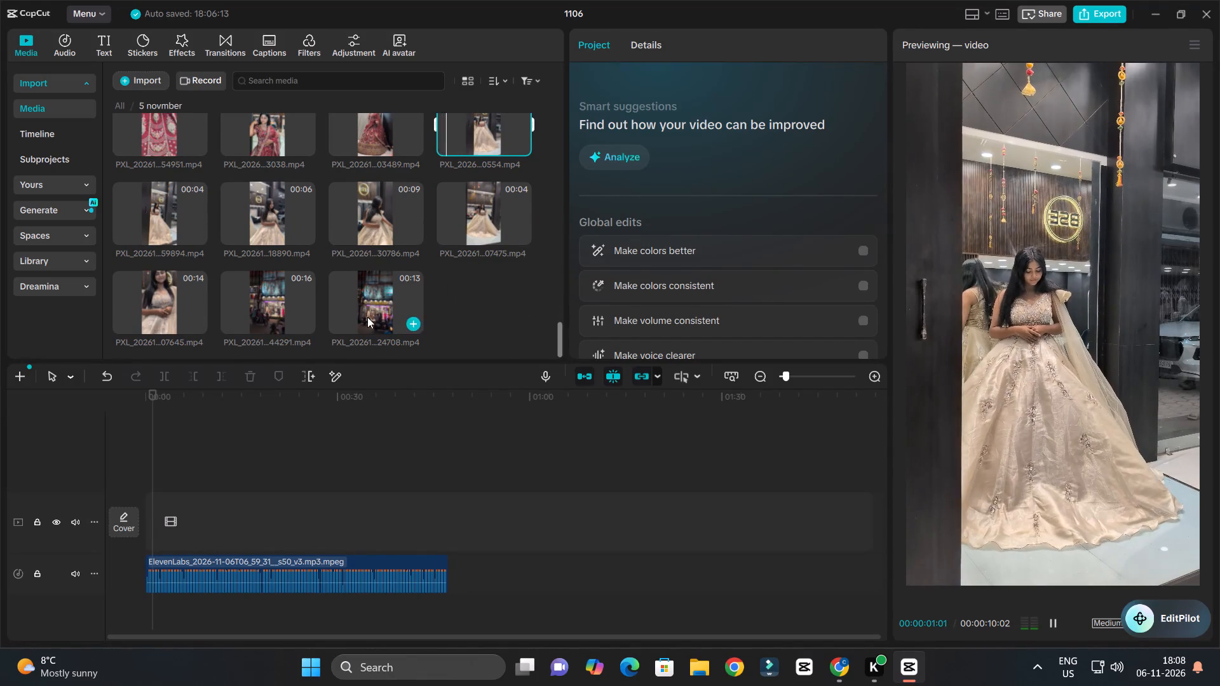
{"action": "scroll", "coordinate": [243, 256], "scroll_direction": "up", "scroll_amount": 9}
Play the opening seconds of the voice-over from the start of the timeline.
{"action": "left_click", "coordinate": [169, 445]}
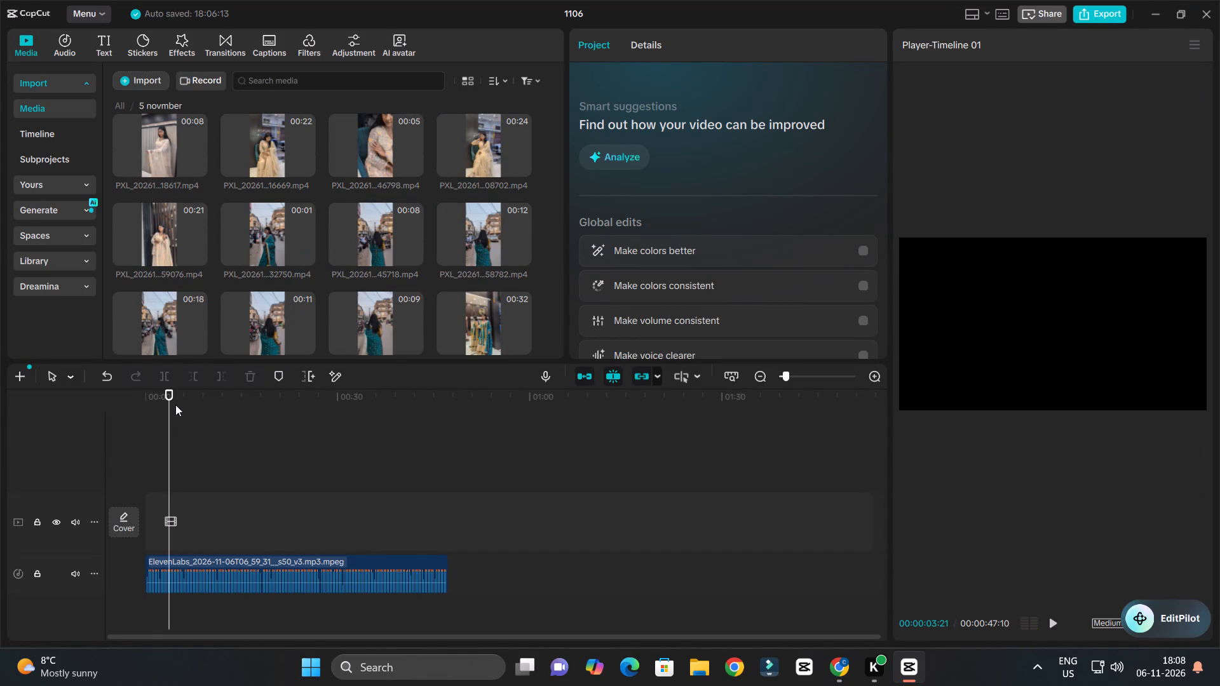
{"action": "left_click_drag", "start_coordinate": [175, 405], "coordinate": [0, 431]}
{"action": "key", "text": "space"}
{"action": "scroll", "coordinate": [208, 445], "scroll_direction": "up", "scroll_amount": 10, "text": "ctrl"}
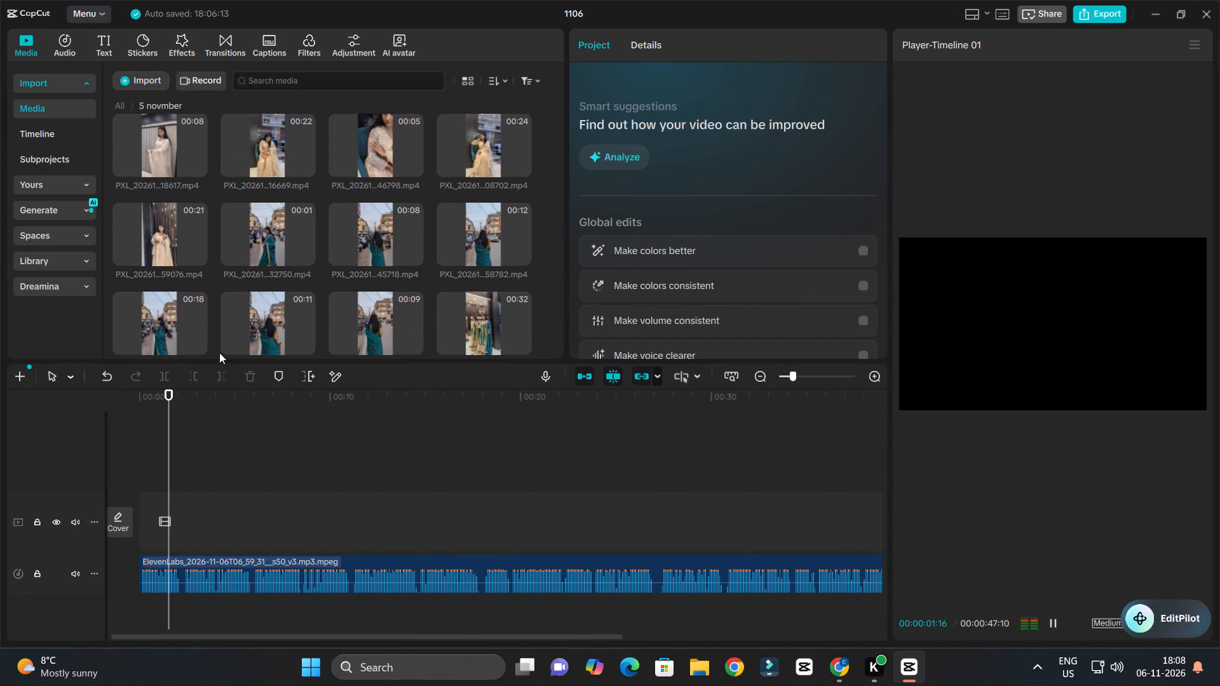
{"action": "key", "text": "space"}
Search the 5 novmber clips for an opening shot, checking the teal-and-yellow outfit, yellow cape and saree shelves C4484.
{"action": "scroll", "coordinate": [269, 237], "scroll_direction": "down", "scroll_amount": 2}
{"action": "double_click", "coordinate": [268, 263]}
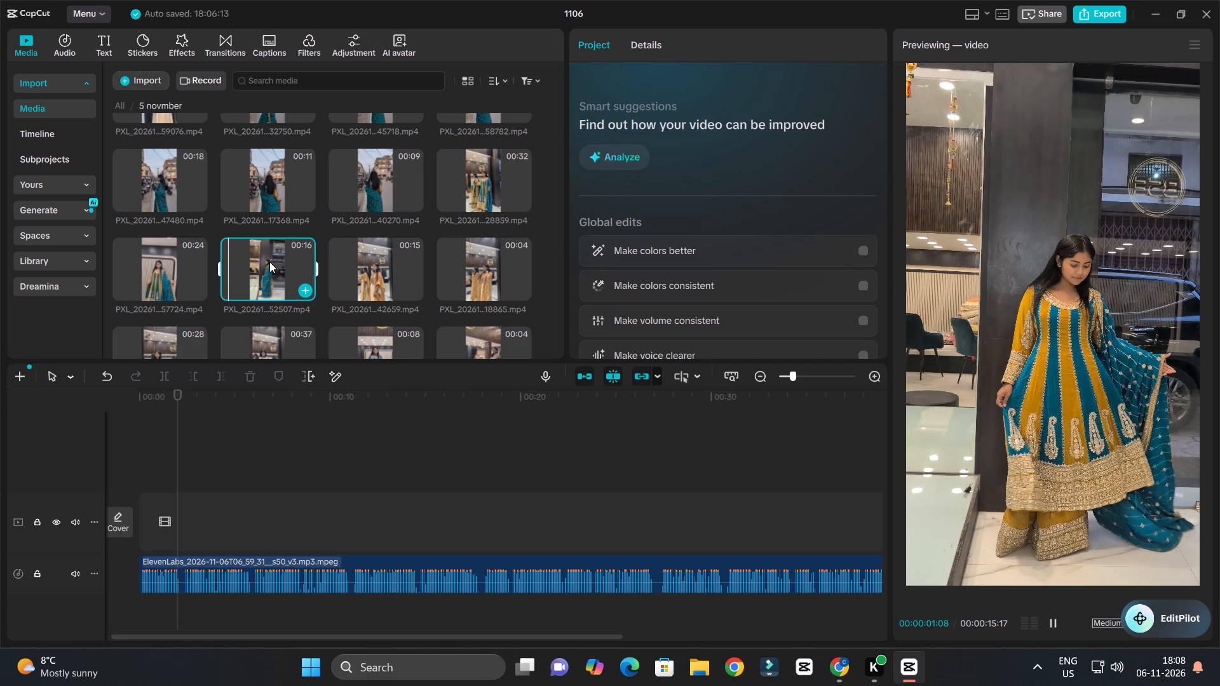
{"action": "key", "text": "space"}
{"action": "double_click", "coordinate": [365, 257]}
{"action": "scroll", "coordinate": [365, 257], "scroll_direction": "down", "scroll_amount": 2}
{"action": "key", "text": "space"}
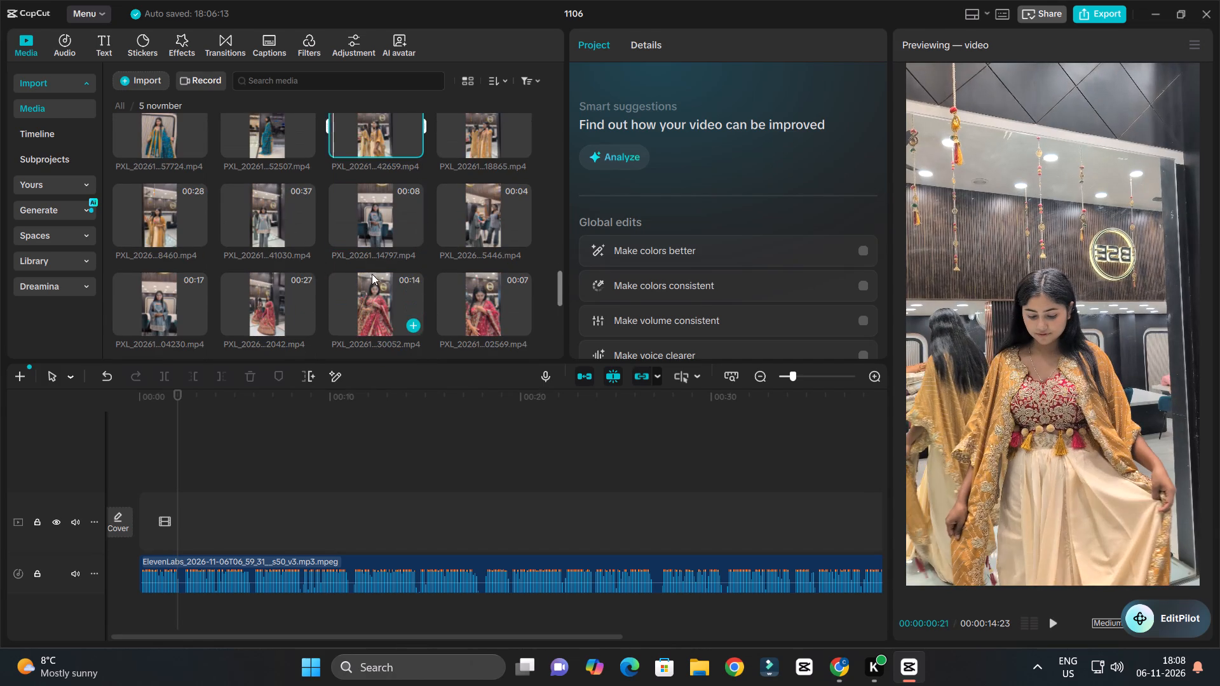
{"action": "scroll", "coordinate": [366, 276], "scroll_direction": "down", "scroll_amount": 5}
{"action": "scroll", "coordinate": [318, 281], "scroll_direction": "up", "scroll_amount": 15}
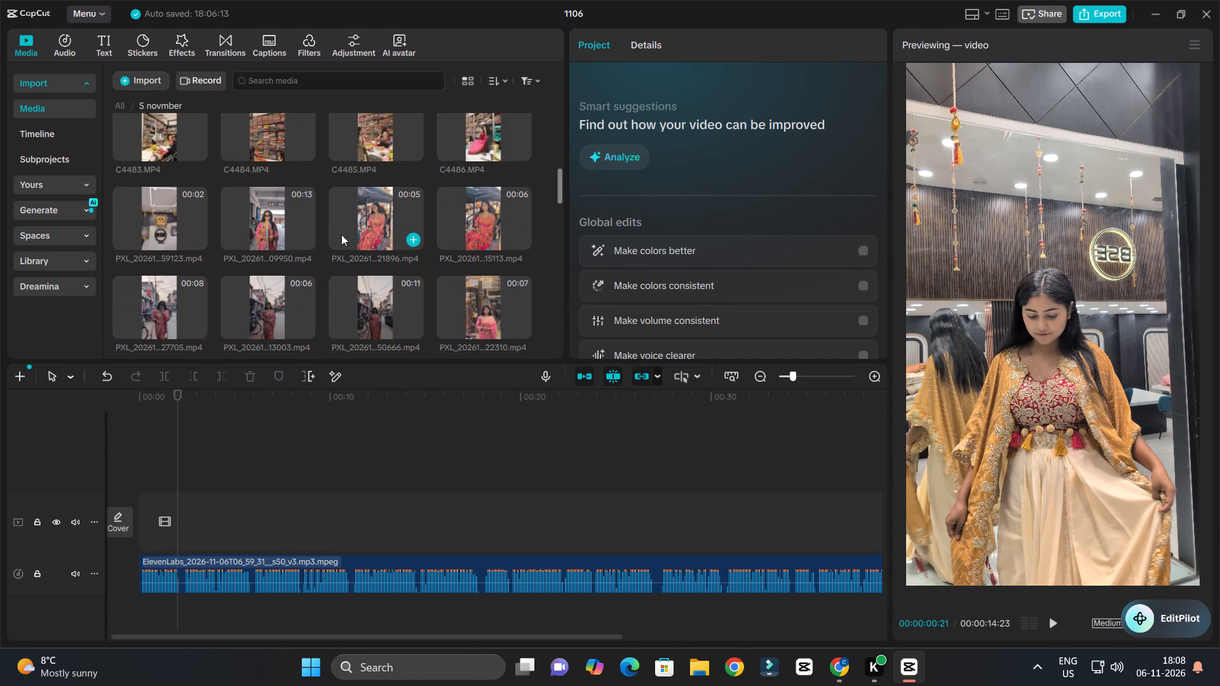
{"action": "scroll", "coordinate": [337, 196], "scroll_direction": "up", "scroll_amount": 2}
{"action": "double_click", "coordinate": [268, 252]}
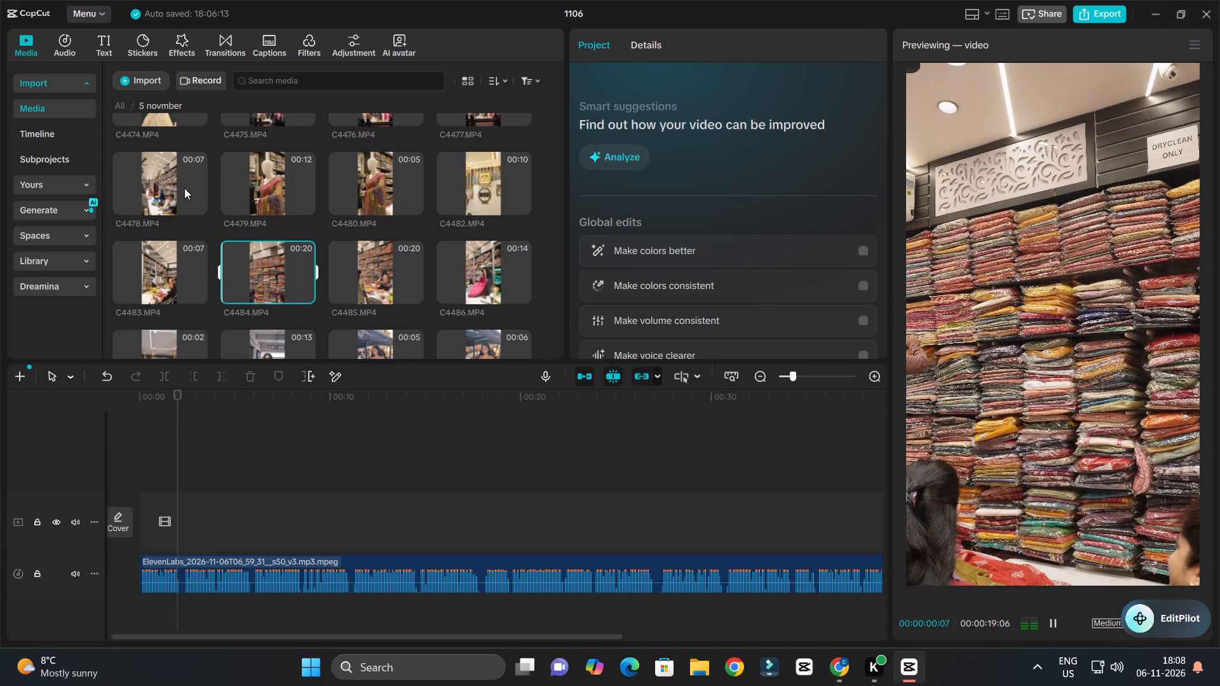
Preview the shop interior clip C4478 and place it at the start of the video track above the voice-over.
{"action": "double_click", "coordinate": [156, 175]}
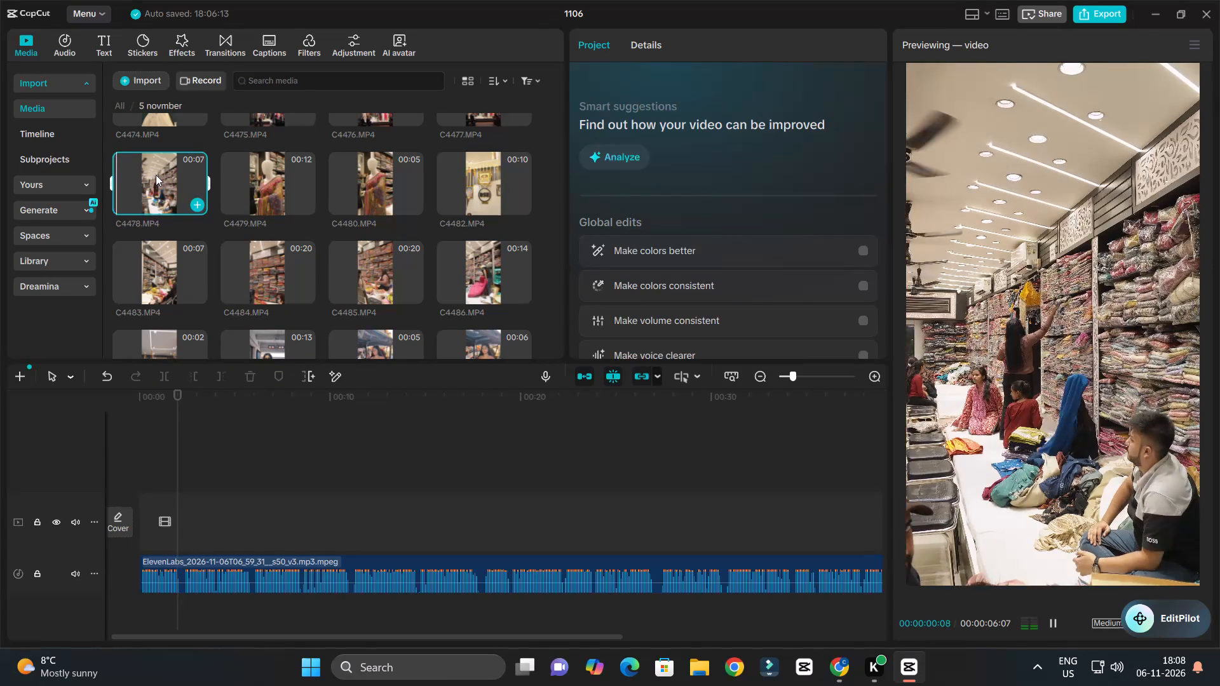
{"action": "key", "text": "space"}
{"action": "left_click_drag", "start_coordinate": [156, 175], "coordinate": [139, 504]}
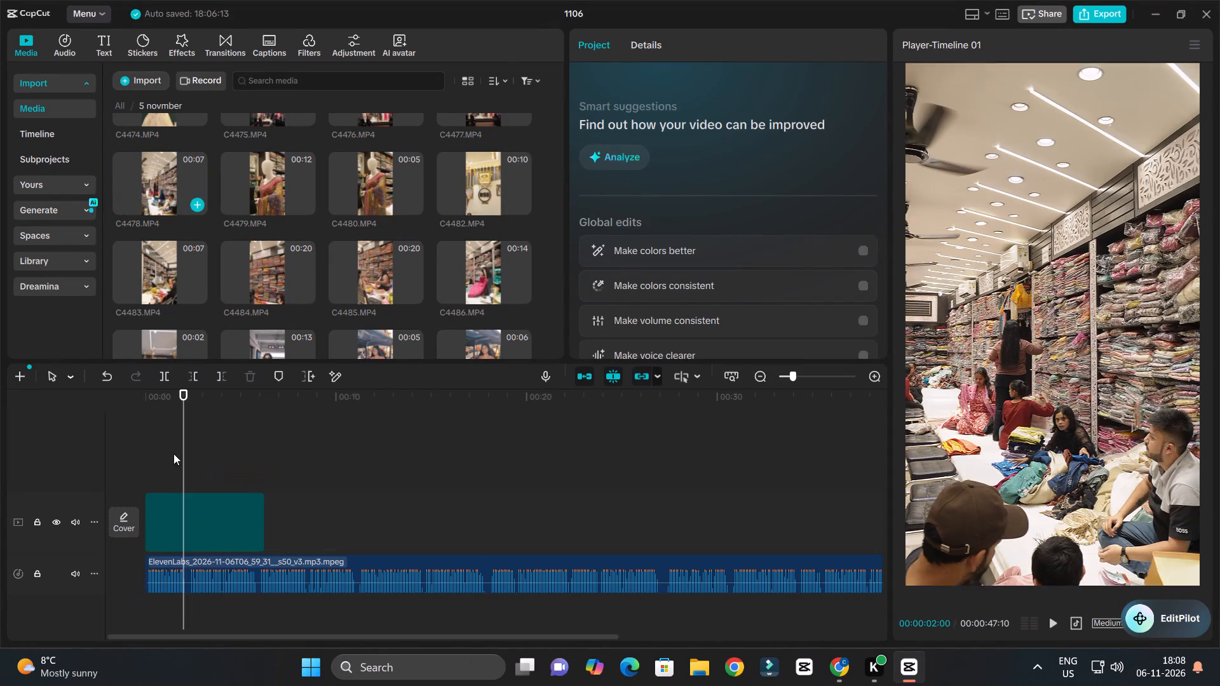
Play C4478 from the start against the voice-over to find where its first line ends.
{"action": "left_click_drag", "start_coordinate": [167, 401], "coordinate": [117, 414]}
{"action": "key", "text": "space"}
{"action": "scroll", "coordinate": [264, 436], "scroll_direction": "up", "scroll_amount": 4, "text": "ctrl"}
{"action": "scroll", "coordinate": [264, 436], "scroll_direction": "down", "scroll_amount": 4, "text": "ctrl"}
{"action": "scroll", "coordinate": [264, 436], "scroll_direction": "up", "scroll_amount": 6, "text": "ctrl"}
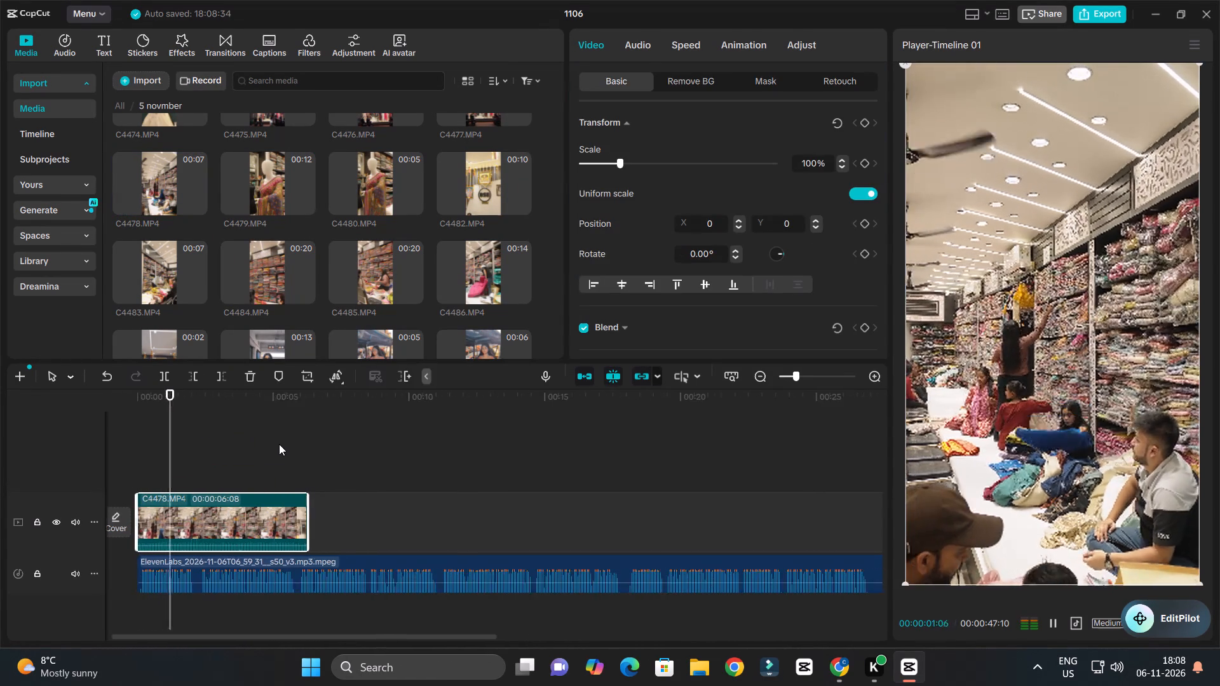
{"action": "scroll", "coordinate": [279, 444], "scroll_direction": "up", "scroll_amount": 7, "text": "ctrl"}
{"action": "scroll", "coordinate": [265, 491], "scroll_direction": "down", "scroll_amount": 4, "text": "ctrl"}
{"action": "scroll", "coordinate": [268, 491], "scroll_direction": "up", "scroll_amount": 4, "text": "ctrl"}
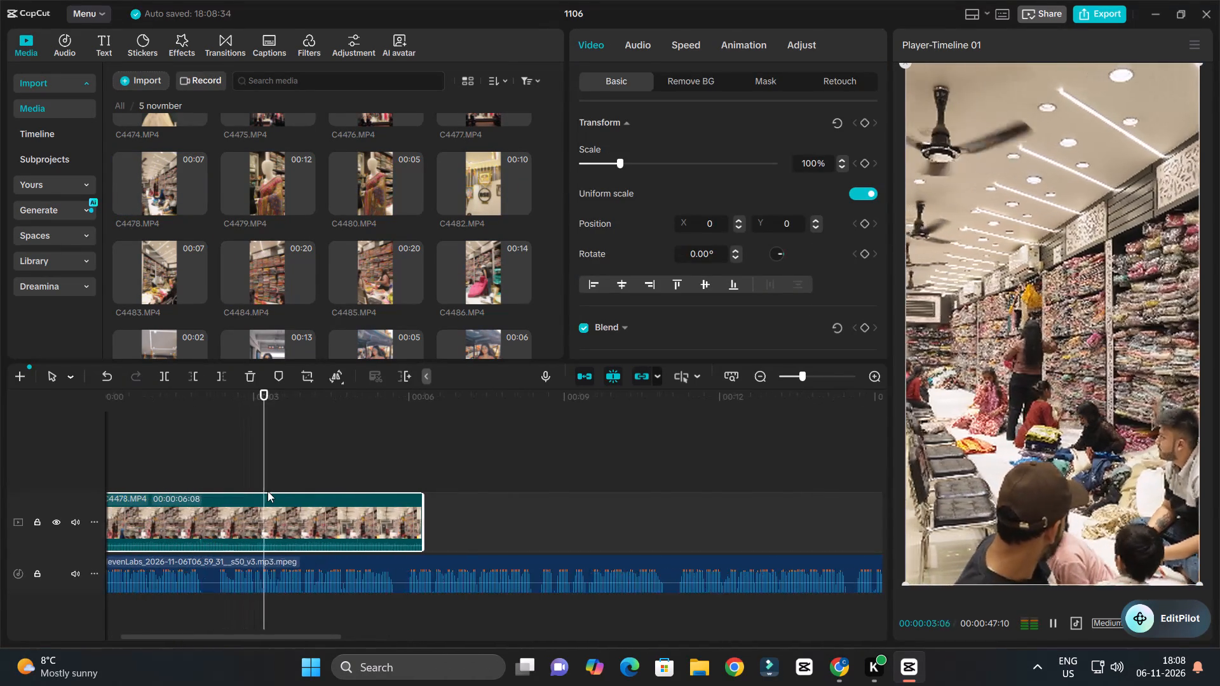
{"action": "key", "text": "space"}
{"action": "key", "text": "space"}
{"action": "key", "text": "space"}
Replay the opening and trim the end of C4478 so the clip lasts 00:00:03:05.
{"action": "left_click_drag", "start_coordinate": [287, 403], "coordinate": [205, 446]}
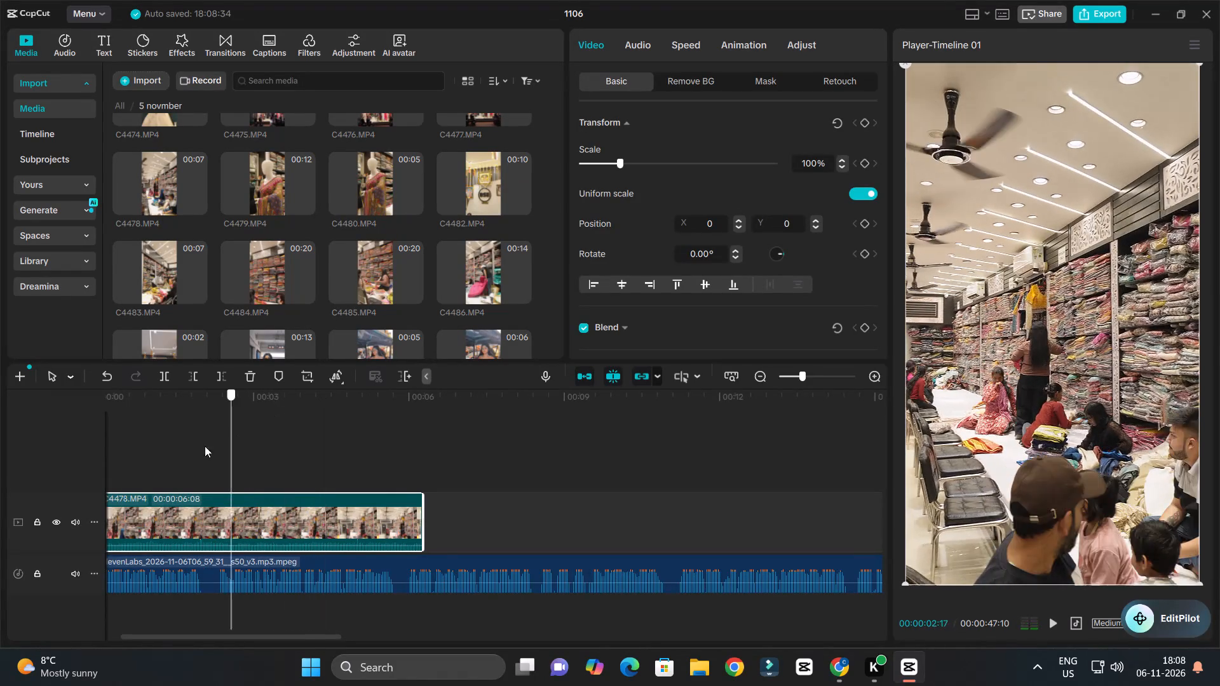
{"action": "left_click_drag", "start_coordinate": [205, 446], "coordinate": [53, 487]}
{"action": "key", "text": "space"}
{"action": "scroll", "coordinate": [414, 473], "scroll_direction": "up", "scroll_amount": 4, "text": "ctrl"}
{"action": "scroll", "coordinate": [414, 473], "scroll_direction": "down", "scroll_amount": 4, "text": "ctrl"}
{"action": "scroll", "coordinate": [414, 473], "scroll_direction": "up", "scroll_amount": 9, "text": "ctrl"}
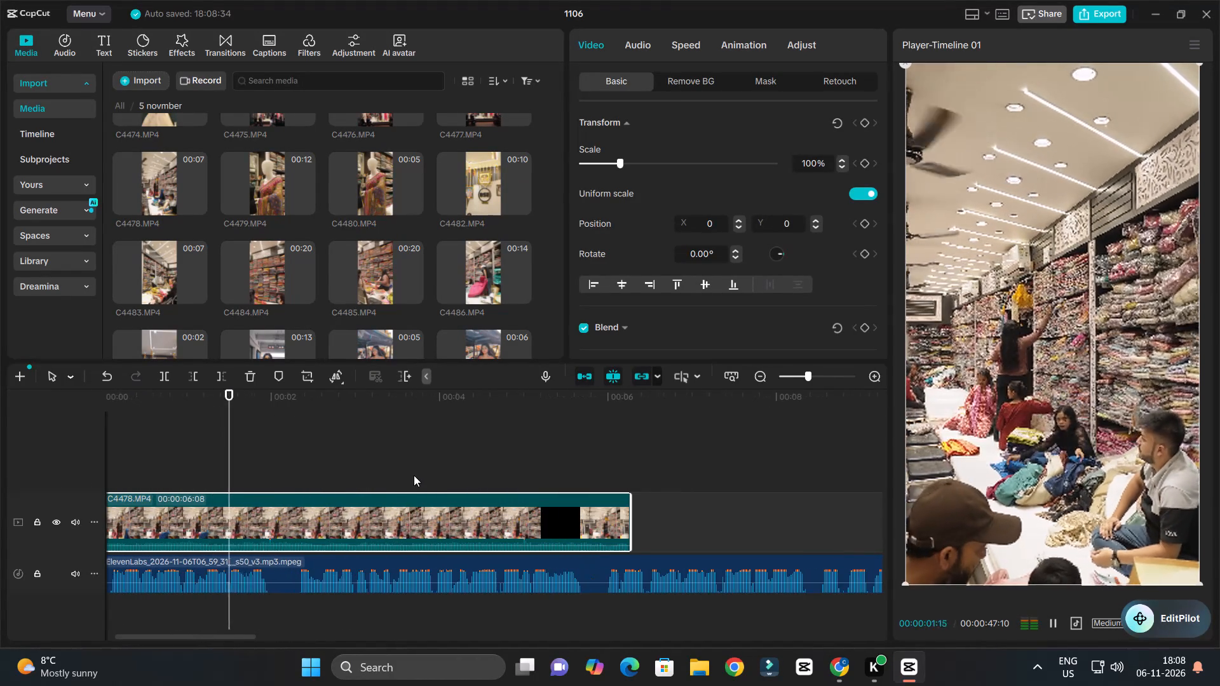
{"action": "key", "text": "space"}
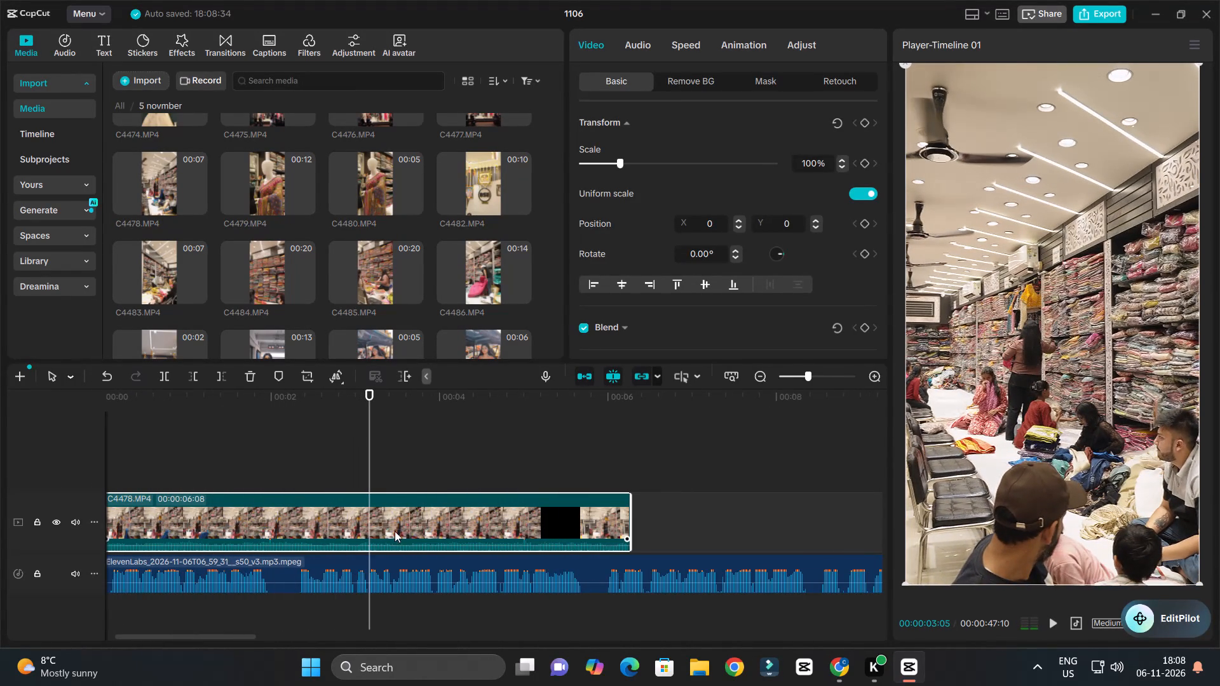
{"action": "left_click", "coordinate": [395, 531]}
{"action": "key", "text": "w"}
Turn down the C4478 clip's own audio and play the voice-over on past the clip's end.
{"action": "left_click_drag", "start_coordinate": [325, 544], "coordinate": [312, 592]}
{"action": "key", "text": "space"}
{"action": "scroll", "coordinate": [477, 525], "scroll_direction": "up", "scroll_amount": 5, "text": "ctrl"}
{"action": "scroll", "coordinate": [477, 525], "scroll_direction": "down", "scroll_amount": 4, "text": "ctrl"}
{"action": "key", "text": "space"}
Preview the gown clips C4468, C4469, C4472, C4473 and C4474 in the 5 novmber folder as candidates for the second shot.
{"action": "scroll", "coordinate": [362, 300], "scroll_direction": "down", "scroll_amount": 3}
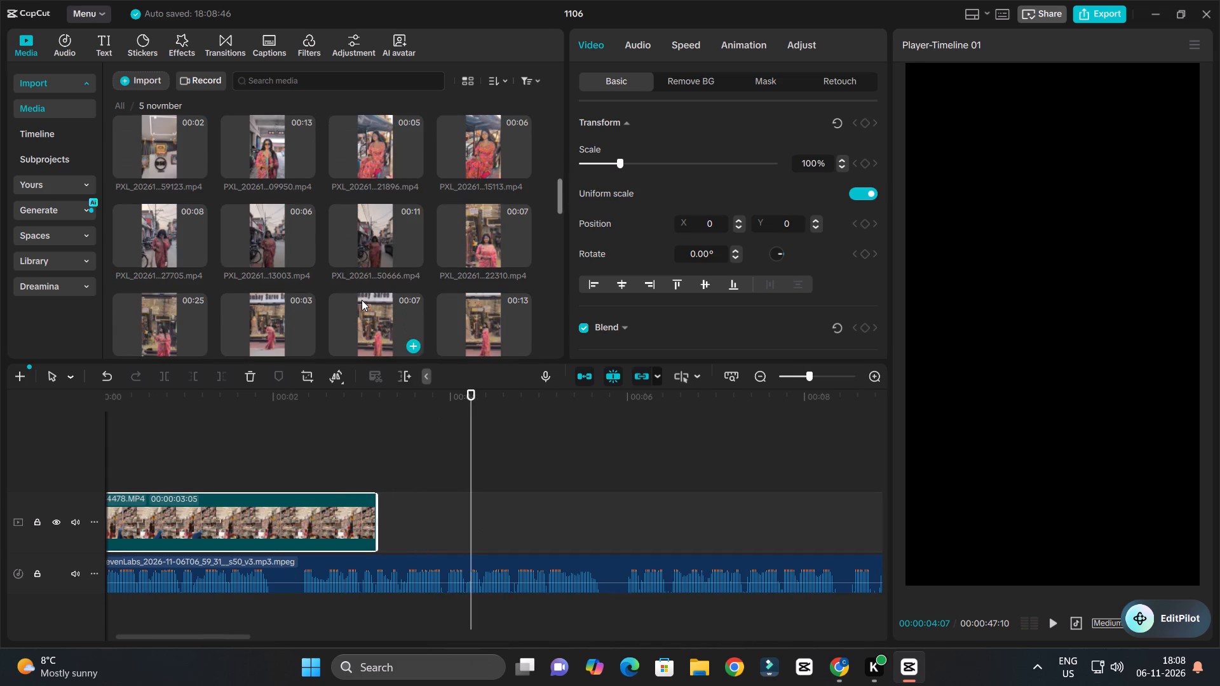
{"action": "scroll", "coordinate": [365, 292], "scroll_direction": "up", "scroll_amount": 12}
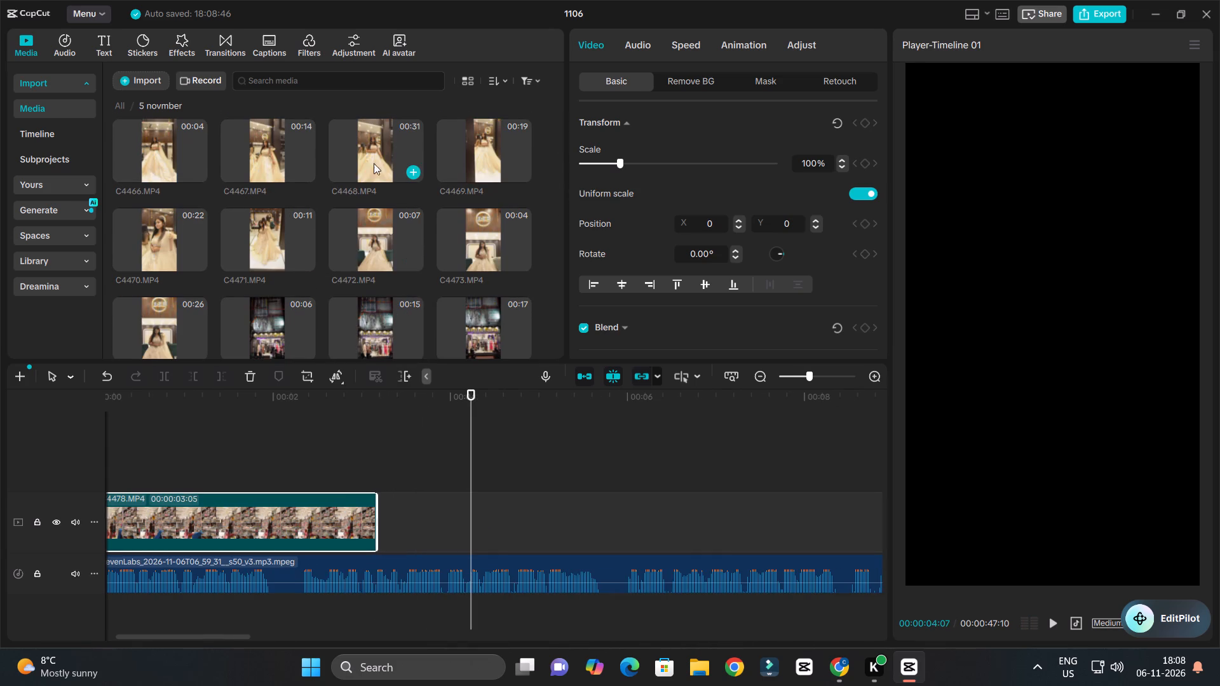
{"action": "double_click", "coordinate": [387, 138]}
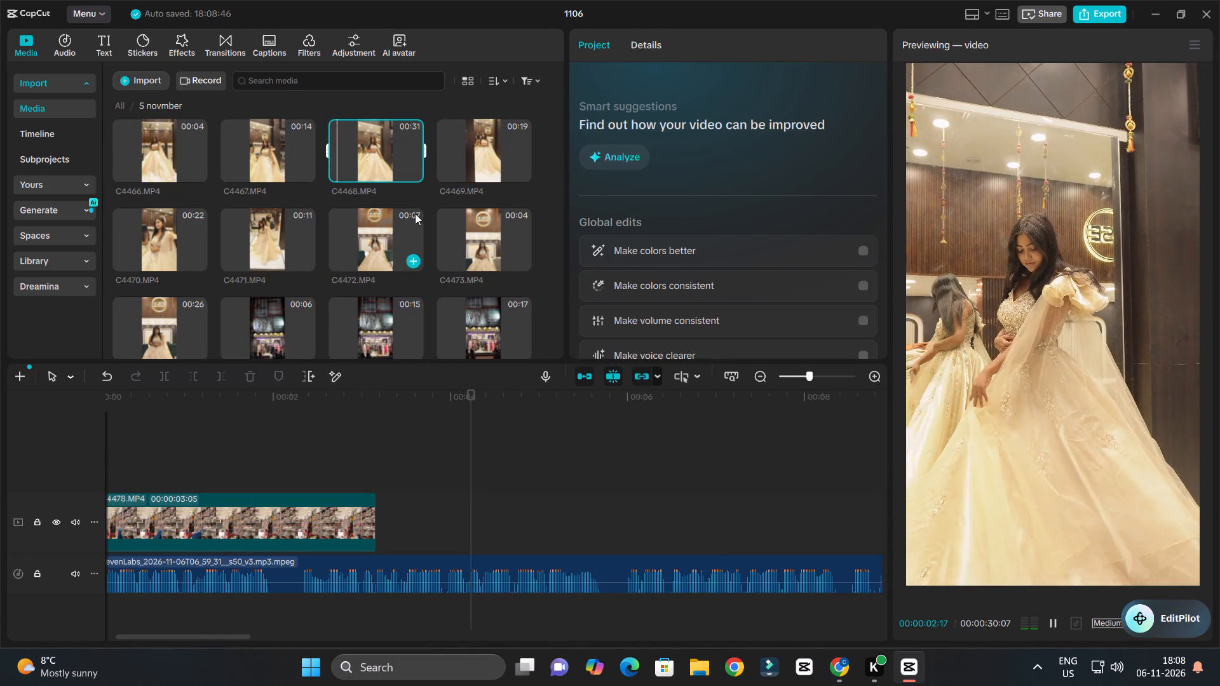
{"action": "key", "text": "space"}
{"action": "double_click", "coordinate": [483, 152]}
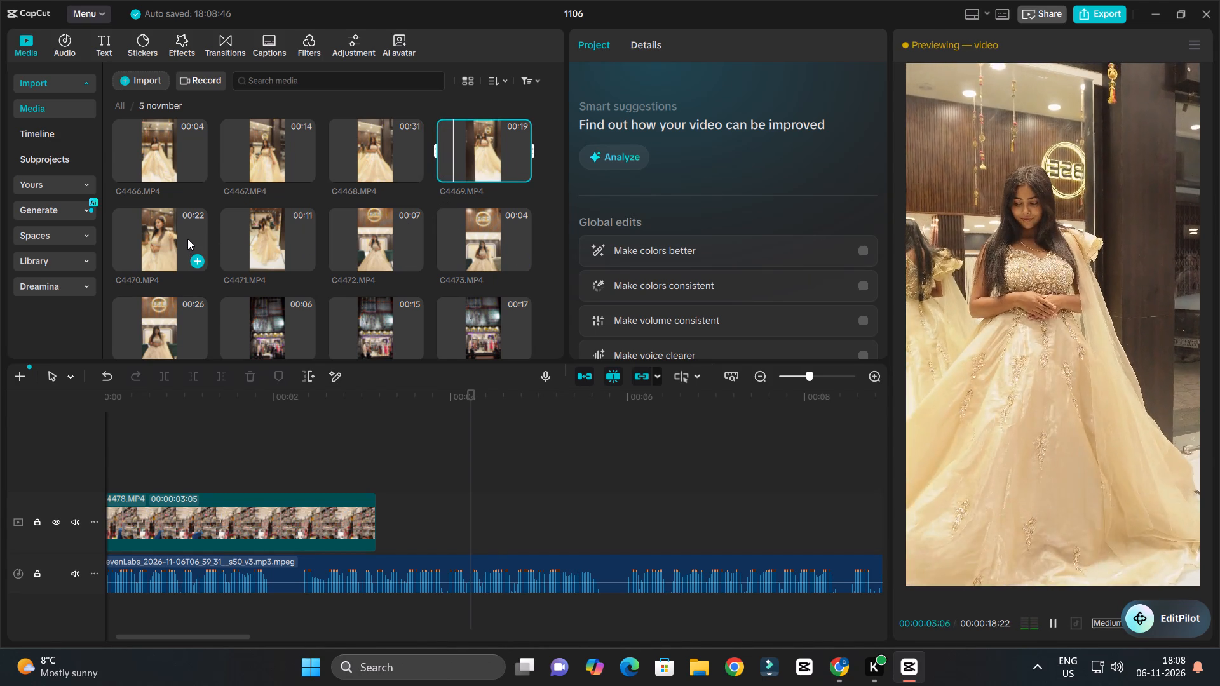
{"action": "double_click", "coordinate": [365, 231]}
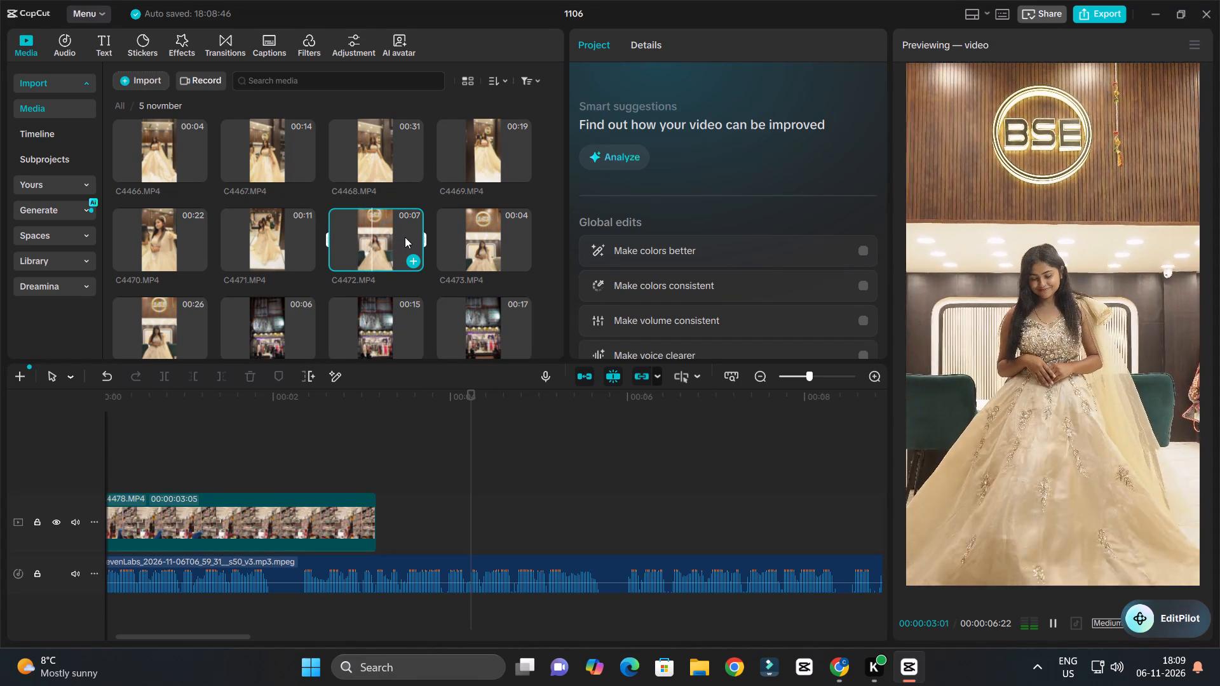
{"action": "key", "text": "space"}
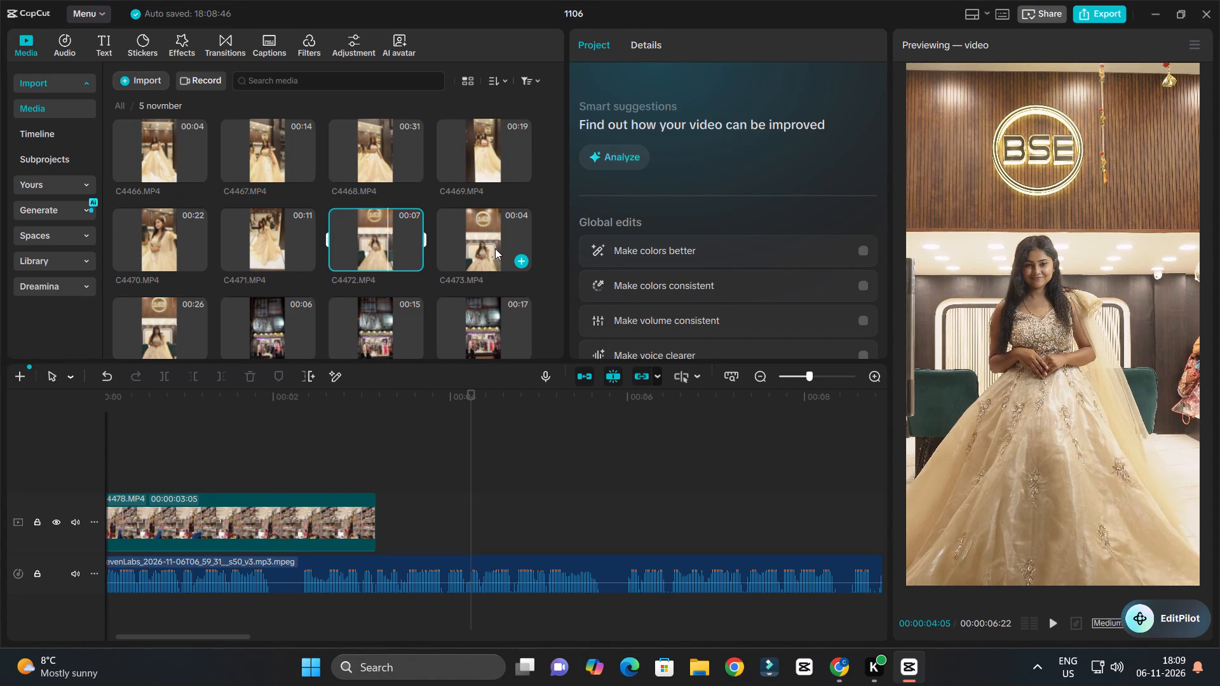
{"action": "double_click", "coordinate": [496, 248]}
{"action": "key", "text": "space"}
{"action": "double_click", "coordinate": [366, 248]}
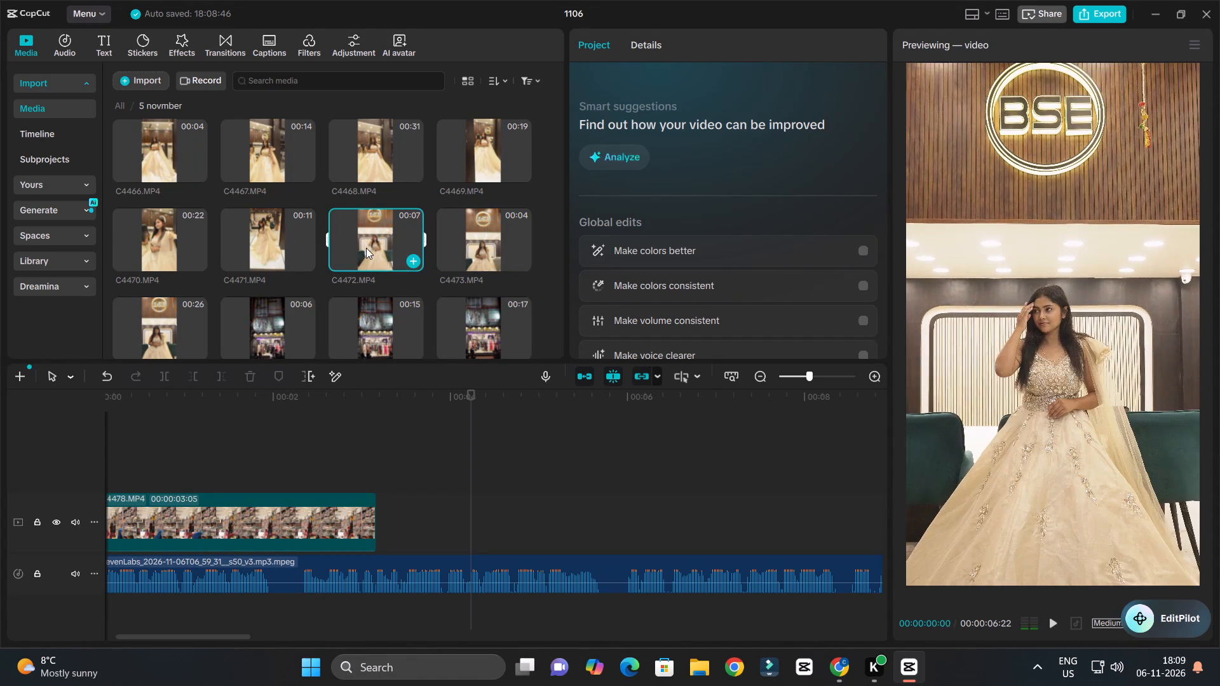
{"action": "double_click", "coordinate": [178, 315]}
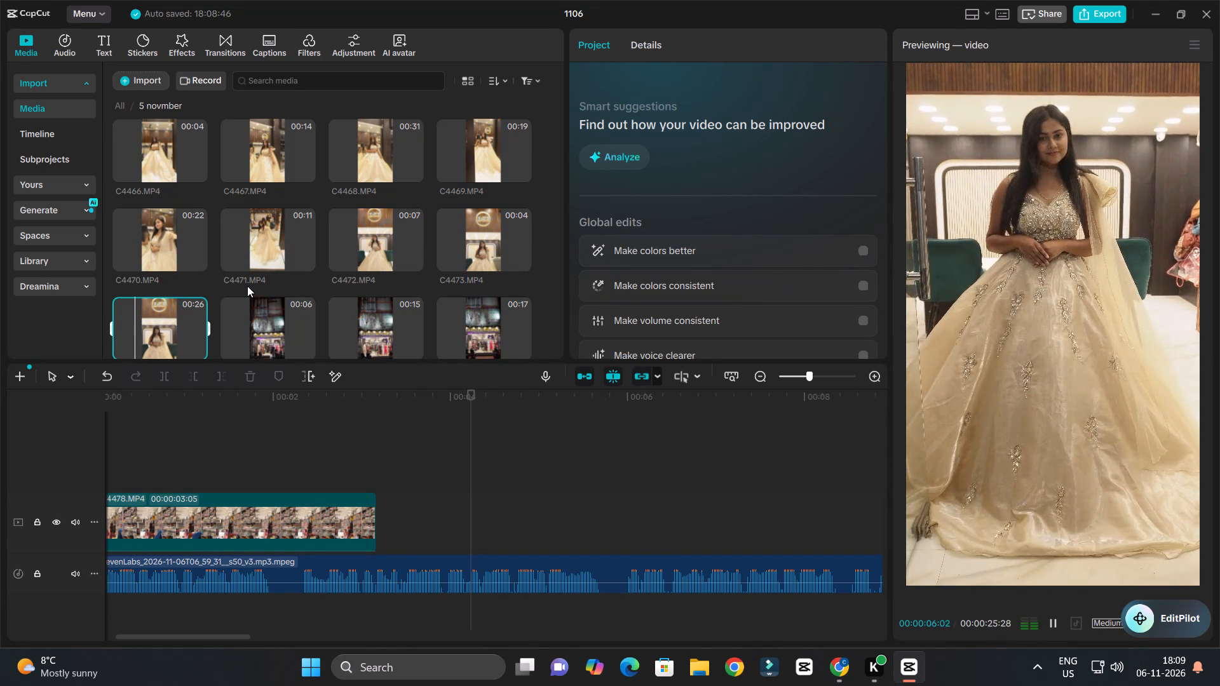
{"action": "key", "text": "space"}
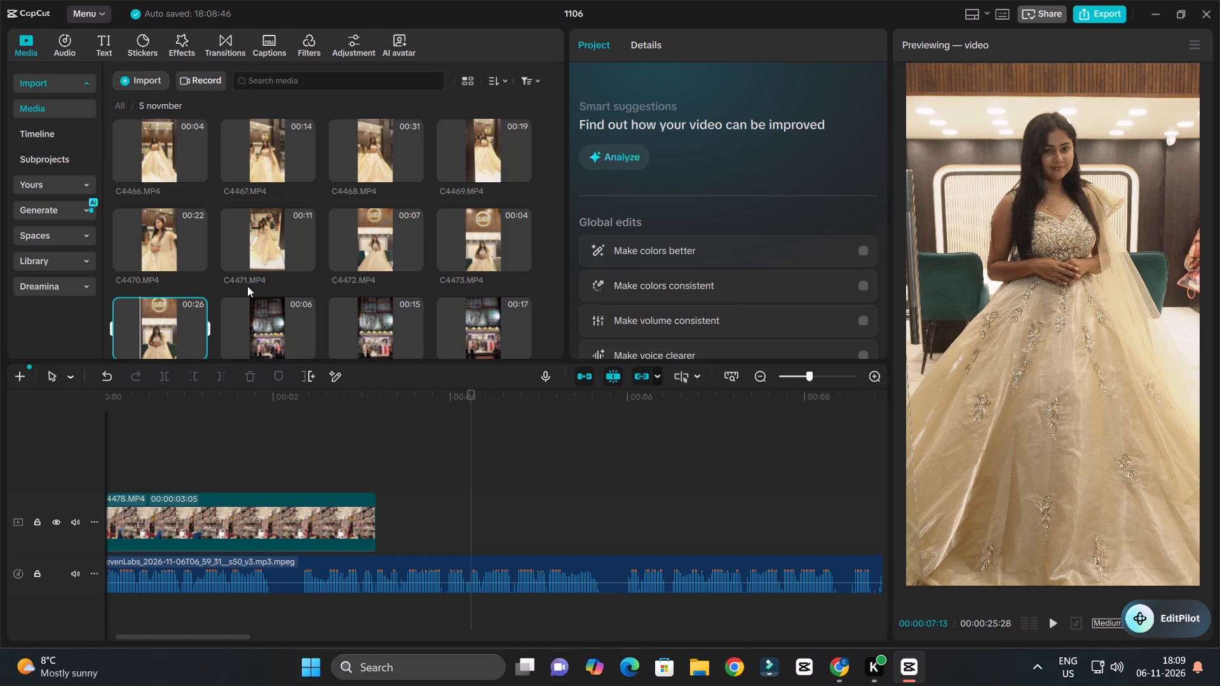
{"action": "key", "text": "space"}
{"action": "key", "text": "space"}
{"action": "key", "text": "space"}
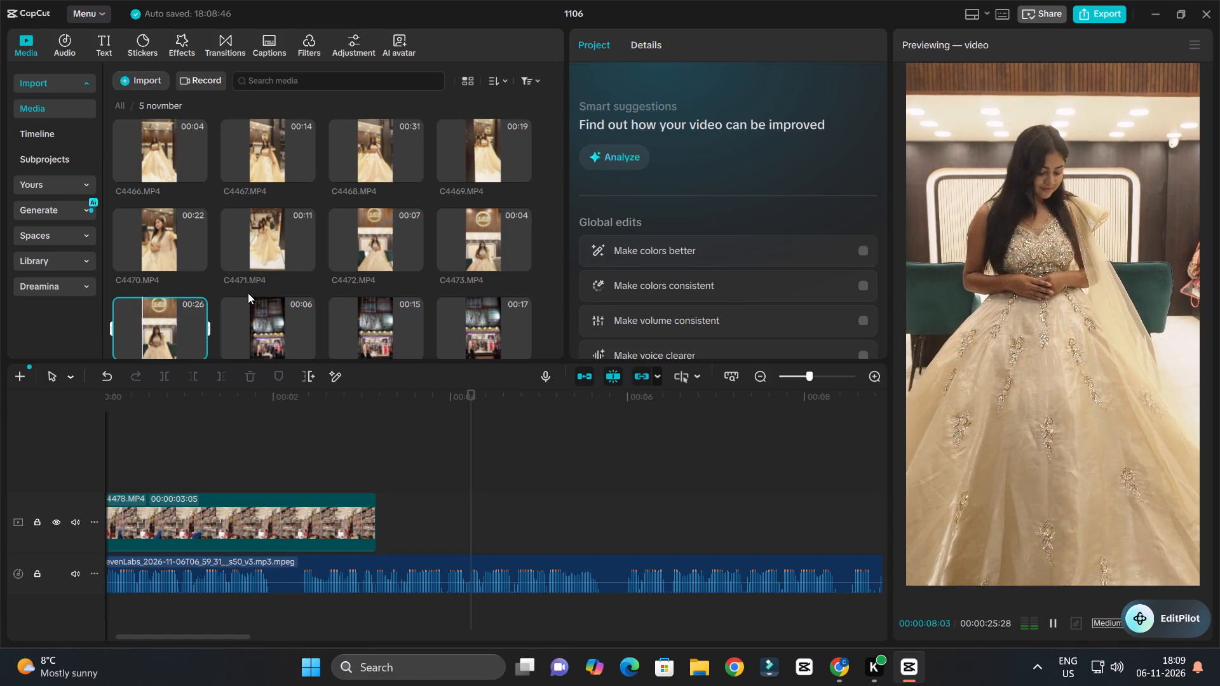
{"action": "key", "text": "space"}
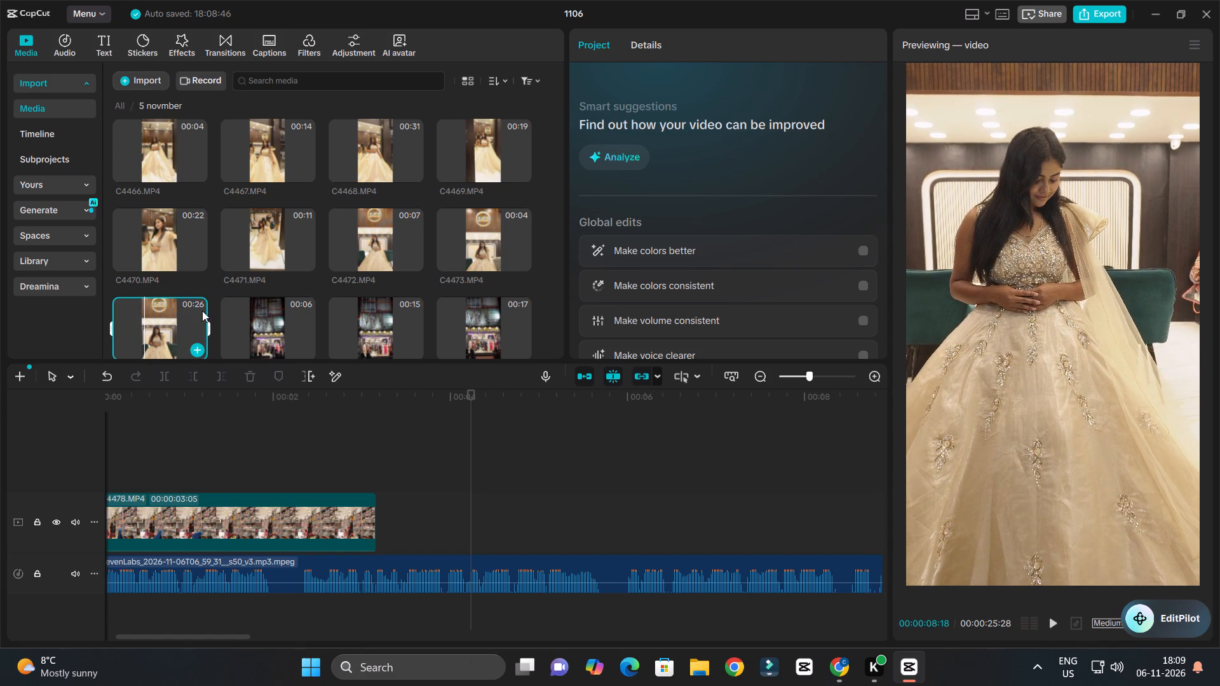
Preview the gown clip C4470 and place it on the video track directly after C4478.
{"action": "double_click", "coordinate": [158, 234]}
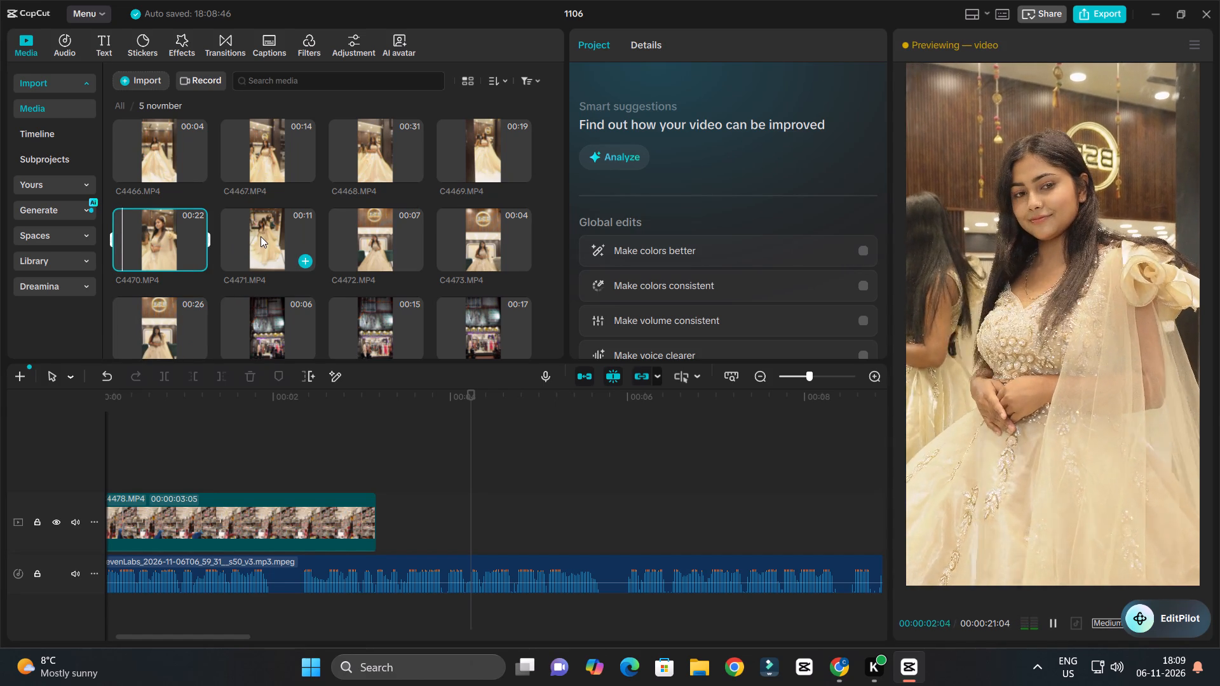
{"action": "key", "text": "space"}
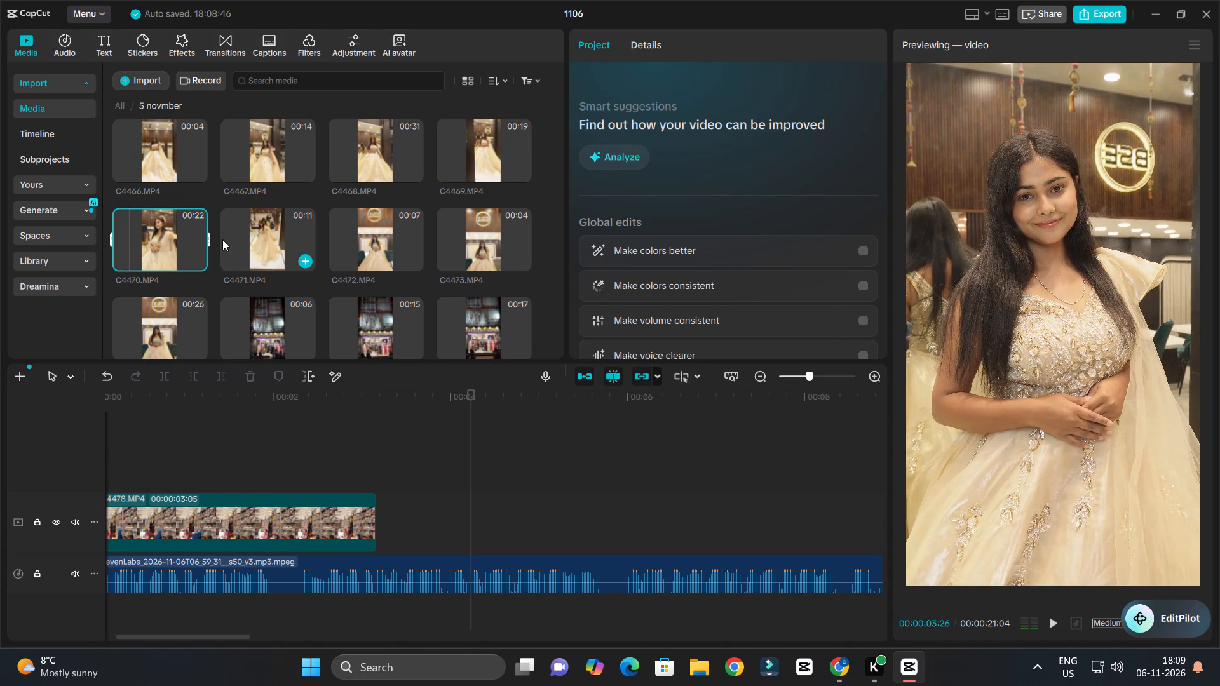
{"action": "left_click_drag", "start_coordinate": [175, 237], "coordinate": [367, 514]}
Play C4470 from its start and trim off its opening so the clip lasts 00:00:18:27.
{"action": "left_click", "coordinate": [377, 408]}
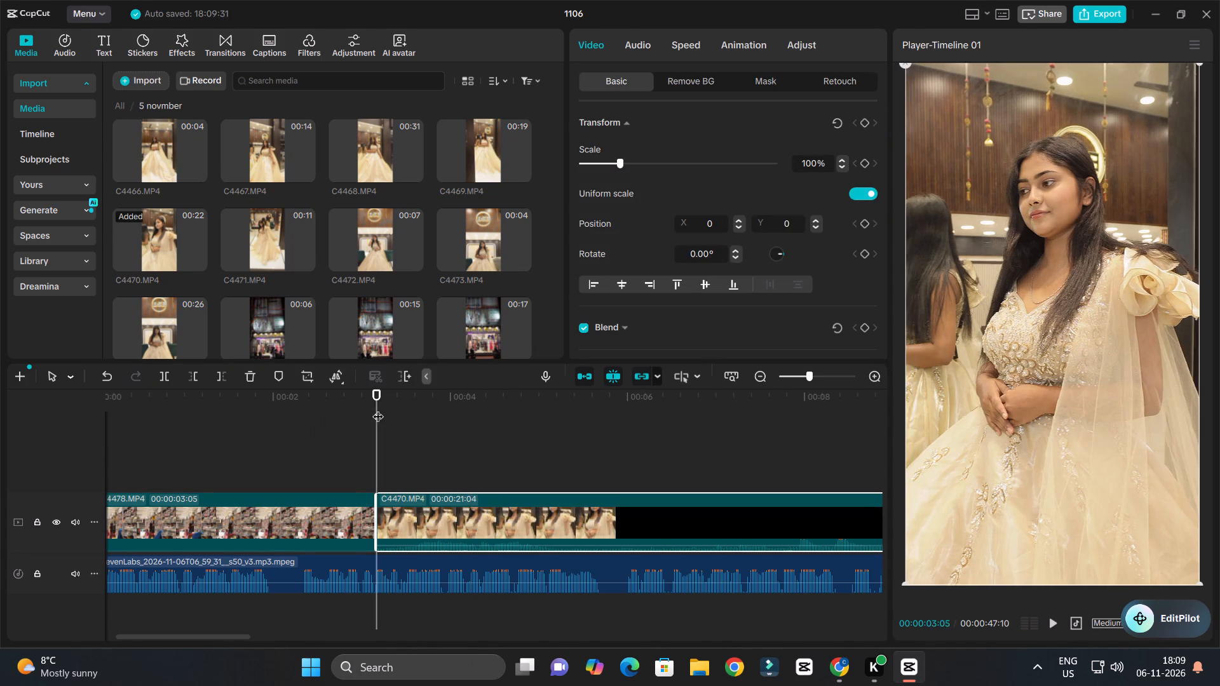
{"action": "key", "text": "space"}
{"action": "scroll", "coordinate": [421, 418], "scroll_direction": "down", "scroll_amount": 4, "text": "ctrl"}
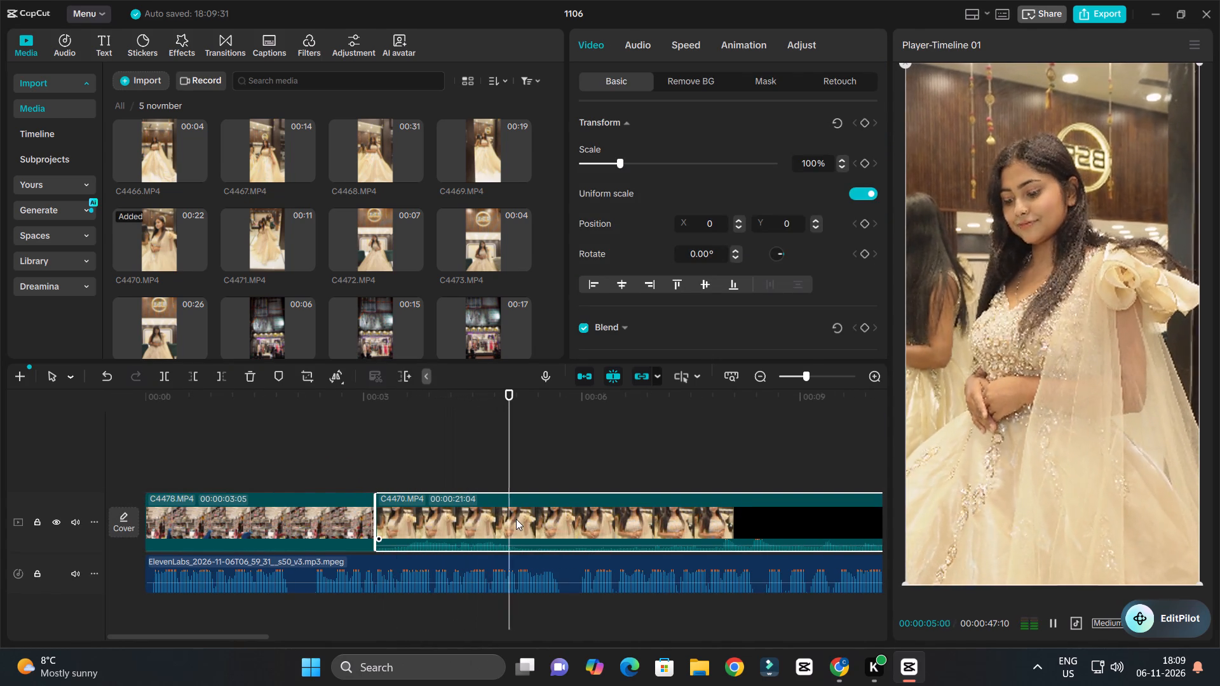
{"action": "key", "text": "space"}
{"action": "left_click", "coordinate": [524, 521]}
{"action": "type", "text": "Q"}
Play C4470 against the voice-over and trim its end at the line's pause so the clip lasts 00:00:02:26.
{"action": "key", "text": "space"}
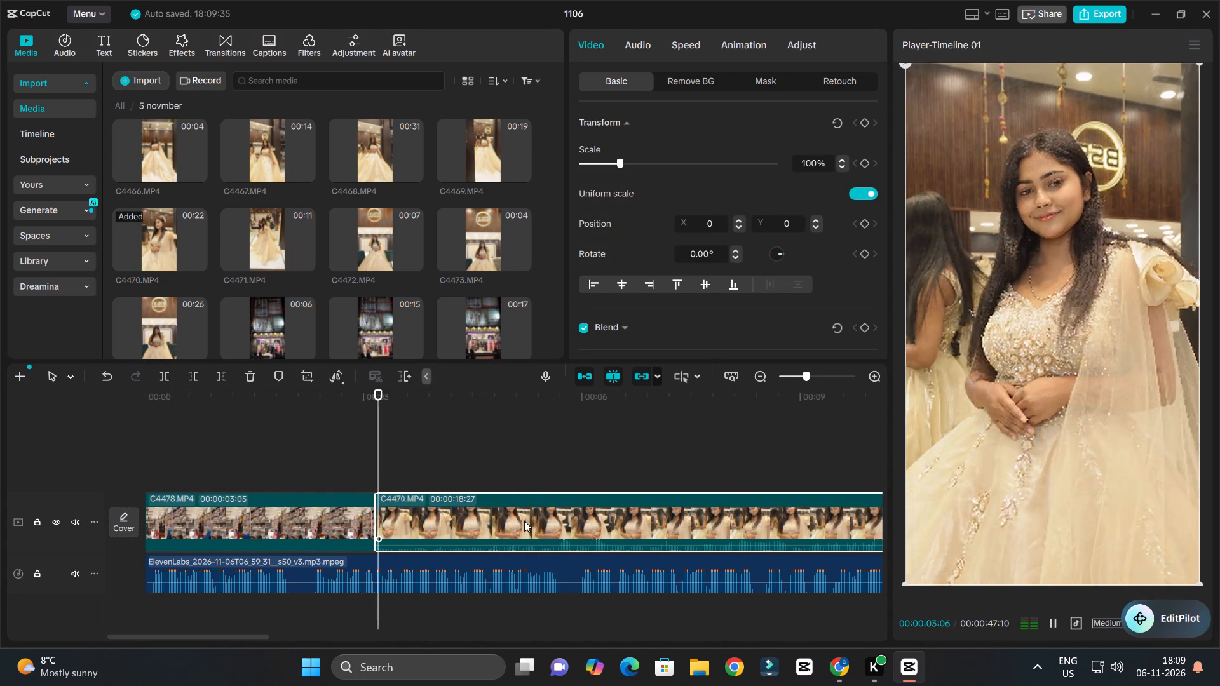
{"action": "scroll", "coordinate": [524, 521], "scroll_direction": "down", "scroll_amount": 7, "text": "ctrl"}
{"action": "scroll", "coordinate": [536, 524], "scroll_direction": "up", "scroll_amount": 3, "text": "ctrl"}
{"action": "scroll", "coordinate": [536, 524], "scroll_direction": "down", "scroll_amount": 3, "text": "ctrl"}
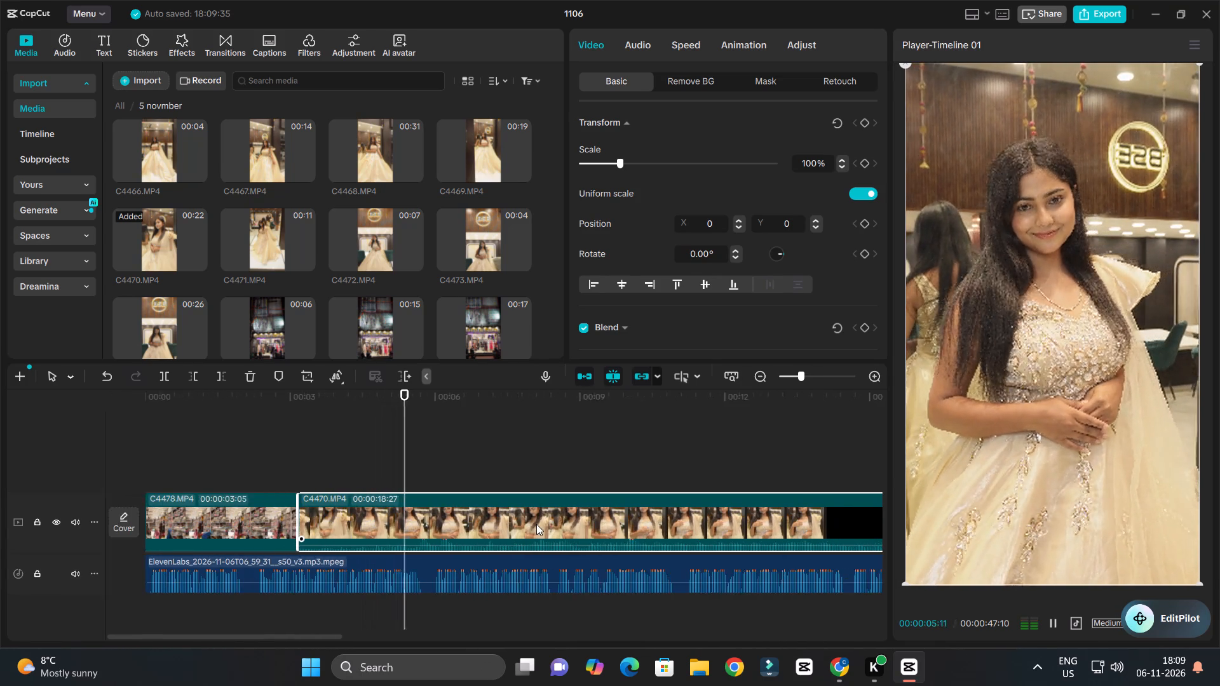
{"action": "scroll", "coordinate": [536, 524], "scroll_direction": "up", "scroll_amount": 3, "text": "ctrl"}
{"action": "key", "text": "space"}
{"action": "key", "text": "space"}
{"action": "key", "text": "space"}
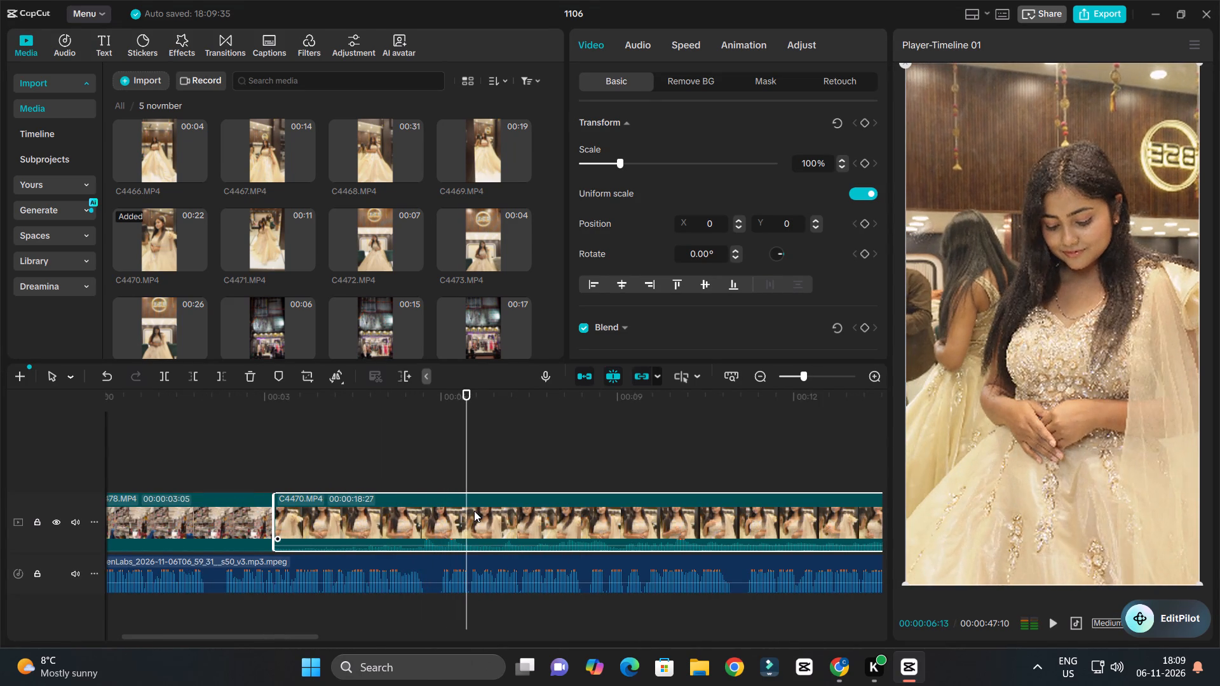
{"action": "left_click_drag", "start_coordinate": [451, 393], "coordinate": [442, 412]}
{"action": "left_click", "coordinate": [456, 508]}
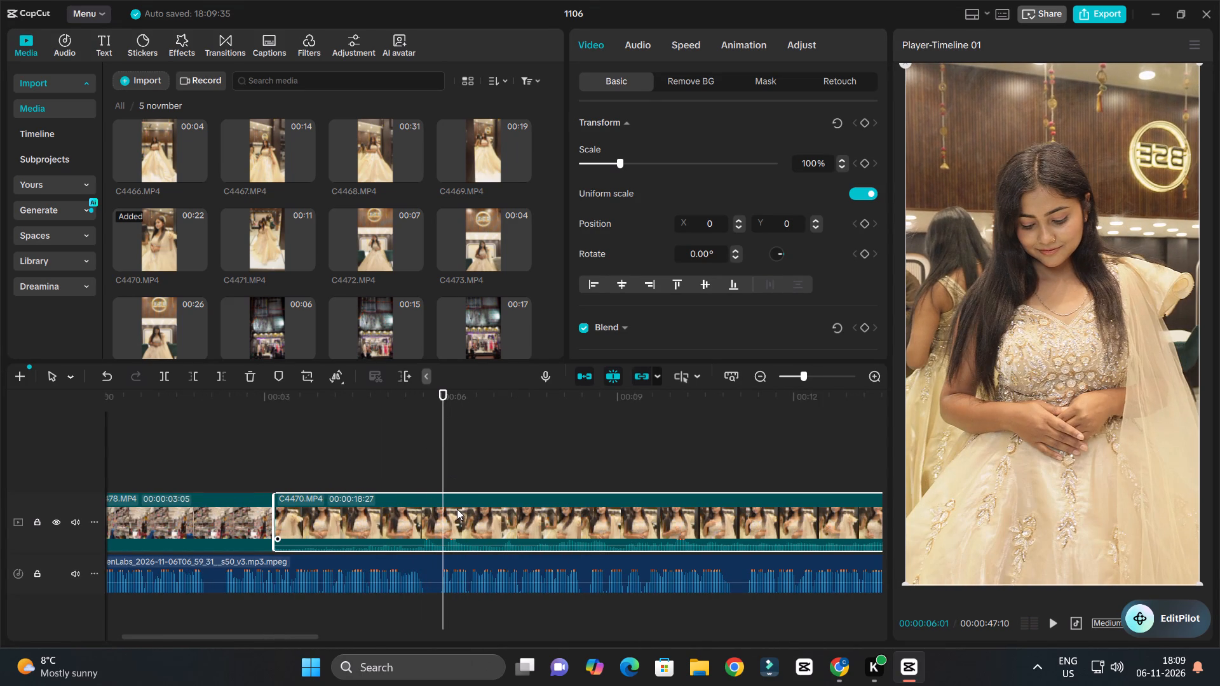
{"action": "type", "text": "W"}
Play the voice-over on past the end of C4470 to hear the line needing the next clip.
{"action": "key", "text": "space"}
{"action": "scroll", "coordinate": [466, 505], "scroll_direction": "down", "scroll_amount": 4, "text": "ctrl"}
{"action": "scroll", "coordinate": [485, 508], "scroll_direction": "up", "scroll_amount": 4, "text": "ctrl"}
{"action": "scroll", "coordinate": [485, 508], "scroll_direction": "down", "scroll_amount": 3, "text": "ctrl"}
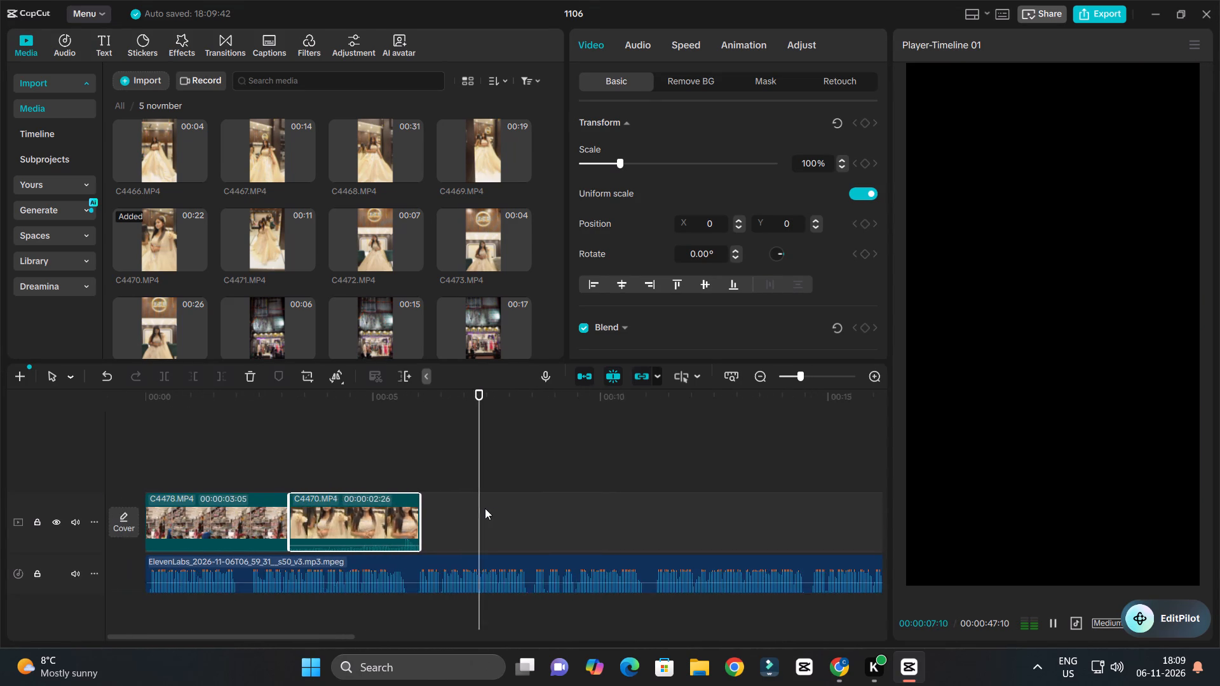
{"action": "scroll", "coordinate": [485, 508], "scroll_direction": "down", "scroll_amount": 5, "text": "ctrl"}
{"action": "scroll", "coordinate": [507, 518], "scroll_direction": "up", "scroll_amount": 7, "text": "ctrl"}
{"action": "key", "text": "space"}
Preview the mannequin clips C4479 and C4480, the shop clip C4485 and further media for the third shot.
{"action": "scroll", "coordinate": [320, 290], "scroll_direction": "down", "scroll_amount": 2}
{"action": "triple_click", "coordinate": [263, 278]}
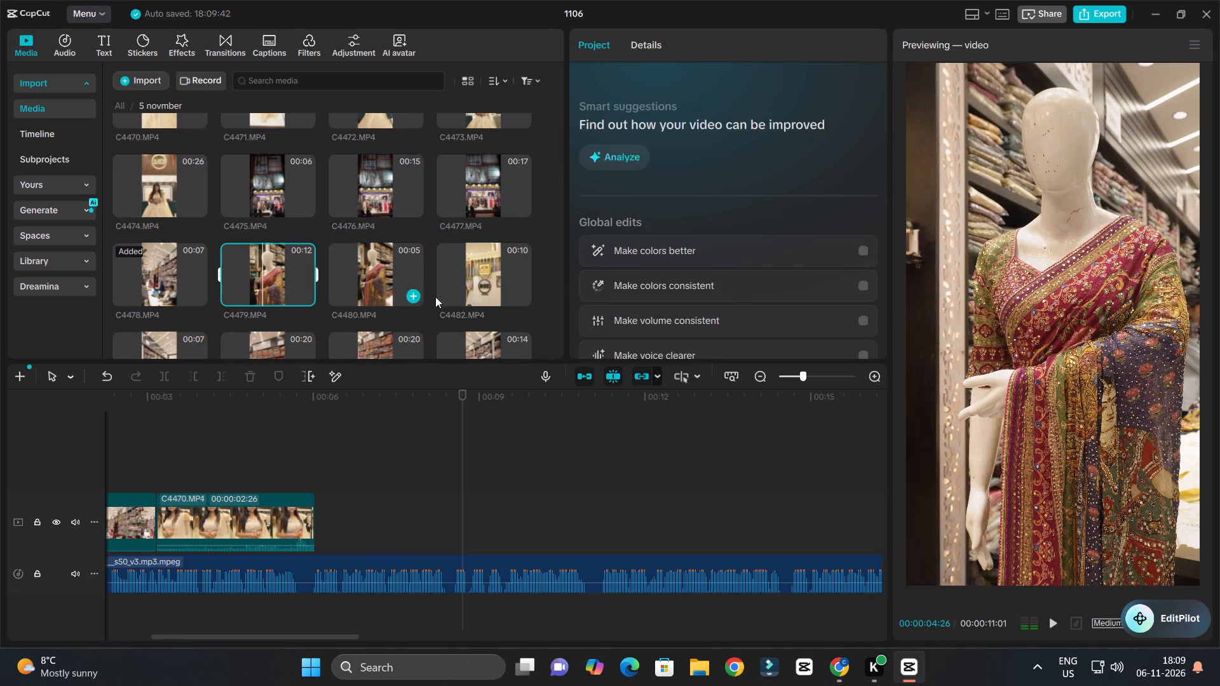
{"action": "double_click", "coordinate": [386, 257]}
{"action": "scroll", "coordinate": [386, 257], "scroll_direction": "down", "scroll_amount": 2}
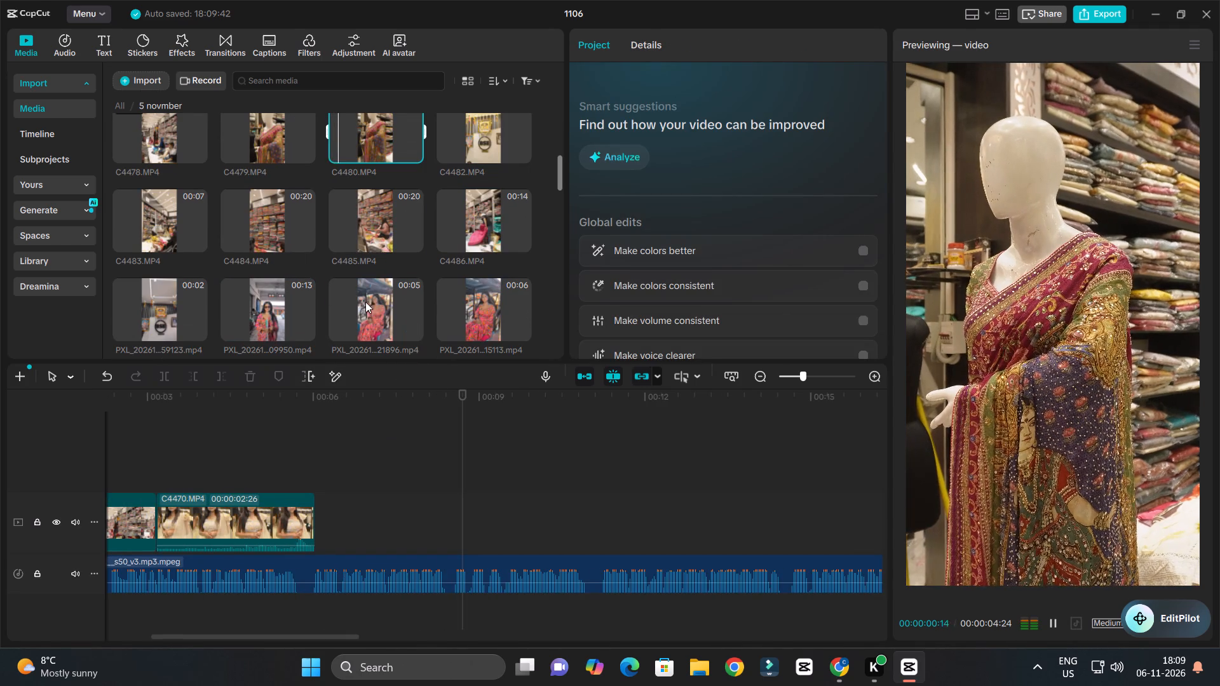
{"action": "key", "text": "space"}
{"action": "double_click", "coordinate": [376, 236]}
{"action": "scroll", "coordinate": [379, 306], "scroll_direction": "down", "scroll_amount": 1}
{"action": "key", "text": "space"}
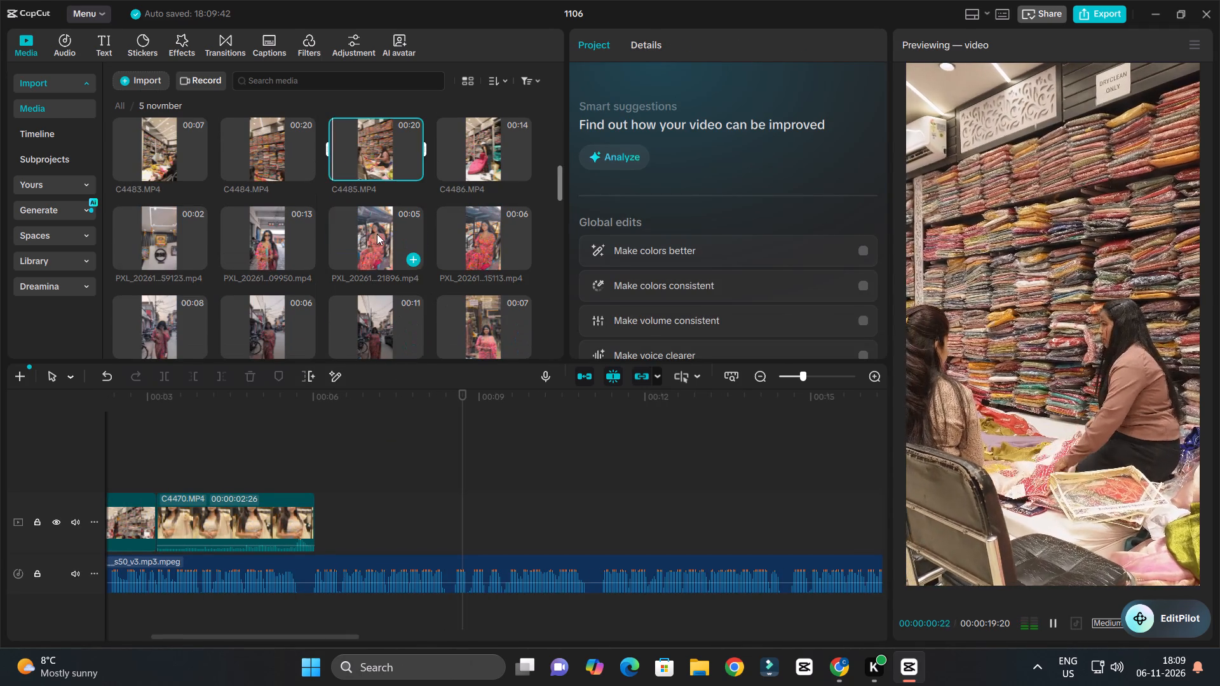
{"action": "double_click", "coordinate": [377, 233]}
{"action": "scroll", "coordinate": [299, 253], "scroll_direction": "down", "scroll_amount": 6}
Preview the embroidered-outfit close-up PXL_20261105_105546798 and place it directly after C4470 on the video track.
{"action": "double_click", "coordinate": [383, 176]}
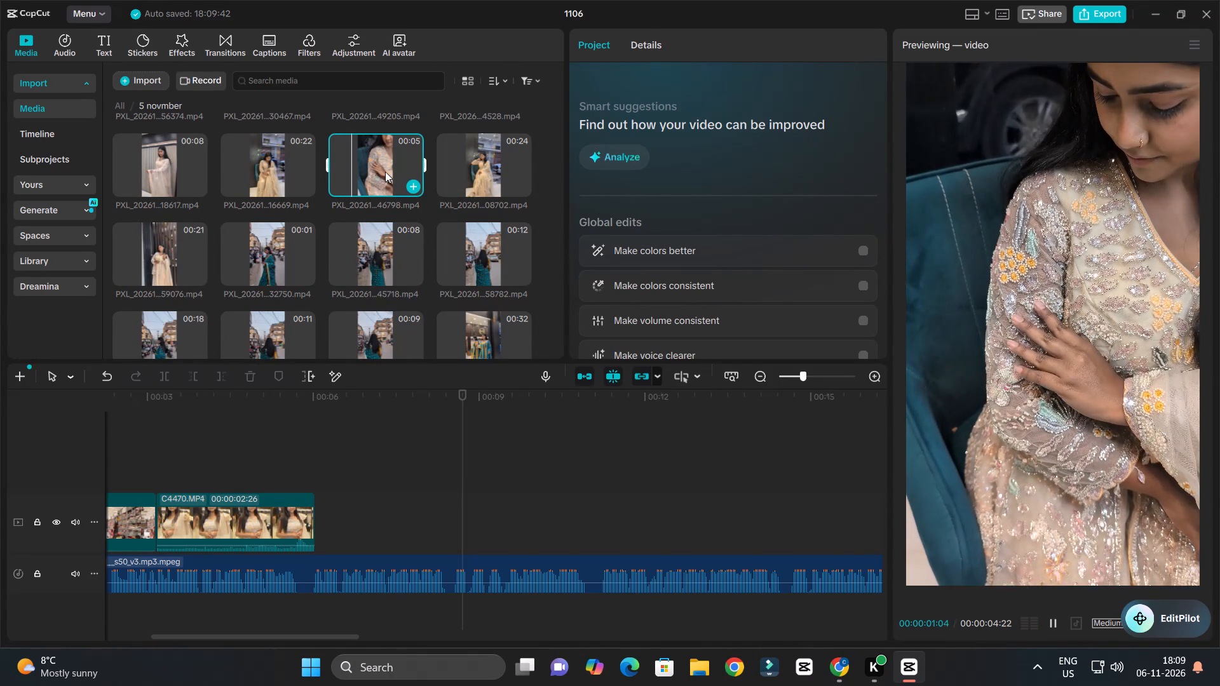
{"action": "key", "text": "space"}
{"action": "left_click_drag", "start_coordinate": [390, 166], "coordinate": [328, 509]}
Play the embroidered-outfit close-up against the voice-over and trim its end so the clip lasts 00:00:03:03.
{"action": "left_click", "coordinate": [305, 407]}
{"action": "key", "text": "space"}
{"action": "scroll", "coordinate": [385, 439], "scroll_direction": "down", "scroll_amount": 6, "text": "ctrl"}
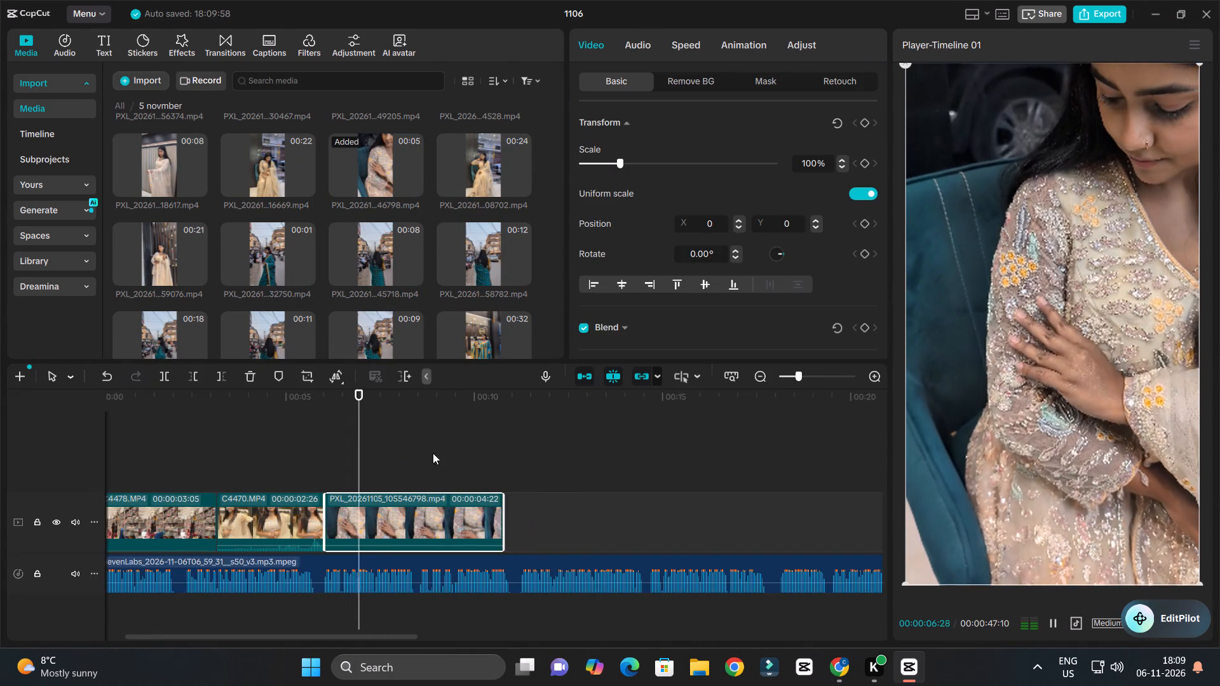
{"action": "scroll", "coordinate": [447, 460], "scroll_direction": "up", "scroll_amount": 16, "text": "ctrl"}
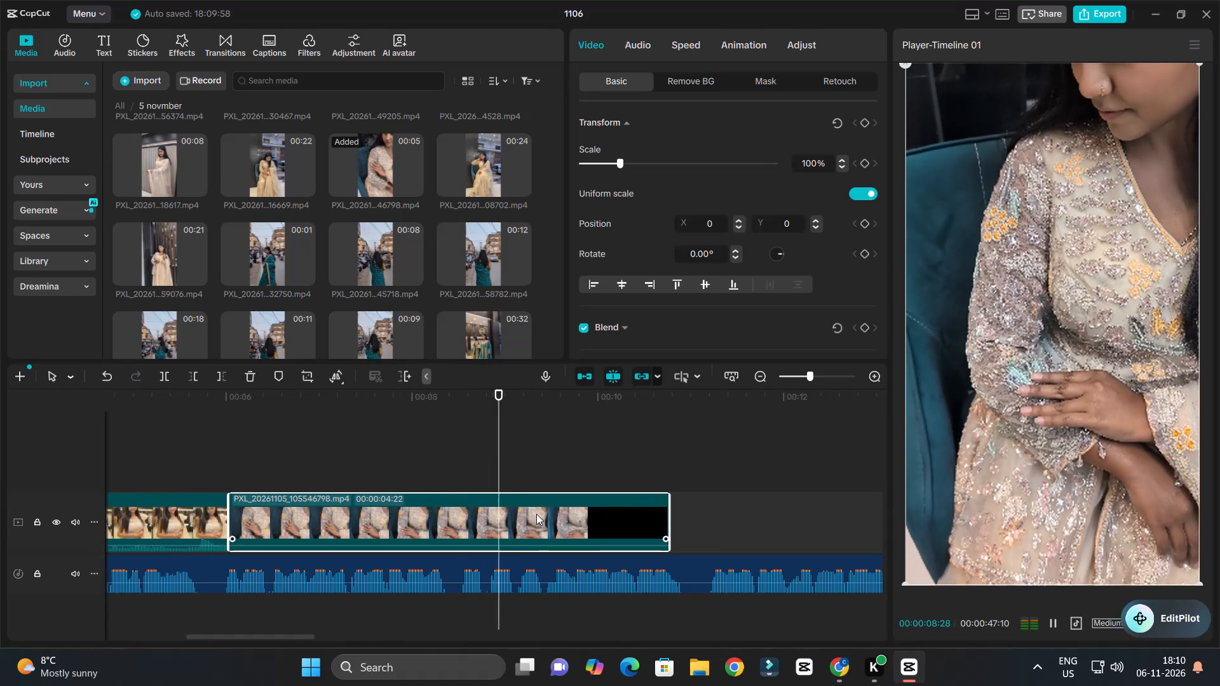
{"action": "key", "text": "space"}
{"action": "left_click", "coordinate": [536, 514]}
{"action": "key", "text": "w"}
Look through the 5 novmber clips for the fourth shot and preview the night storefront clips C4476 and C4477.
{"action": "scroll", "coordinate": [539, 497], "scroll_direction": "down", "scroll_amount": 4, "text": "ctrl"}
{"action": "scroll", "coordinate": [365, 292], "scroll_direction": "up", "scroll_amount": 4}
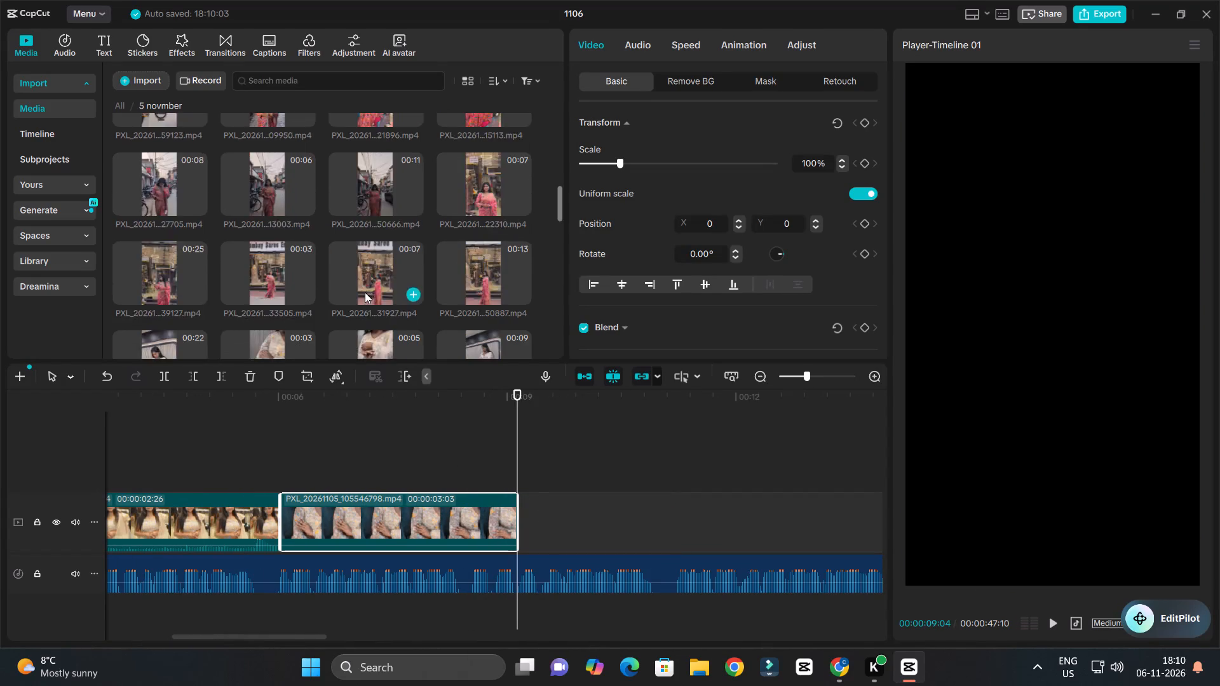
{"action": "scroll", "coordinate": [365, 292], "scroll_direction": "up", "scroll_amount": 13}
{"action": "scroll", "coordinate": [365, 292], "scroll_direction": "down", "scroll_amount": 1}
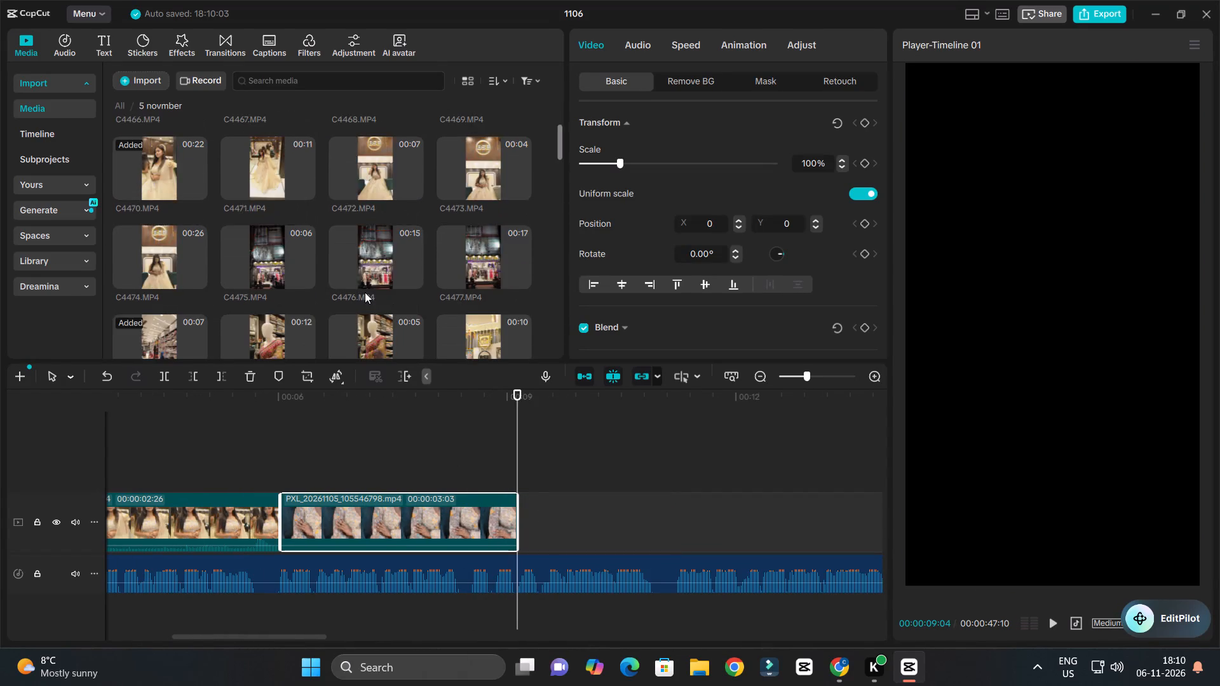
{"action": "scroll", "coordinate": [365, 292], "scroll_direction": "down", "scroll_amount": 2}
{"action": "scroll", "coordinate": [365, 292], "scroll_direction": "up", "scroll_amount": 2}
{"action": "double_click", "coordinate": [377, 265]}
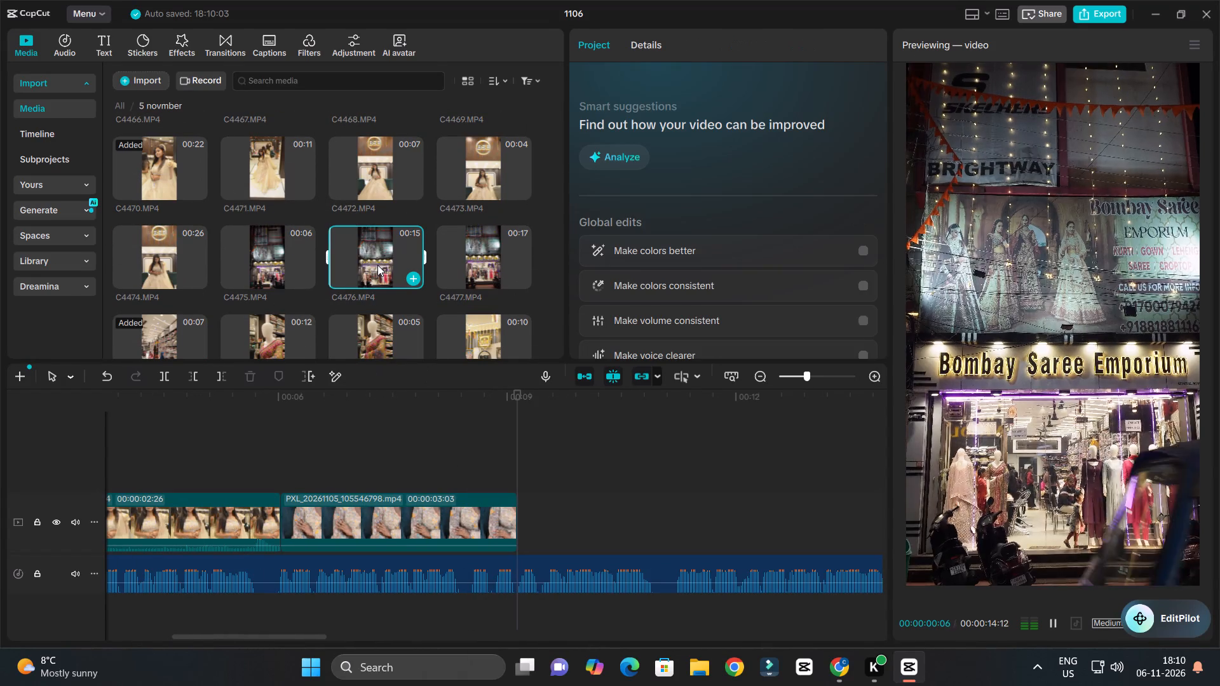
{"action": "double_click", "coordinate": [494, 263]}
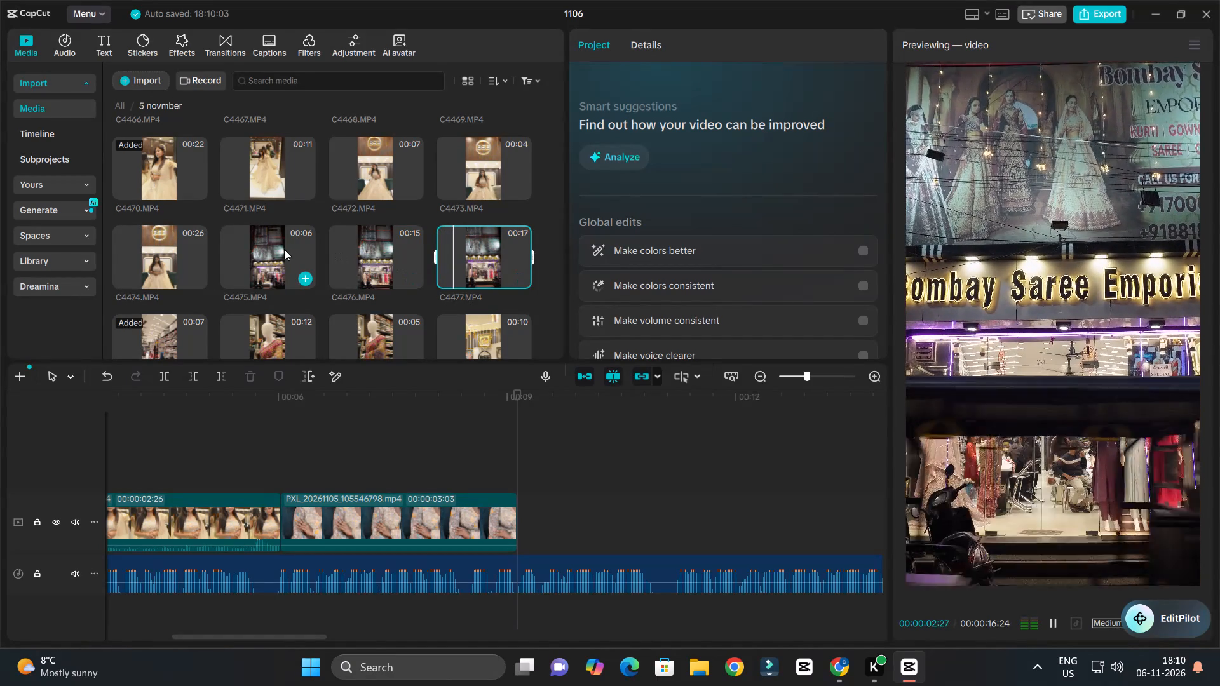
Preview the night storefront clip C4475 and place it on the video track directly after the embroidered-outfit close-up.
{"action": "double_click", "coordinate": [279, 248]}
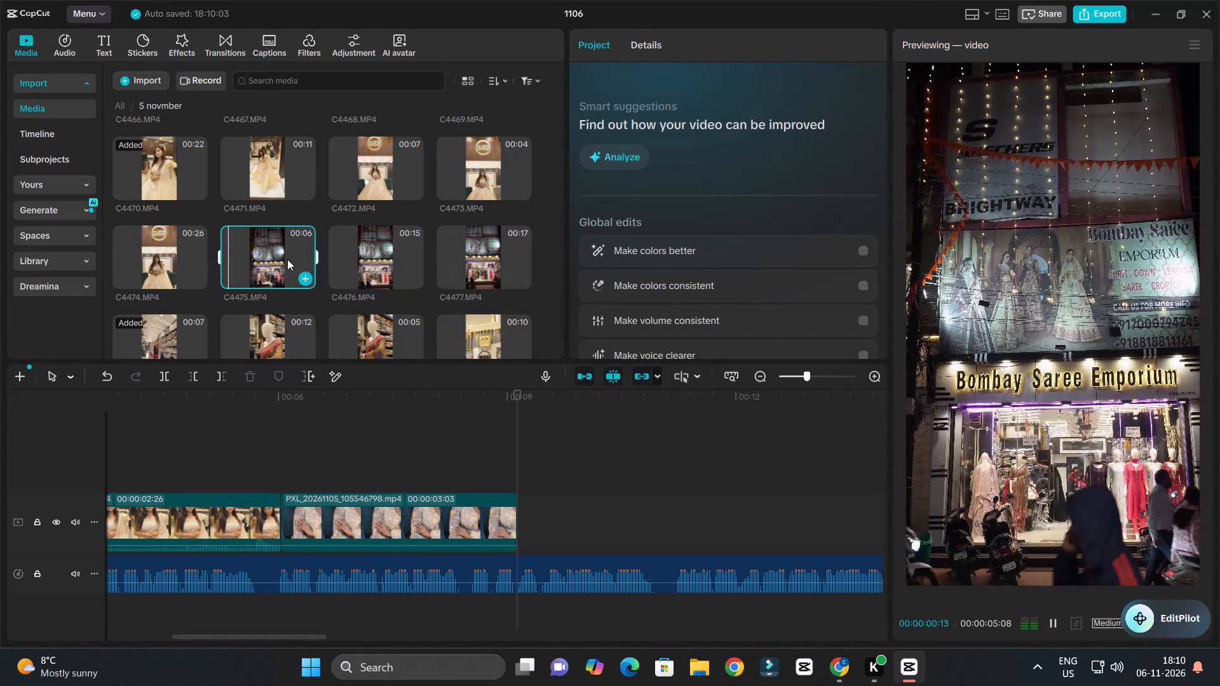
{"action": "key", "text": "space"}
{"action": "left_click_drag", "start_coordinate": [277, 257], "coordinate": [616, 544]}
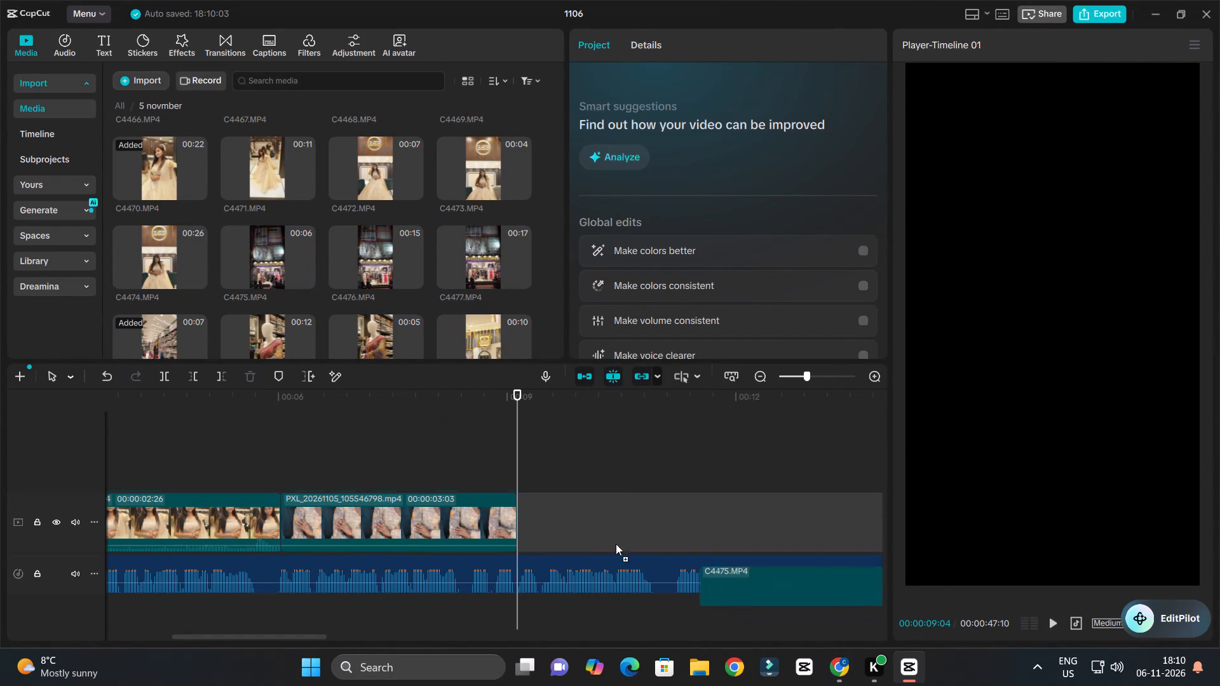
{"action": "left_click_drag", "start_coordinate": [616, 544], "coordinate": [556, 499]}
Play C4475 against the voice-over, trim its end so the clip lasts 00:00:02:05, and save the project.
{"action": "key", "text": "space"}
{"action": "scroll", "coordinate": [554, 495], "scroll_direction": "down", "scroll_amount": 8, "text": "ctrl"}
{"action": "scroll", "coordinate": [604, 508], "scroll_direction": "up", "scroll_amount": 8, "text": "ctrl"}
{"action": "key", "text": "space"}
{"action": "left_click", "coordinate": [683, 528]}
{"action": "key", "text": "w"}
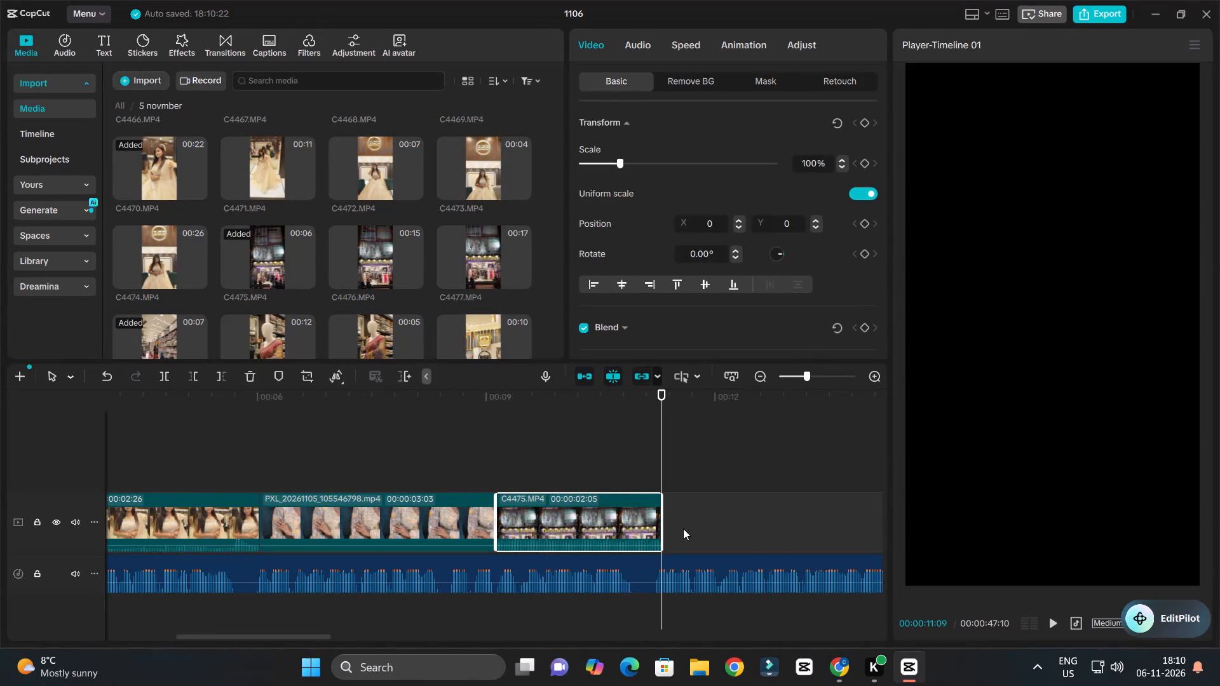
{"action": "key", "text": "ctrl+s"}
{"action": "key", "text": "ctrl+s"}
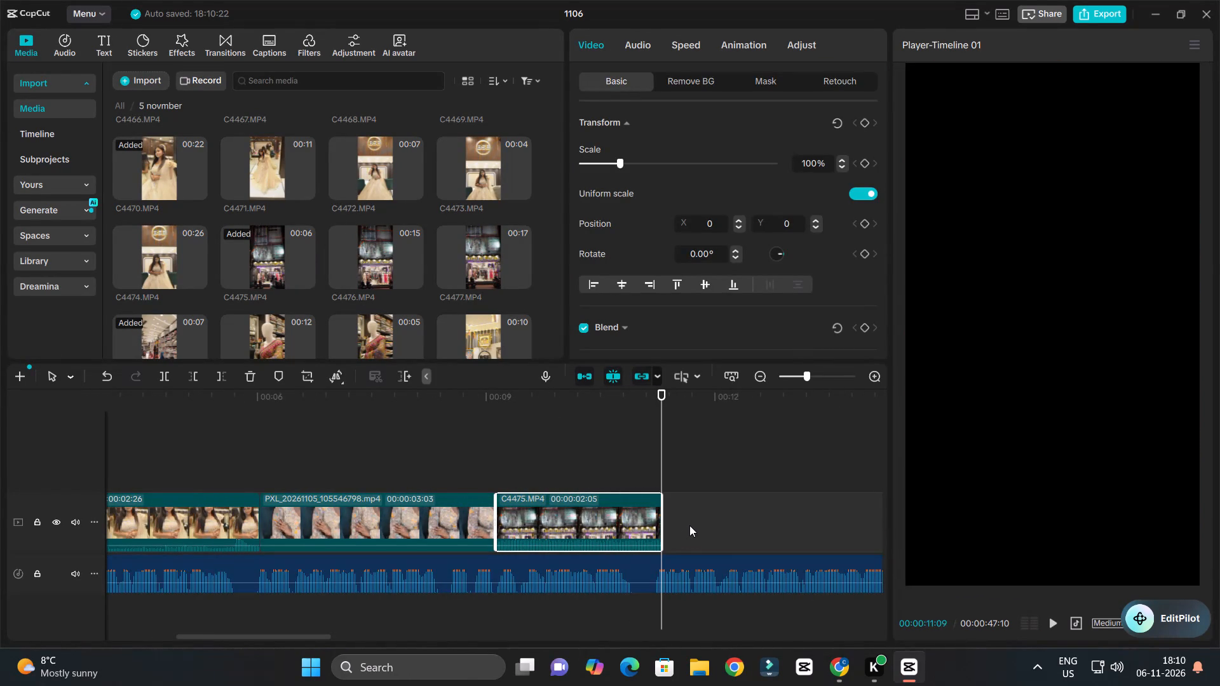
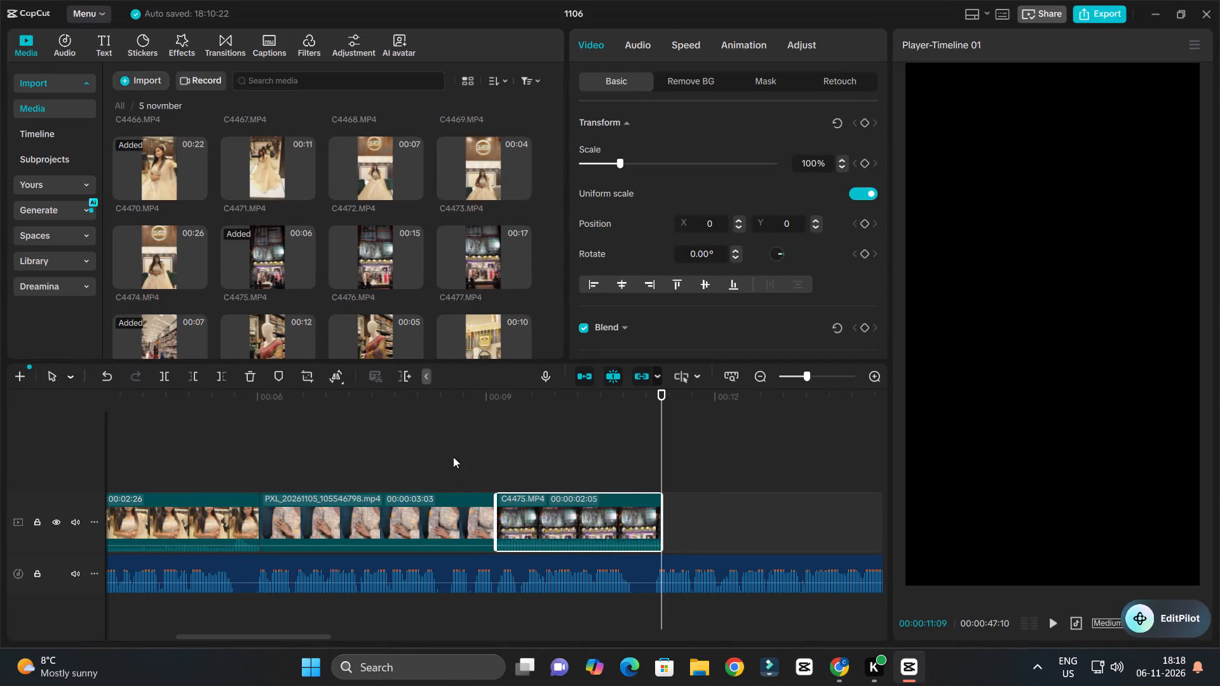
Play C4475 against the voice-over and lower the clip's own sound to silence.
{"action": "left_click", "coordinate": [466, 396]}
{"action": "key", "text": "space"}
{"action": "scroll", "coordinate": [520, 462], "scroll_direction": "down", "scroll_amount": 4, "text": "ctrl"}
{"action": "scroll", "coordinate": [527, 471], "scroll_direction": "up", "scroll_amount": 4, "text": "ctrl"}
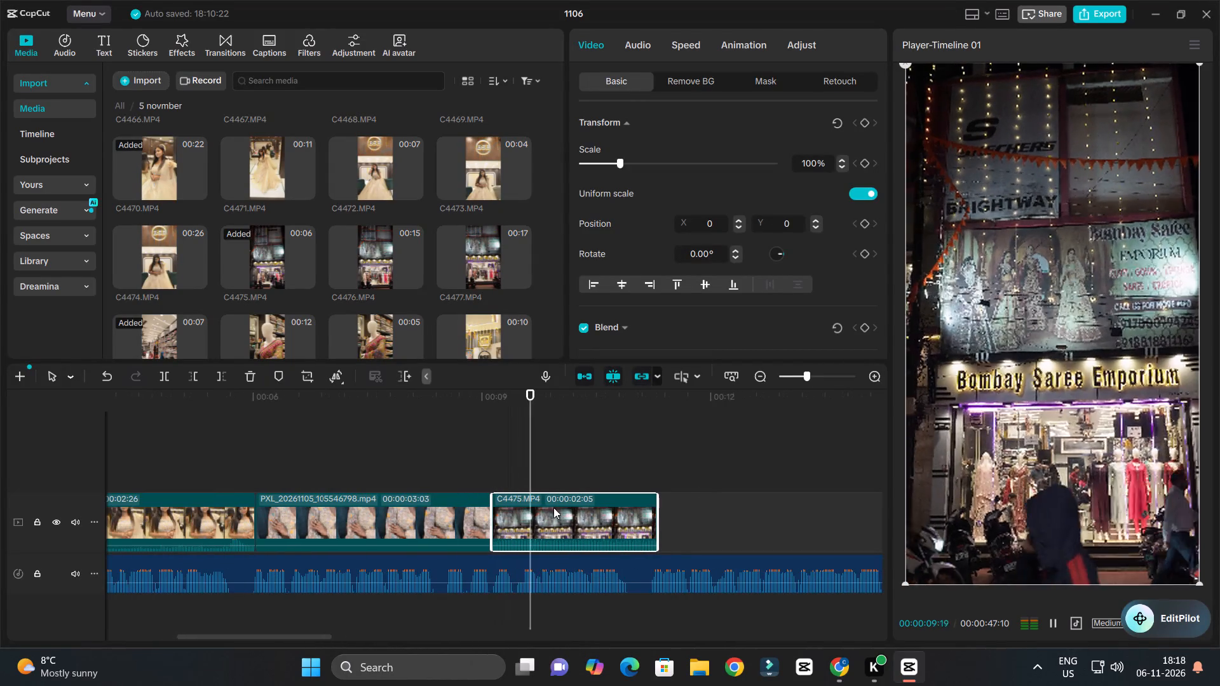
{"action": "key", "text": "space"}
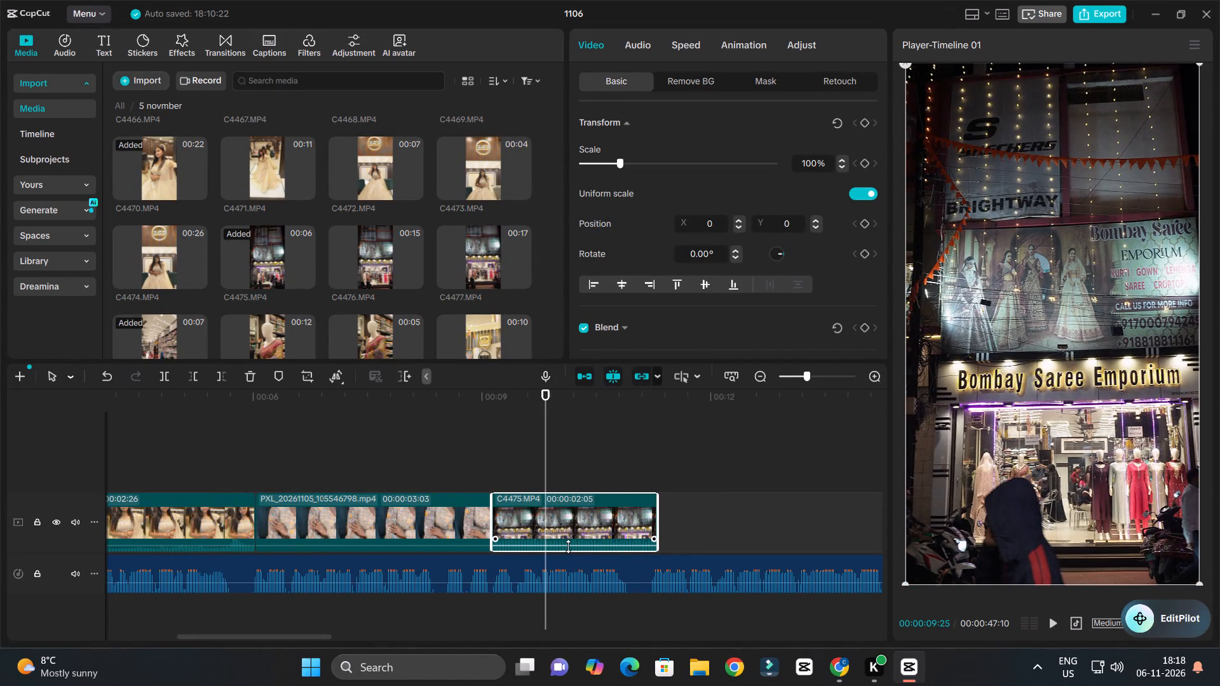
{"action": "left_click_drag", "start_coordinate": [568, 546], "coordinate": [569, 575]}
{"action": "key", "text": "space"}
{"action": "scroll", "coordinate": [654, 522], "scroll_direction": "up", "scroll_amount": 9, "text": "ctrl"}
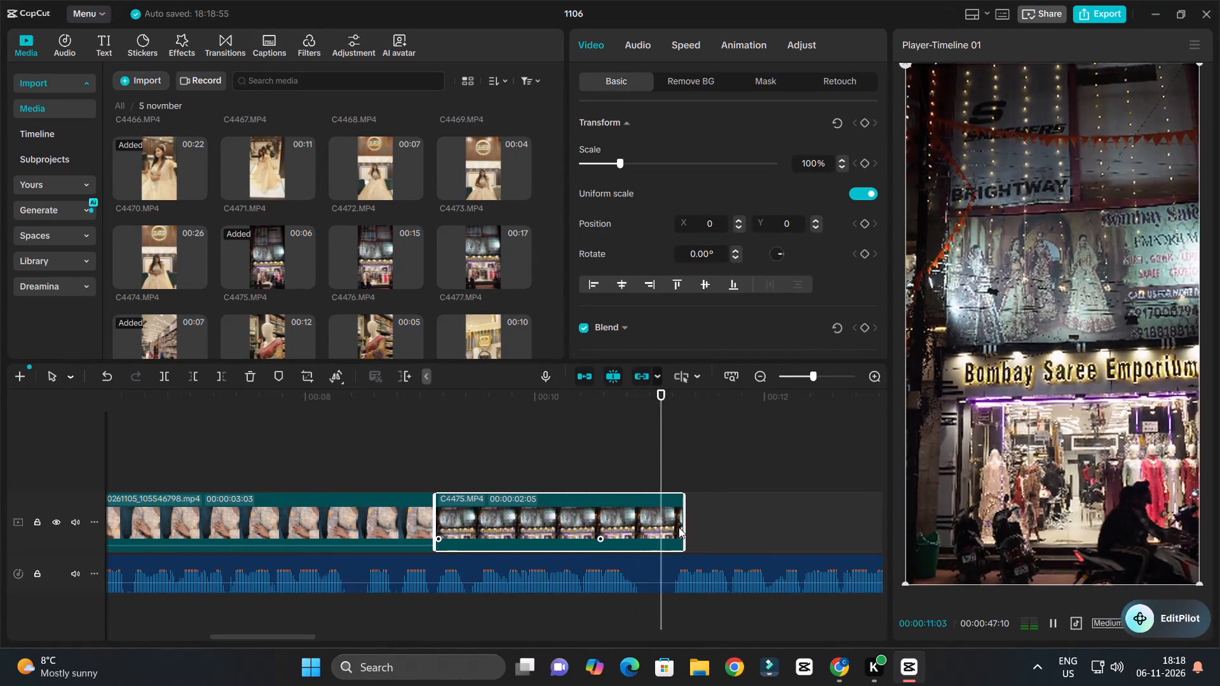
{"action": "scroll", "coordinate": [679, 527], "scroll_direction": "down", "scroll_amount": 12, "text": "ctrl"}
{"action": "key", "text": "space"}
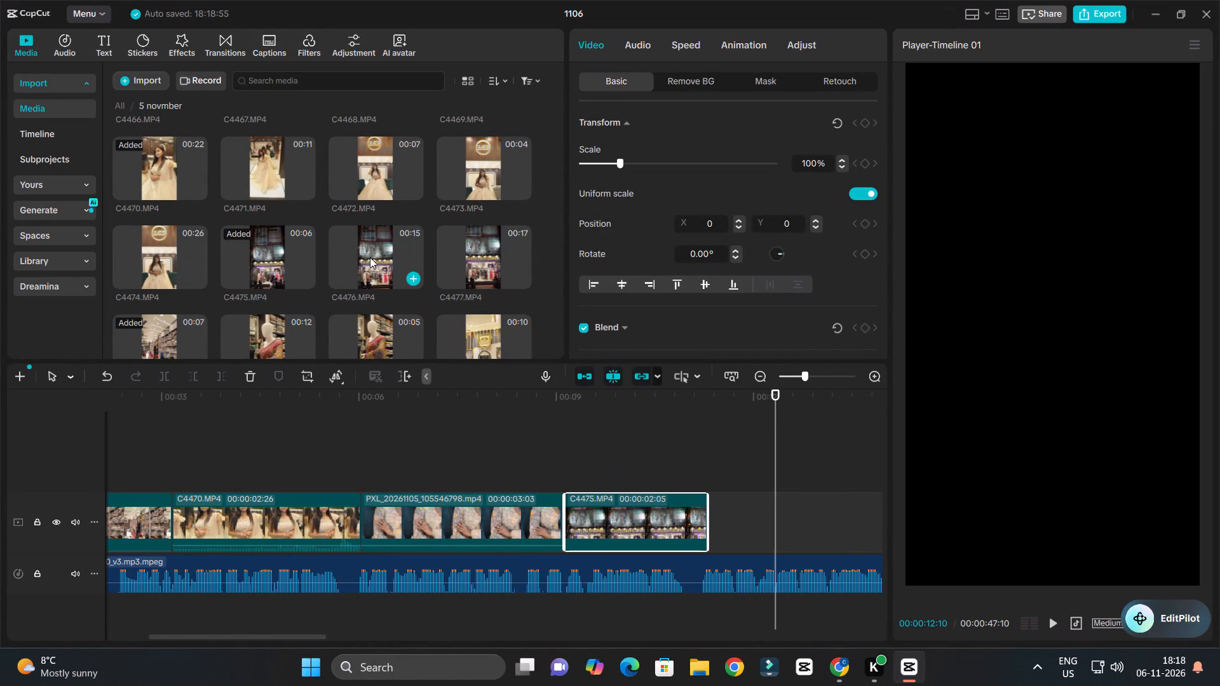
Look through the 5 novmber clips for the fifth shot and preview C4480 and the cream embroidered-outfit clip ending 49205.
{"action": "scroll", "coordinate": [370, 258], "scroll_direction": "down", "scroll_amount": 2}
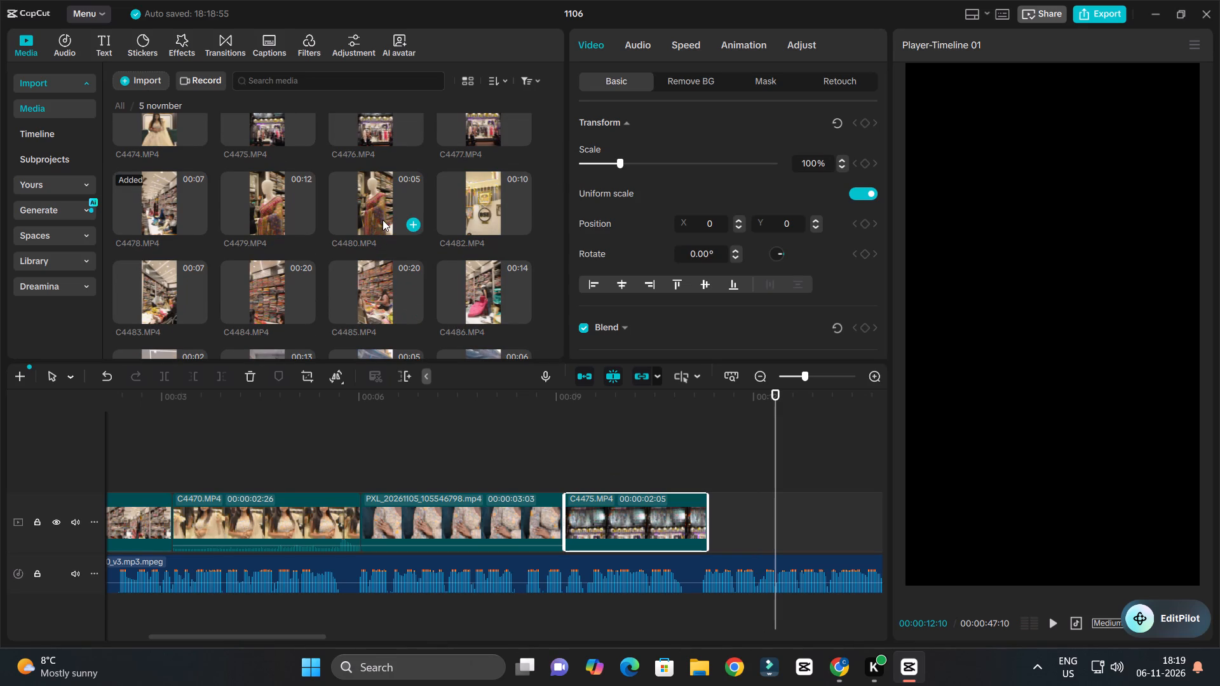
{"action": "double_click", "coordinate": [383, 220]}
{"action": "scroll", "coordinate": [378, 263], "scroll_direction": "down", "scroll_amount": 3}
{"action": "key", "text": "space"}
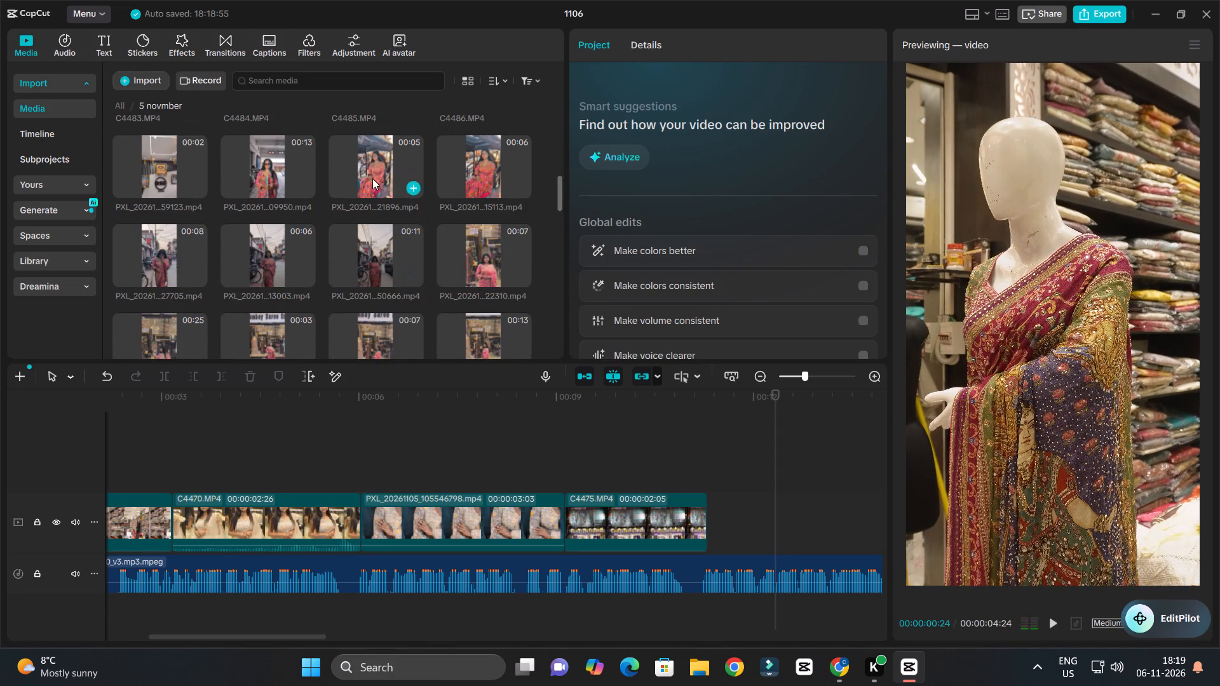
{"action": "scroll", "coordinate": [324, 265], "scroll_direction": "down", "scroll_amount": 3}
{"action": "double_click", "coordinate": [367, 223]}
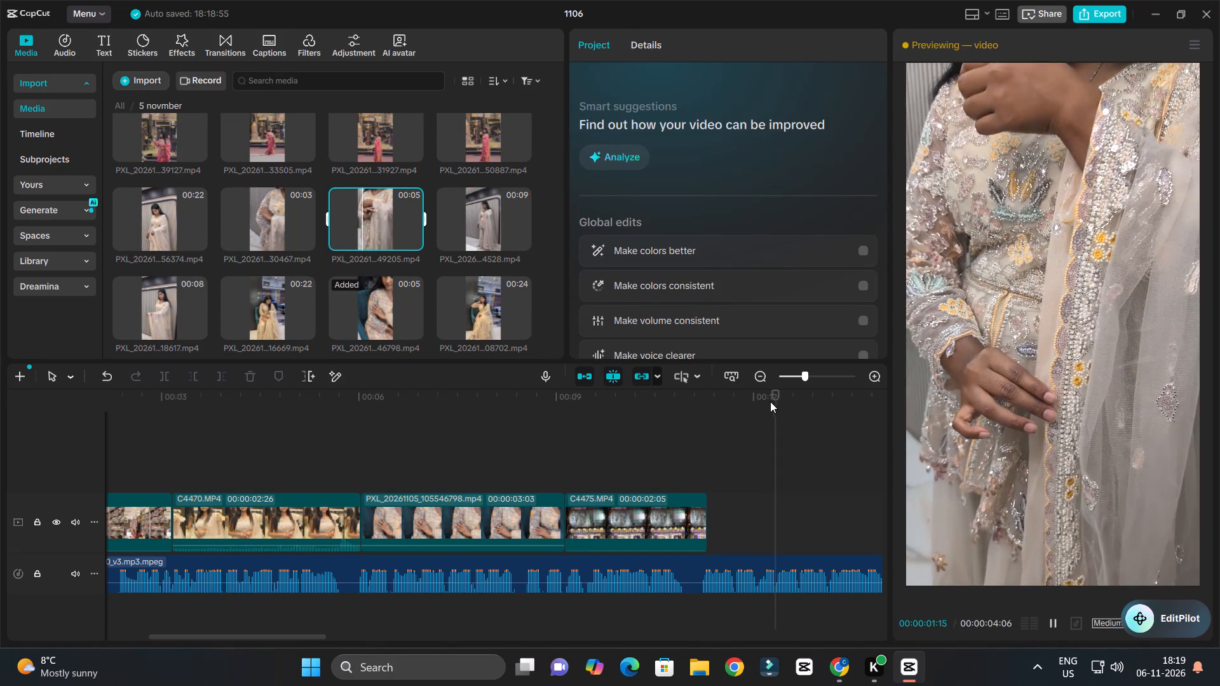
Play the voice-over line that follows C4475 to judge which footage suits it.
{"action": "left_click", "coordinate": [771, 396]}
{"action": "left_click", "coordinate": [761, 403]}
{"action": "left_click", "coordinate": [730, 434]}
{"action": "key", "text": "space"}
{"action": "scroll", "coordinate": [740, 443], "scroll_direction": "down", "scroll_amount": 4, "text": "ctrl"}
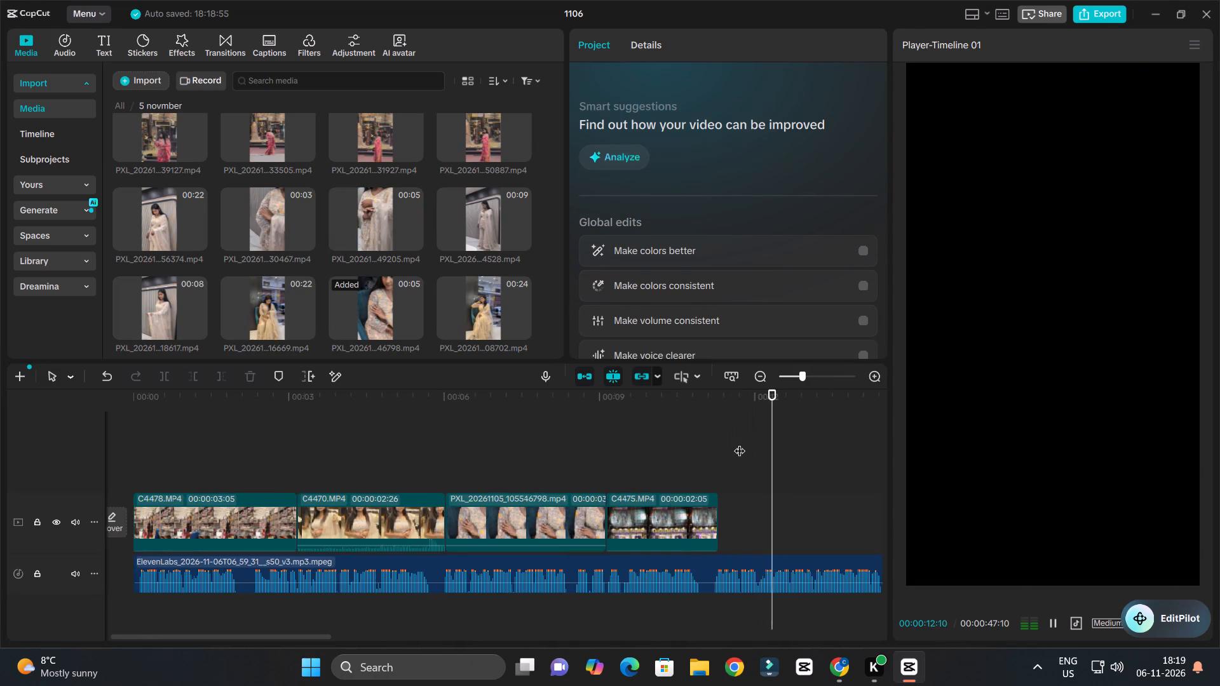
{"action": "scroll", "coordinate": [740, 443], "scroll_direction": "up", "scroll_amount": 3, "text": "ctrl"}
{"action": "scroll", "coordinate": [740, 443], "scroll_direction": "down", "scroll_amount": 7, "text": "ctrl"}
{"action": "scroll", "coordinate": [694, 474], "scroll_direction": "up", "scroll_amount": 7, "text": "ctrl"}
{"action": "key", "text": "space"}
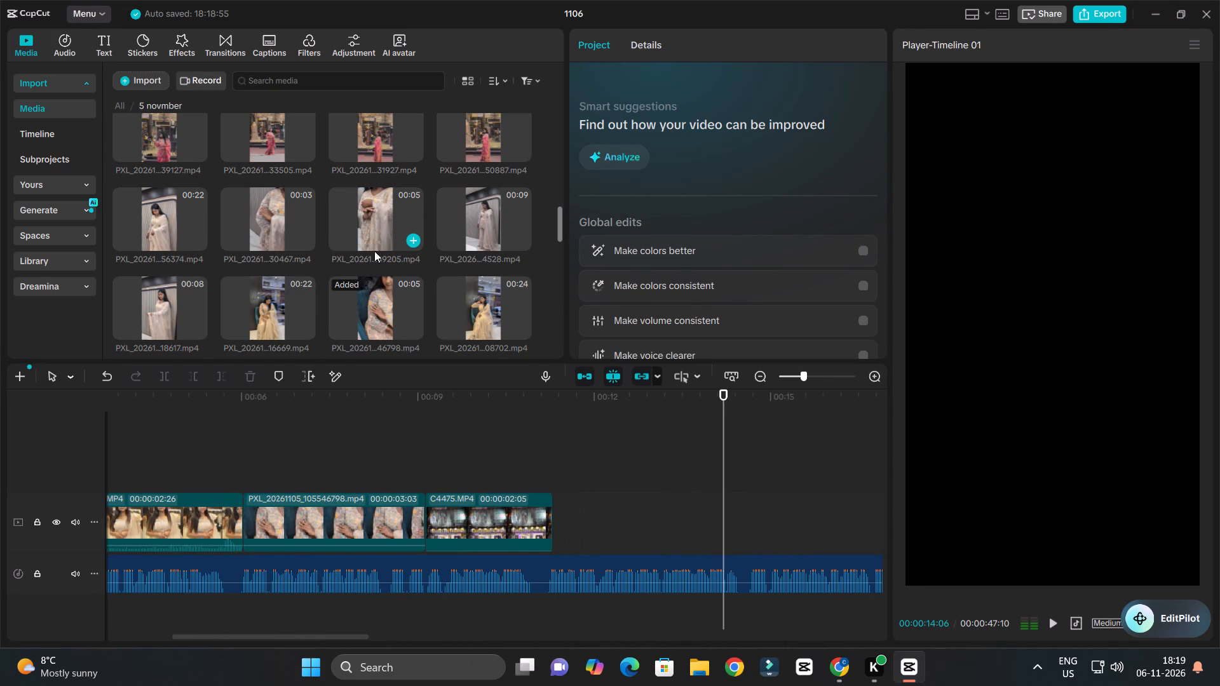
Preview the in-store clips C4484, C4483 and C4486 and the mannequin clip C4480.
{"action": "scroll", "coordinate": [363, 242], "scroll_direction": "up", "scroll_amount": 4}
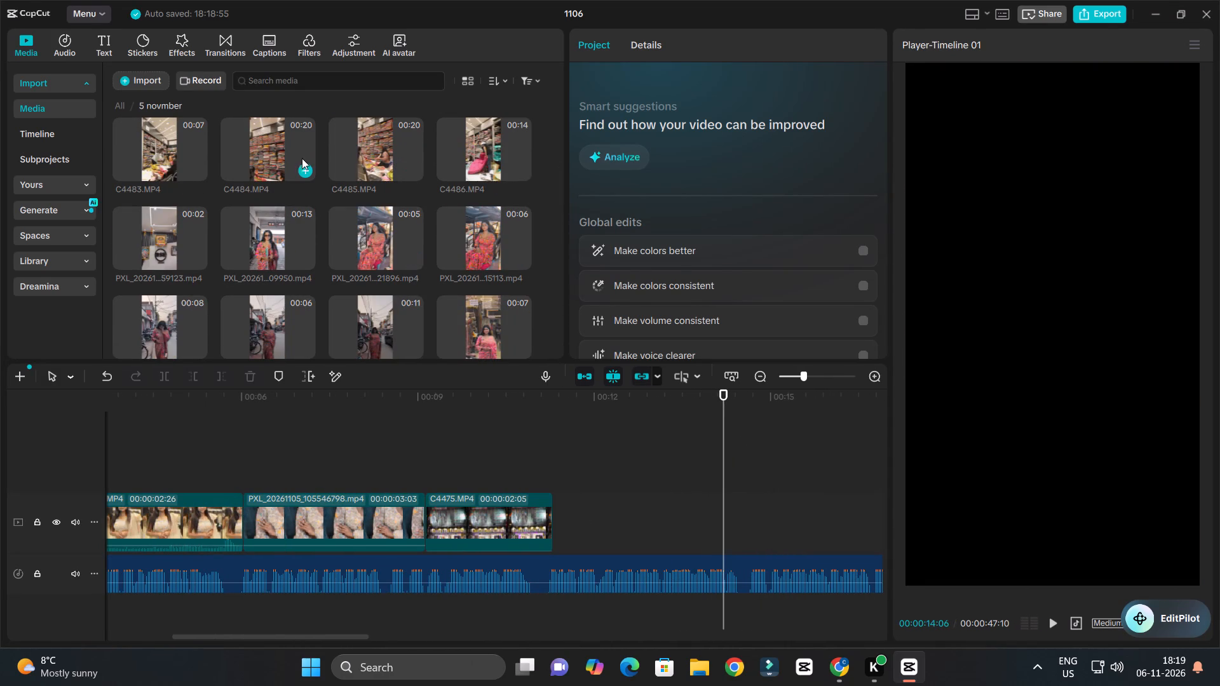
{"action": "double_click", "coordinate": [277, 152]}
{"action": "key", "text": "space"}
{"action": "double_click", "coordinate": [172, 152]}
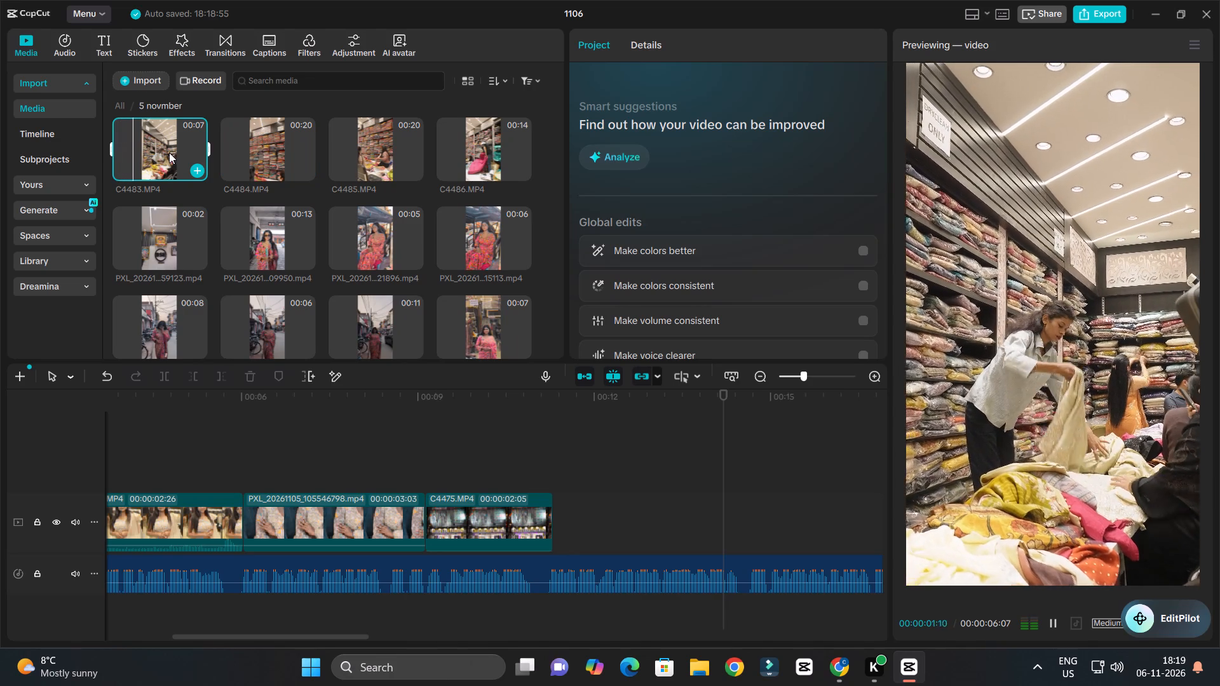
{"action": "key", "text": "space"}
{"action": "scroll", "coordinate": [308, 196], "scroll_direction": "up", "scroll_amount": 2}
{"action": "double_click", "coordinate": [480, 292]}
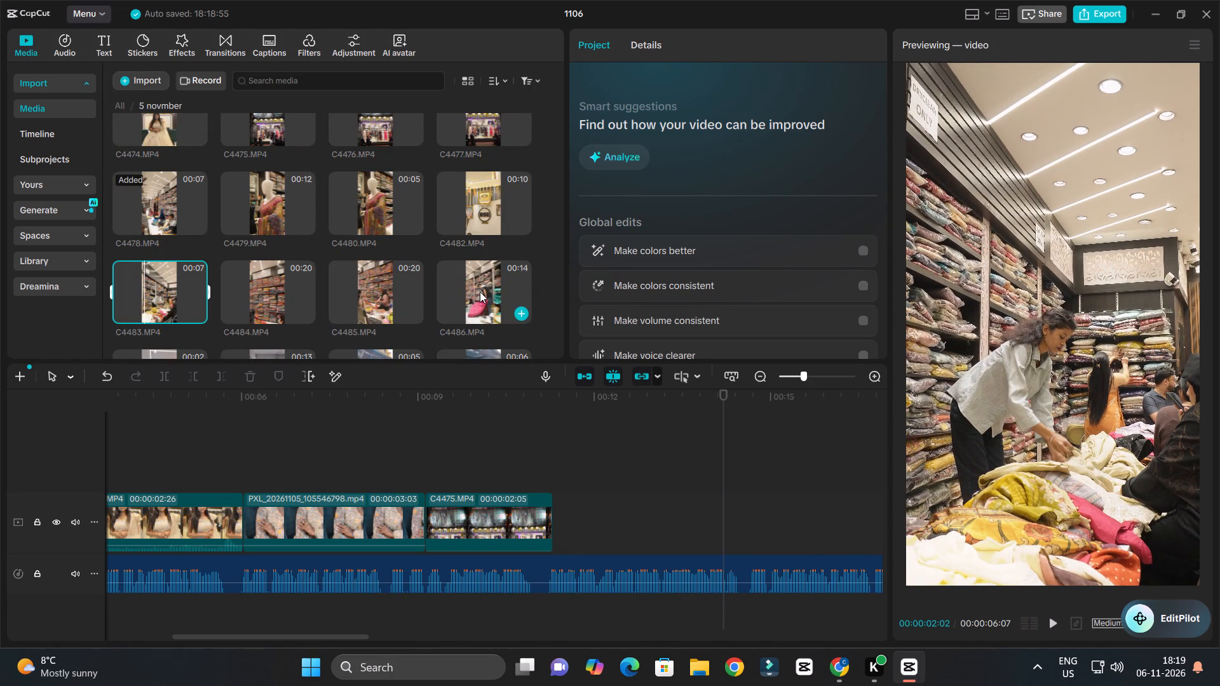
{"action": "double_click", "coordinate": [369, 198]}
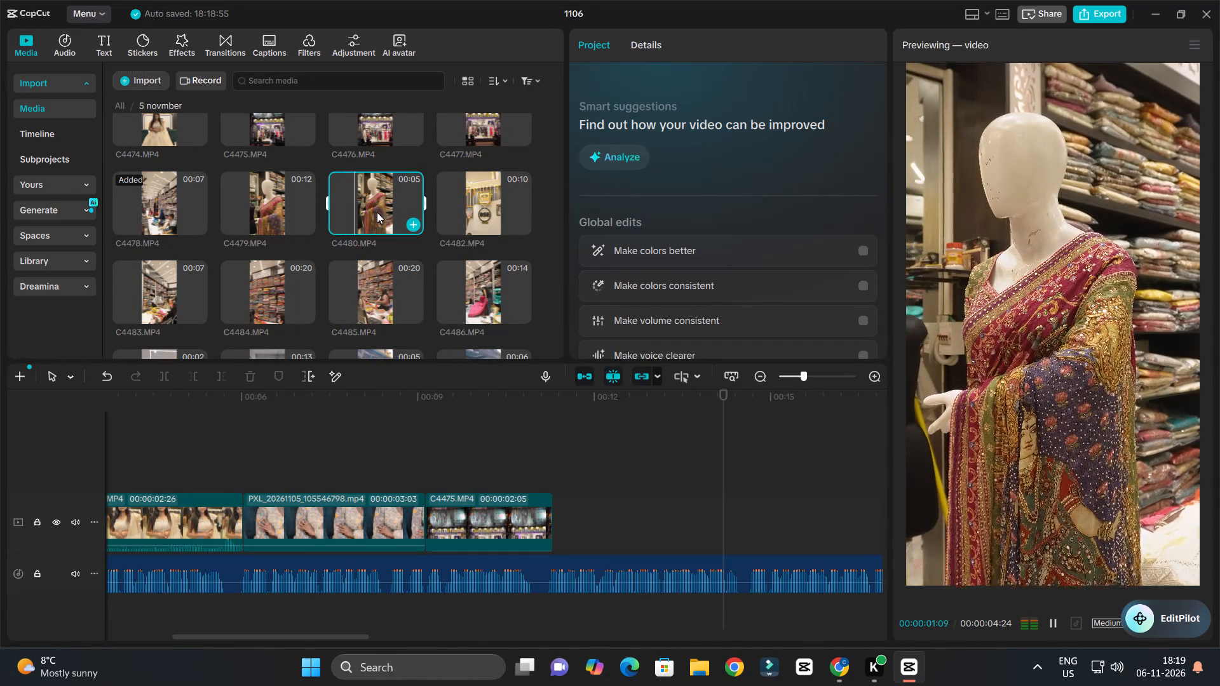
Preview the saree mannequin clip C4479 and place it on the video track directly after C4475.
{"action": "double_click", "coordinate": [280, 198]}
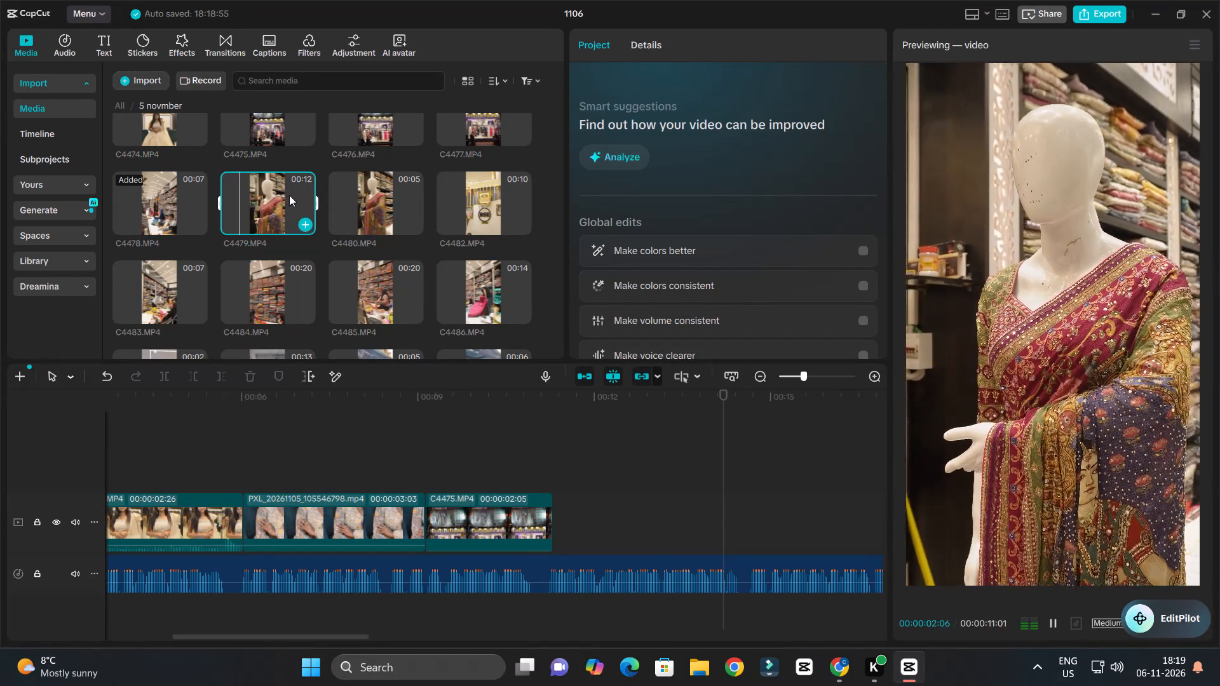
{"action": "key", "text": "space"}
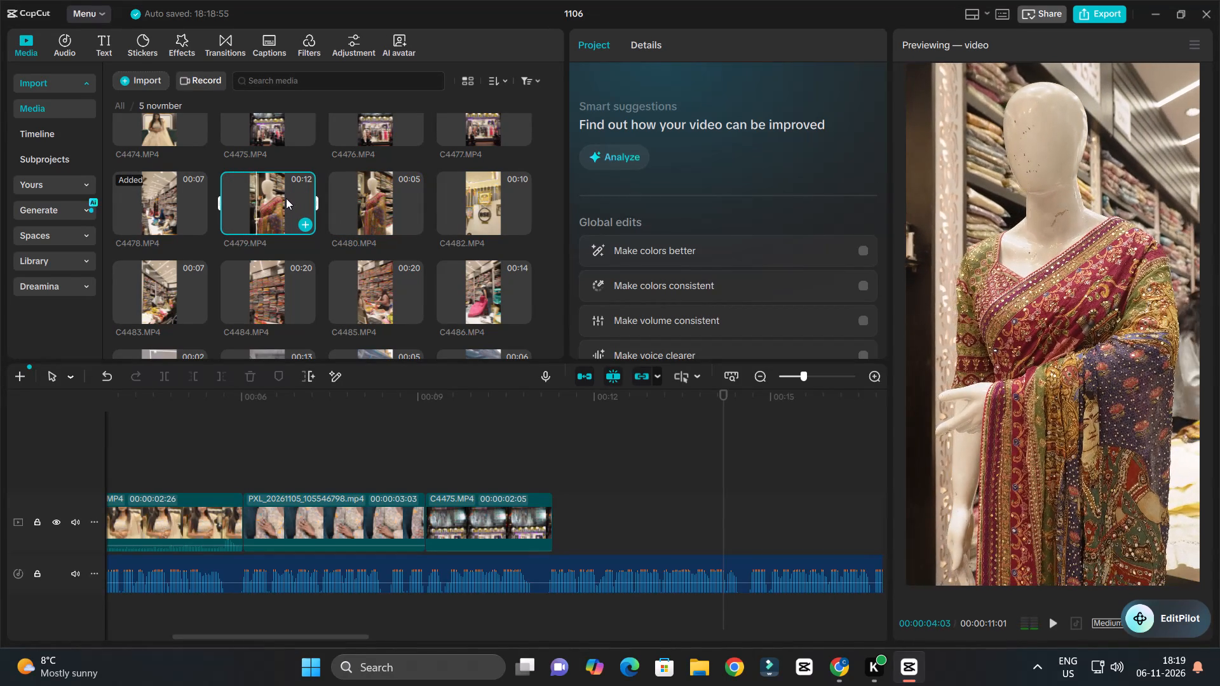
{"action": "left_click_drag", "start_coordinate": [266, 203], "coordinate": [553, 516]}
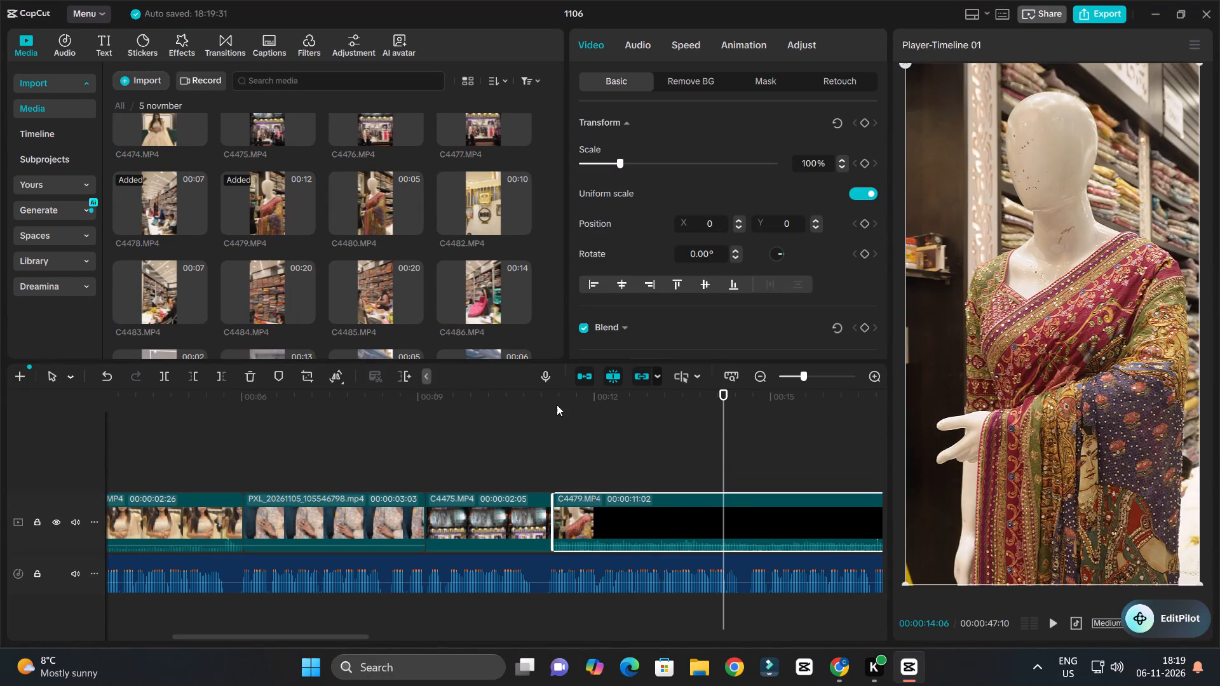
Scrub through C4479 and trim its start so the clip lasts 00:00:08:29.
{"action": "left_click_drag", "start_coordinate": [560, 398], "coordinate": [736, 461]}
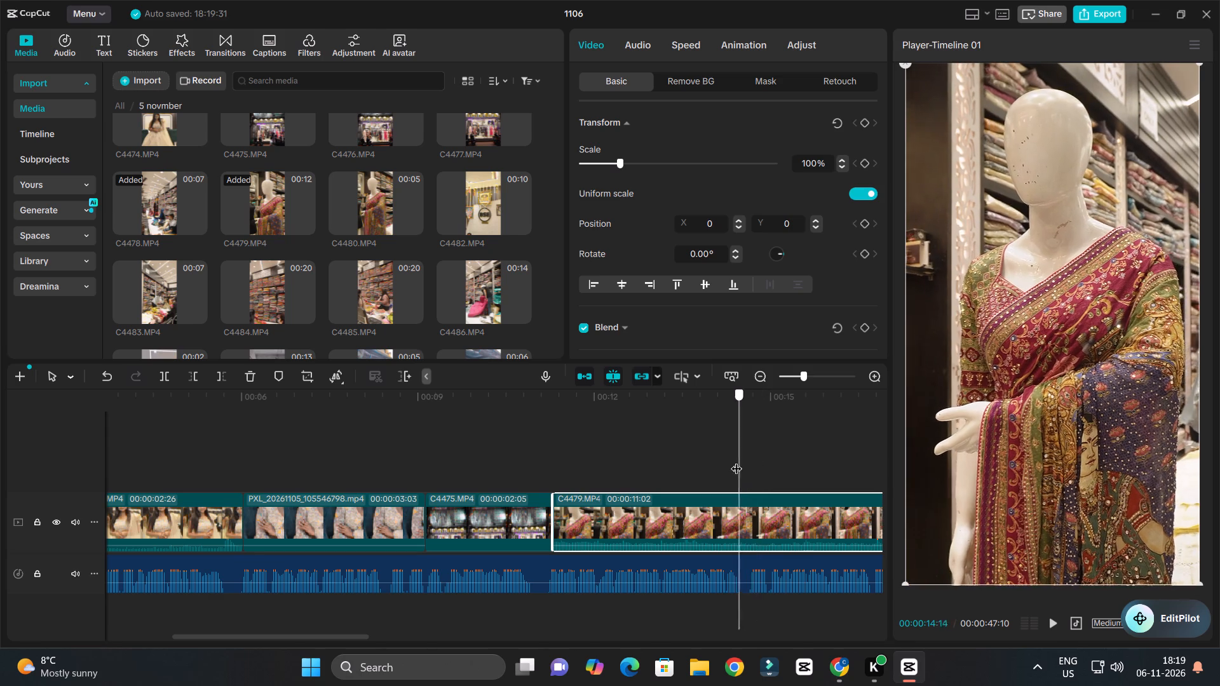
{"action": "left_click_drag", "start_coordinate": [736, 461], "coordinate": [677, 473]}
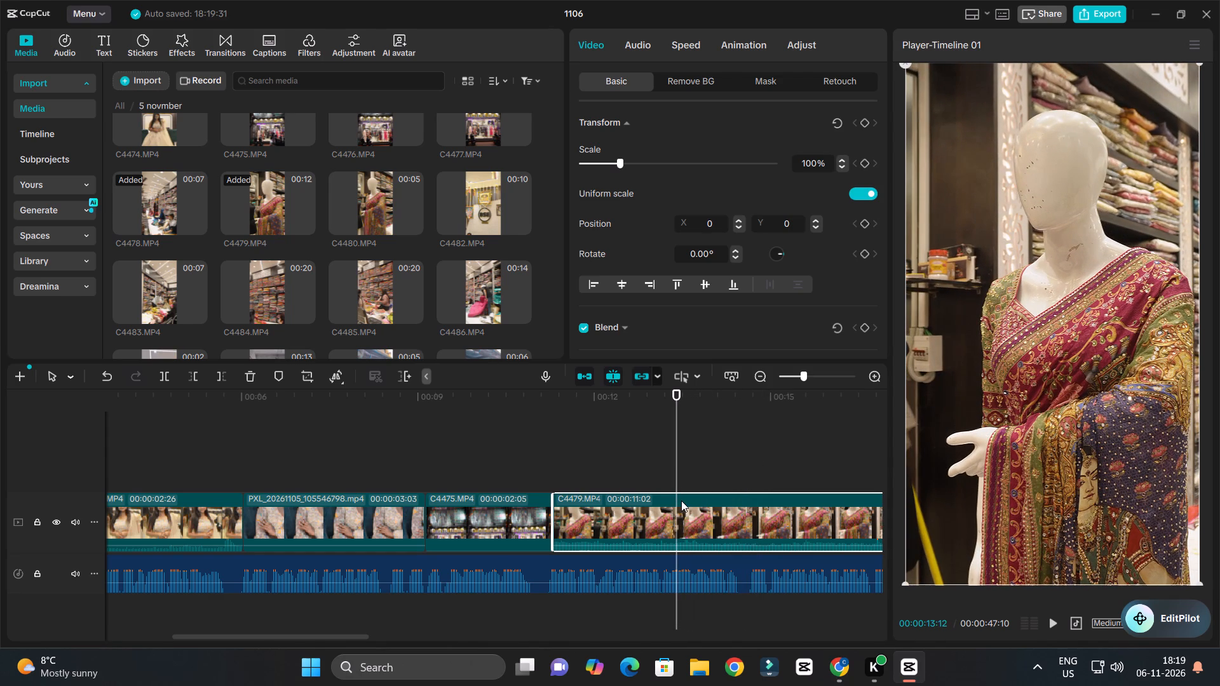
{"action": "left_click", "coordinate": [681, 501]}
{"action": "key", "text": "q"}
Play C4479 against the voice-over and lower the clip's own sound to silence.
{"action": "key", "text": "space"}
{"action": "scroll", "coordinate": [653, 488], "scroll_direction": "down", "scroll_amount": 6, "text": "ctrl"}
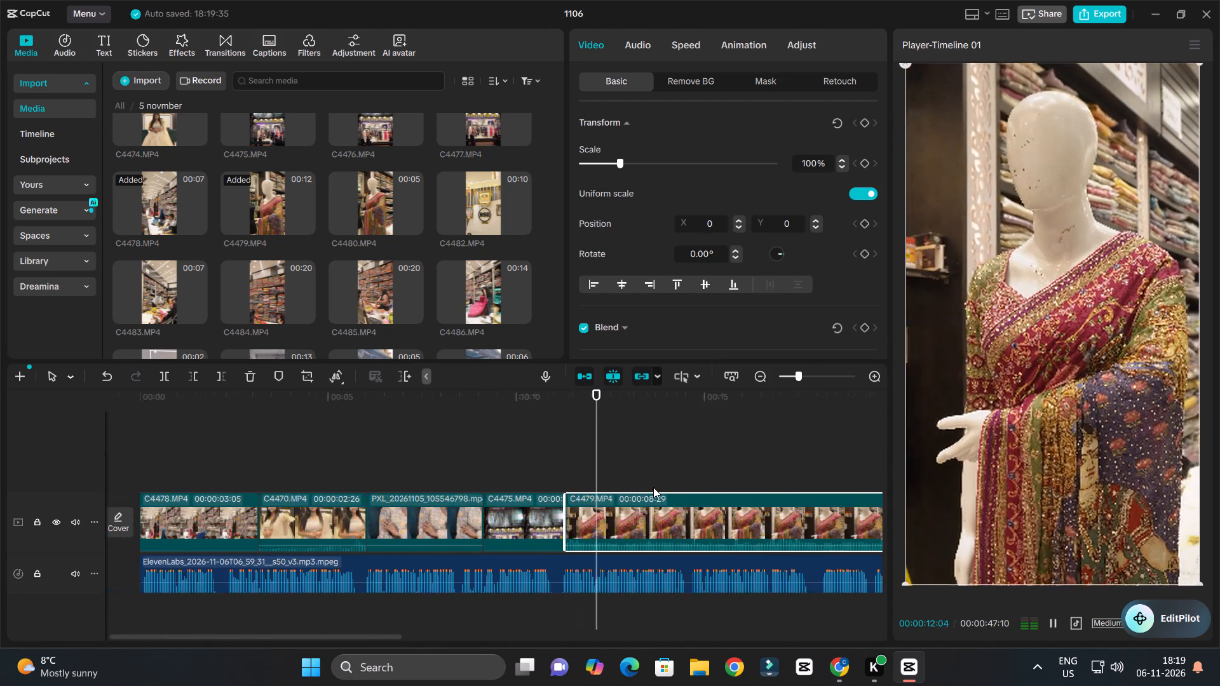
{"action": "scroll", "coordinate": [653, 487], "scroll_direction": "down", "scroll_amount": 4, "text": "ctrl"}
{"action": "scroll", "coordinate": [665, 496], "scroll_direction": "up", "scroll_amount": 3, "text": "ctrl"}
{"action": "key", "text": "space"}
{"action": "left_click_drag", "start_coordinate": [579, 546], "coordinate": [579, 563]}
{"action": "key", "text": "space"}
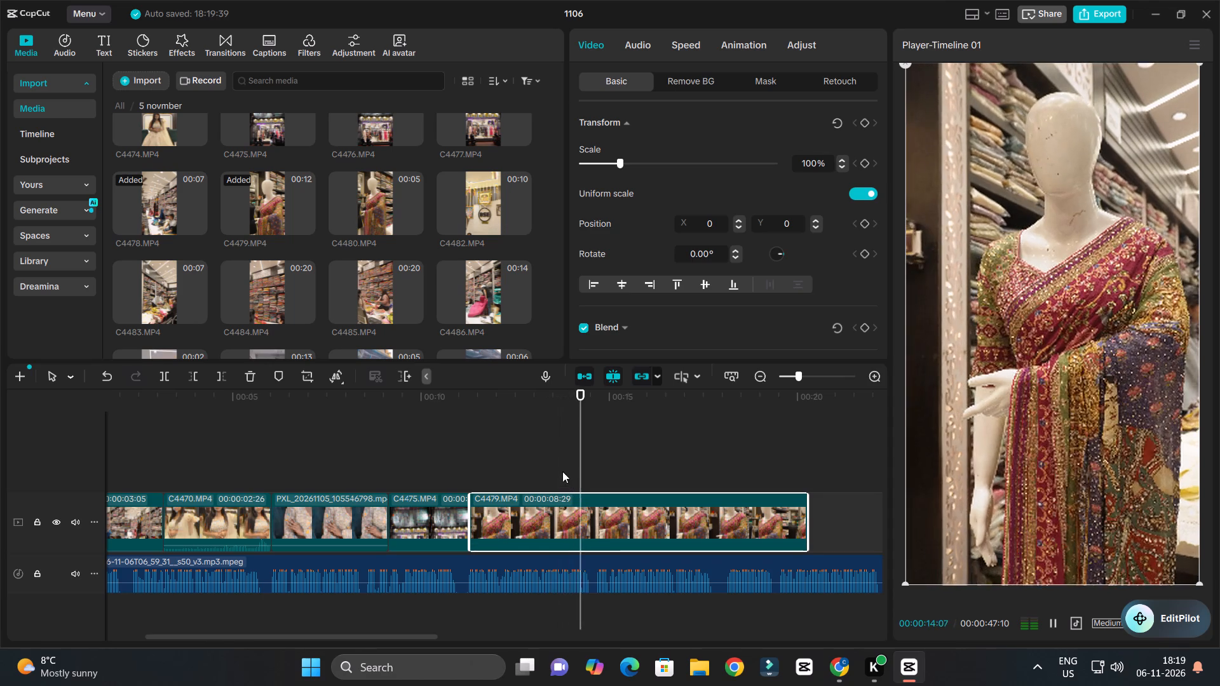
{"action": "key", "text": "space"}
Find the end of the voice-over line and trim C4479's end to 00:00:13:18 on the timeline.
{"action": "left_click", "coordinate": [543, 408]}
{"action": "key", "text": "space"}
{"action": "key", "text": "space"}
{"action": "left_click", "coordinate": [572, 523]}
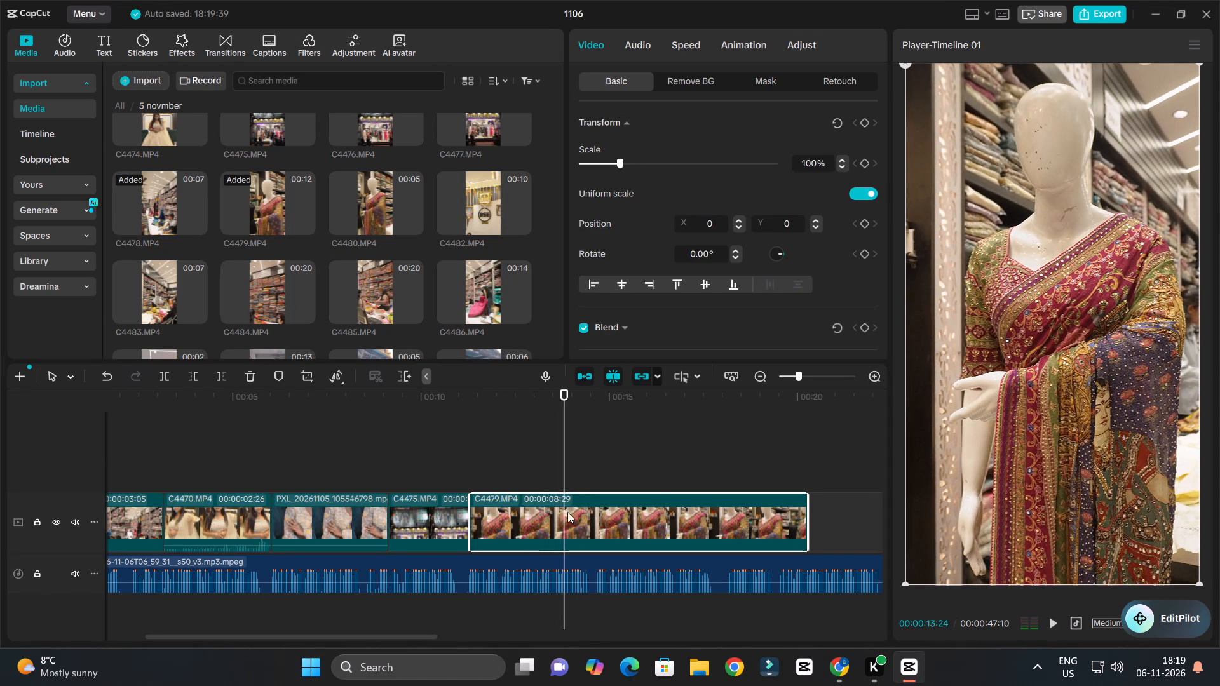
{"action": "left_click_drag", "start_coordinate": [558, 411], "coordinate": [556, 430]}
{"action": "key", "text": "w"}
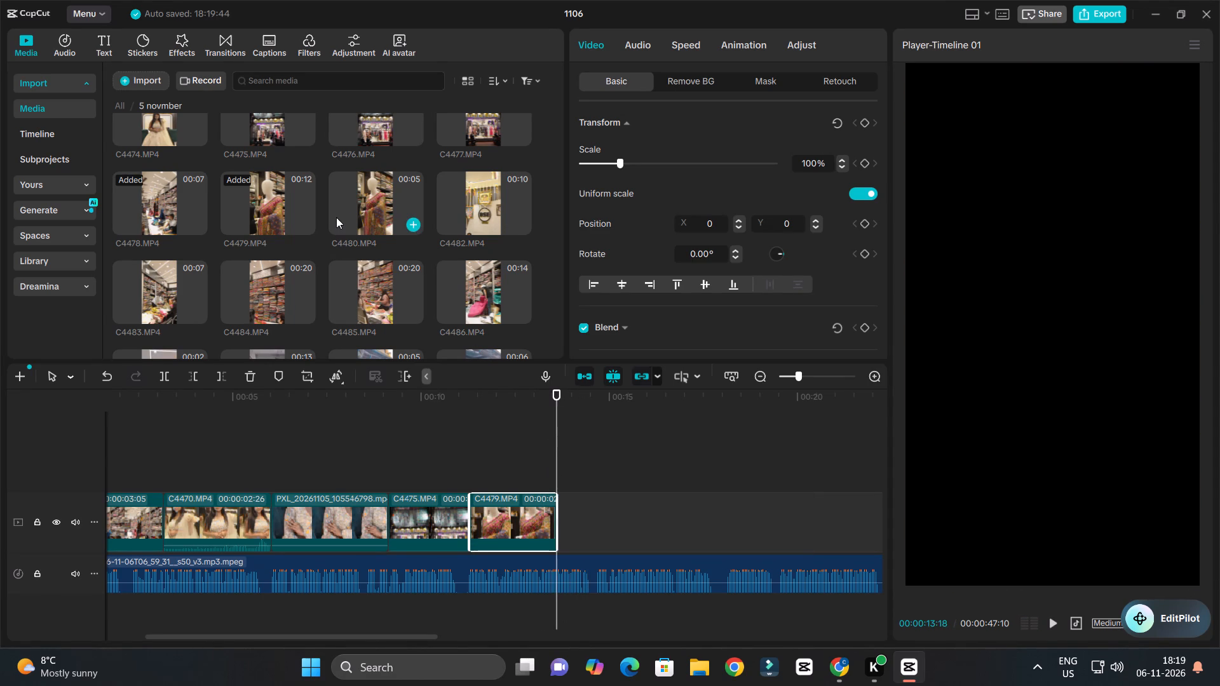
Preview the saree-shelf clip C4485, and place C4484 on the video track directly after C4479.
{"action": "double_click", "coordinate": [374, 292]}
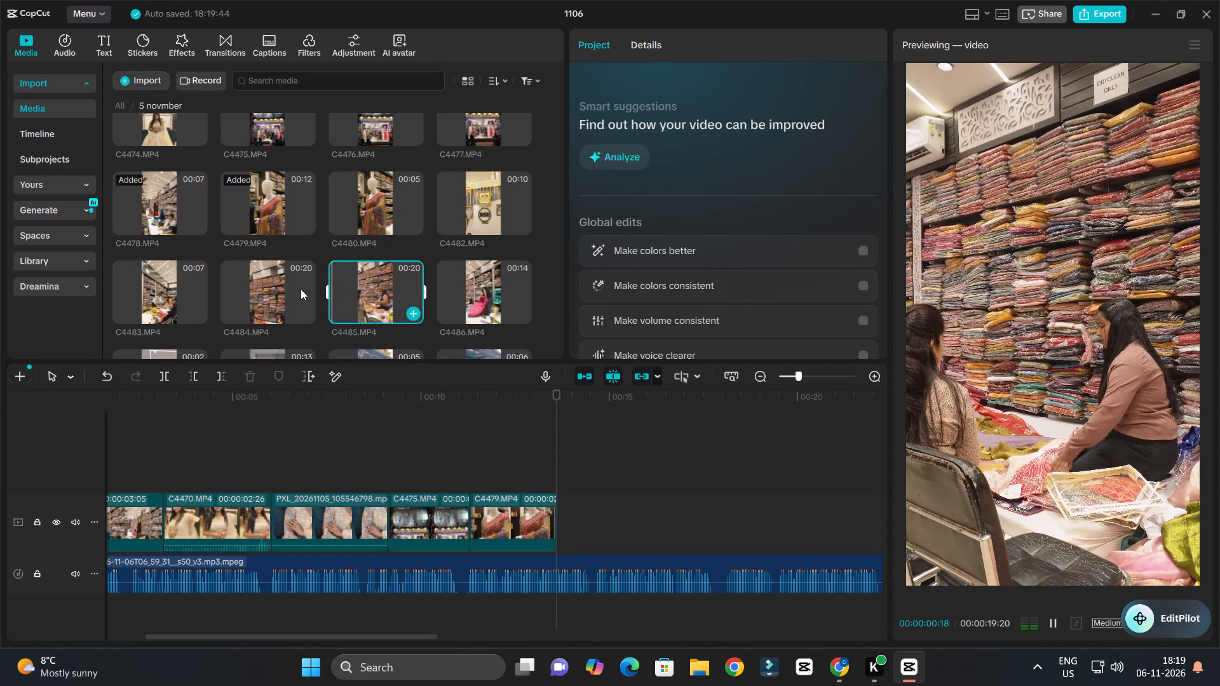
{"action": "left_click", "coordinate": [274, 286]}
{"action": "key", "text": "space"}
{"action": "left_click_drag", "start_coordinate": [274, 286], "coordinate": [451, 450]}
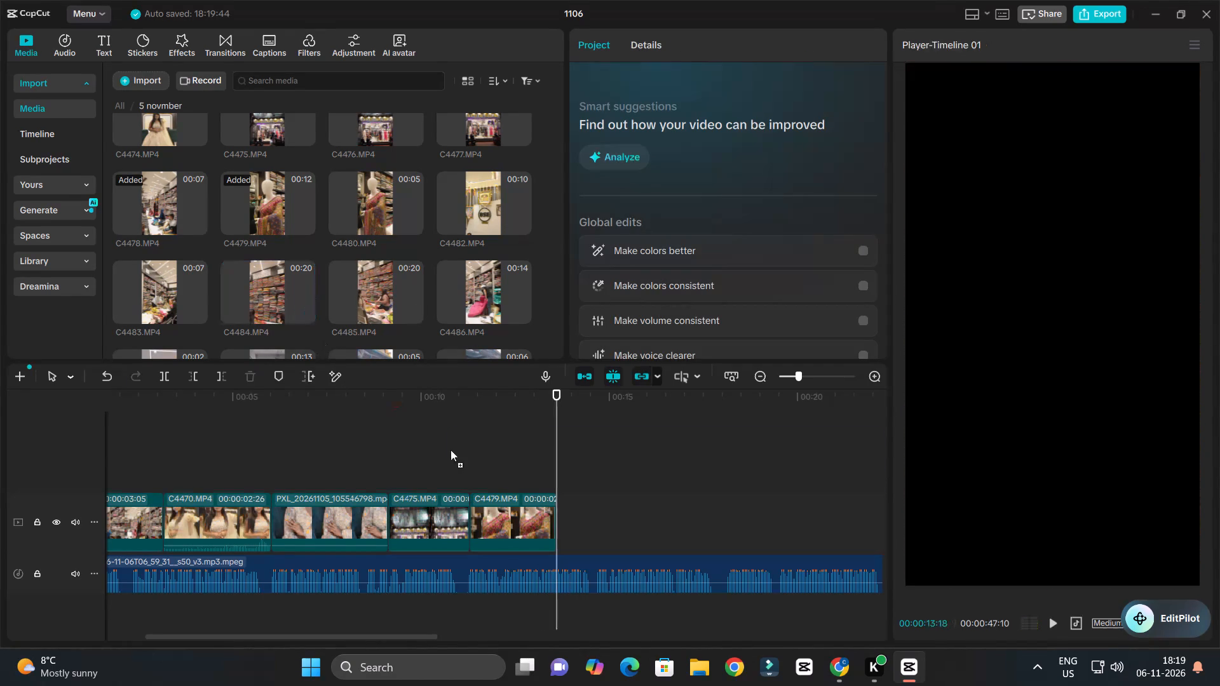
{"action": "left_click_drag", "start_coordinate": [451, 450], "coordinate": [569, 514]}
Play C4484 against the voice-over and trim its end so the clip lasts 00:00:02:14.
{"action": "key", "text": "space"}
{"action": "scroll", "coordinate": [564, 497], "scroll_direction": "down", "scroll_amount": 4, "text": "ctrl"}
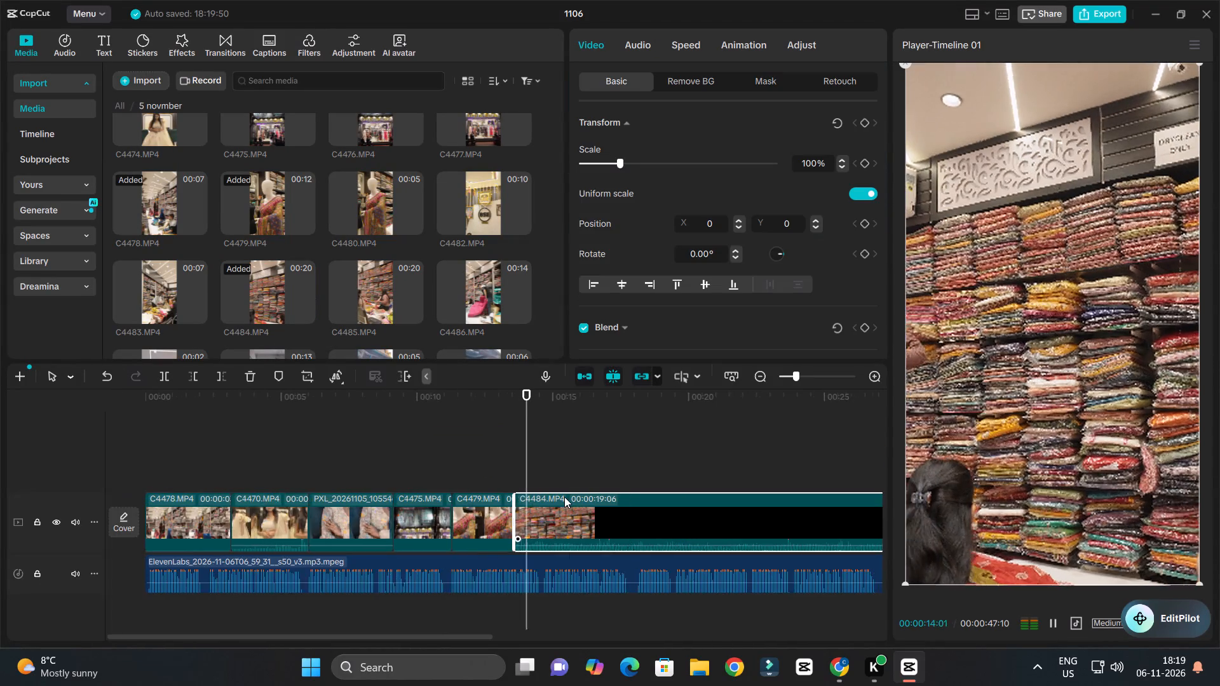
{"action": "scroll", "coordinate": [564, 497], "scroll_direction": "down", "scroll_amount": 4, "text": "ctrl"}
{"action": "scroll", "coordinate": [584, 497], "scroll_direction": "up", "scroll_amount": 10, "text": "ctrl"}
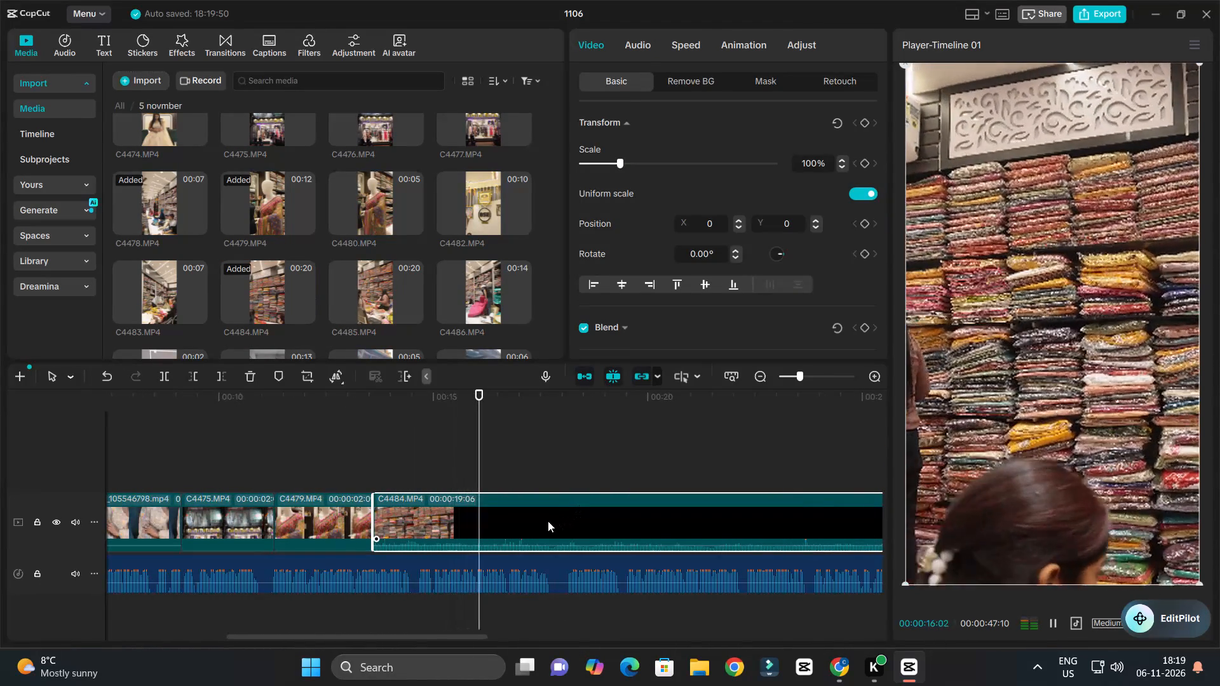
{"action": "key", "text": "space"}
{"action": "left_click_drag", "start_coordinate": [467, 402], "coordinate": [456, 403]}
{"action": "key", "text": "space"}
{"action": "key", "text": "space"}
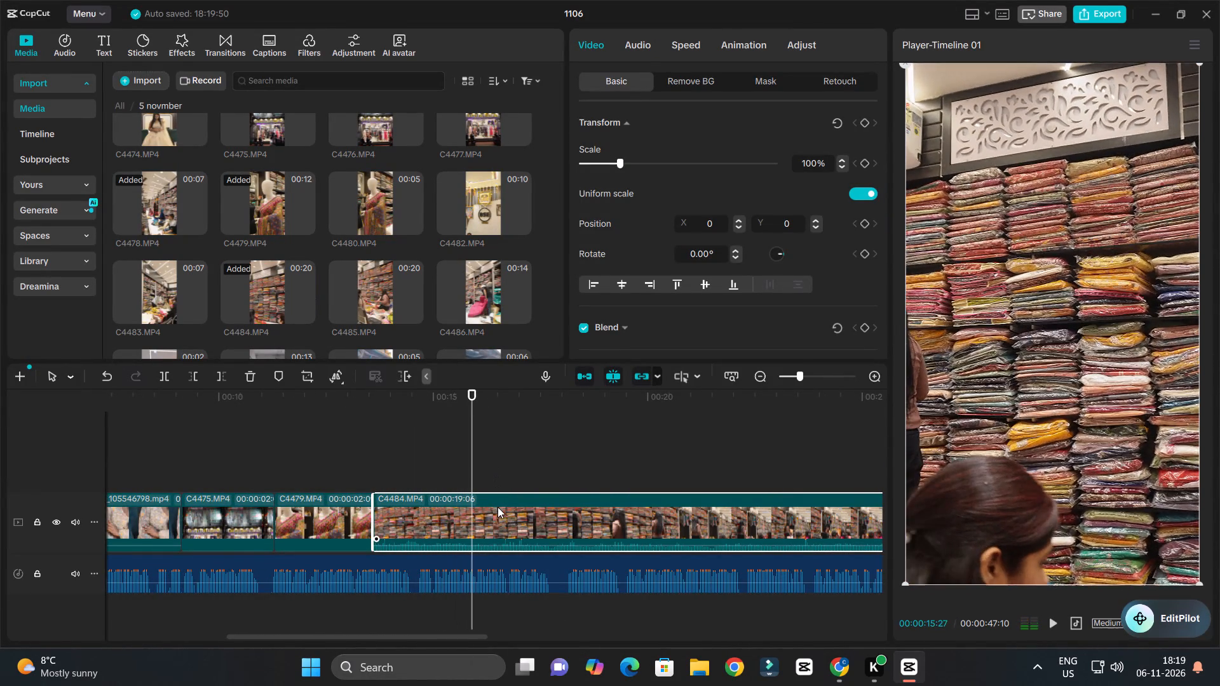
{"action": "key", "text": "space"}
{"action": "key", "text": "space"}
{"action": "left_click", "coordinate": [498, 507]}
{"action": "type", "text": "WC"}
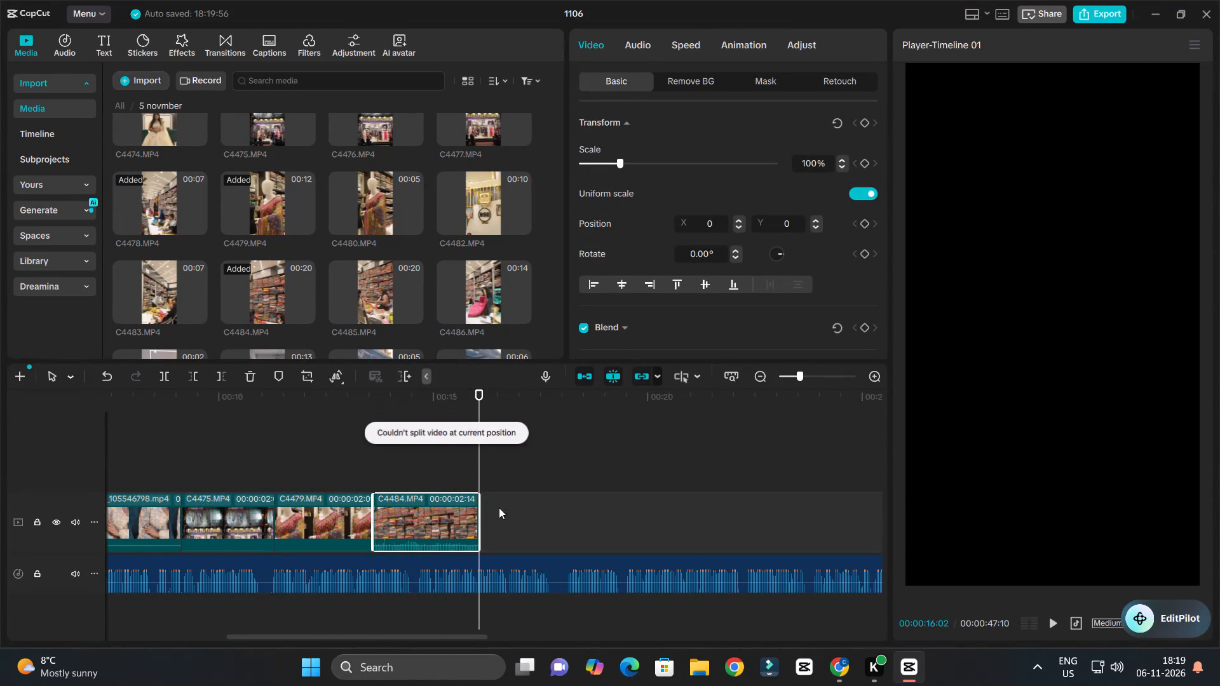
Play the voice-over line after C4484, then preview the cream-outfit clip ending 56374 as a candidate for it.
{"action": "key", "text": "space"}
{"action": "scroll", "coordinate": [502, 506], "scroll_direction": "down", "scroll_amount": 7, "text": "ctrl"}
{"action": "scroll", "coordinate": [521, 509], "scroll_direction": "up", "scroll_amount": 6, "text": "ctrl"}
{"action": "key", "text": "space"}
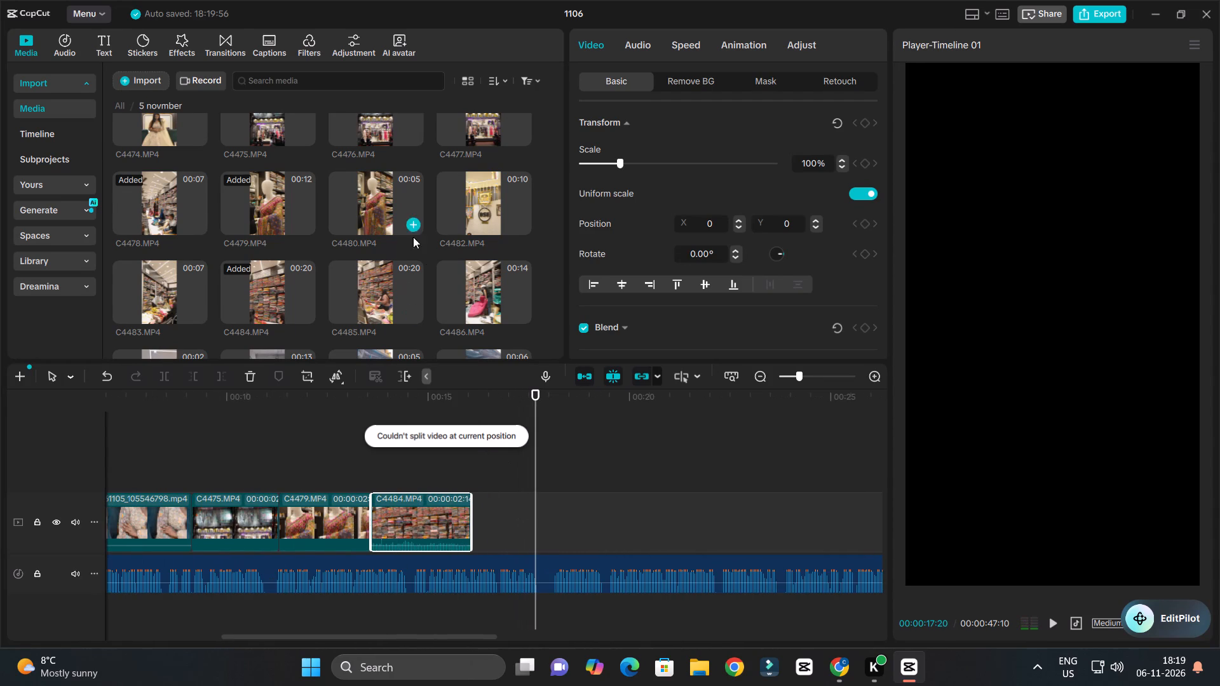
{"action": "scroll", "coordinate": [464, 305], "scroll_direction": "down", "scroll_amount": 2}
{"action": "scroll", "coordinate": [388, 272], "scroll_direction": "down", "scroll_amount": 8}
{"action": "scroll", "coordinate": [388, 272], "scroll_direction": "up", "scroll_amount": 2}
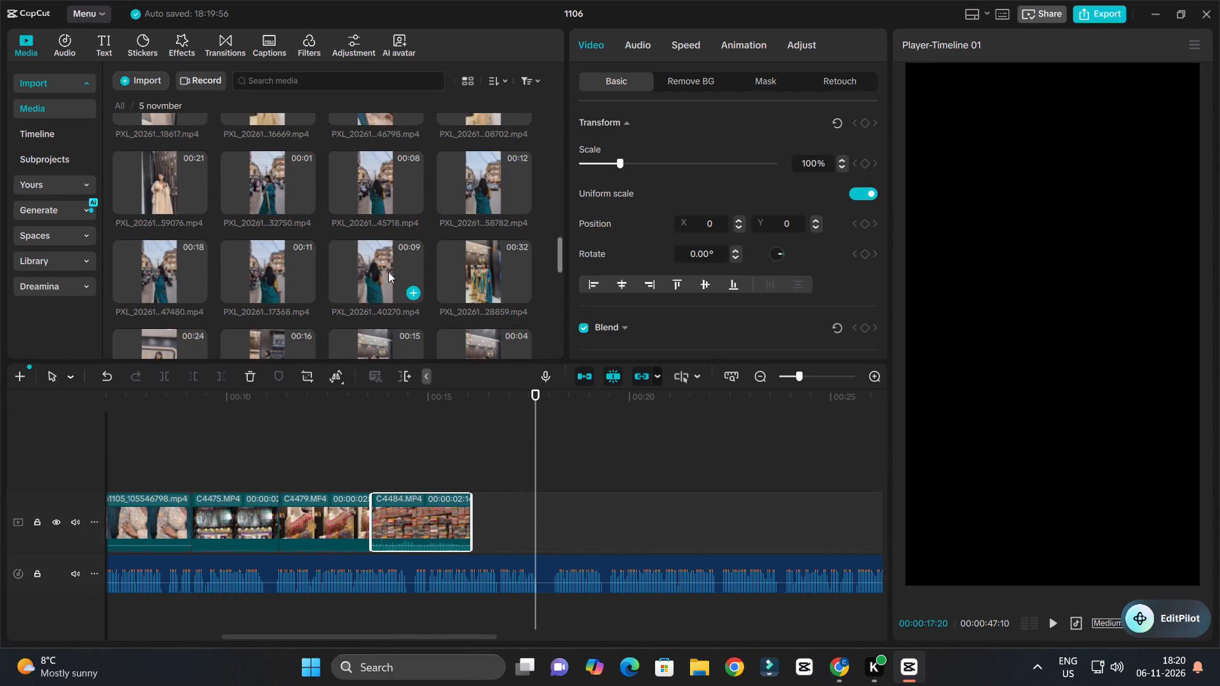
{"action": "scroll", "coordinate": [388, 272], "scroll_direction": "up", "scroll_amount": 2}
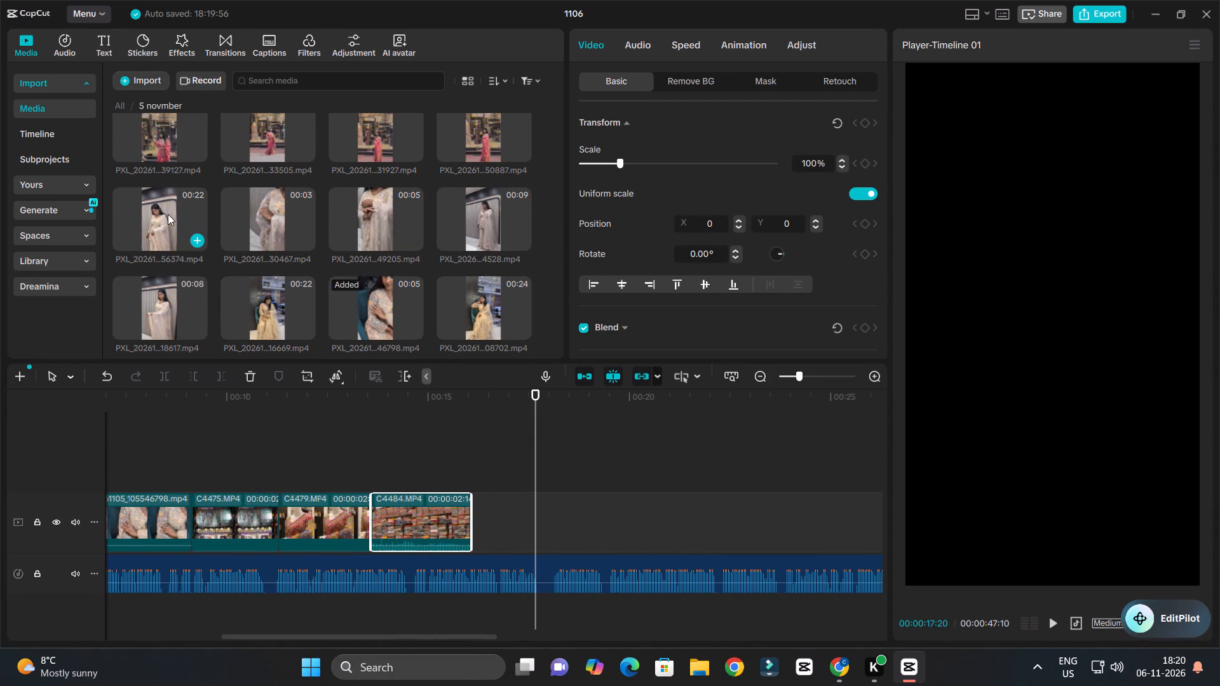
{"action": "double_click", "coordinate": [167, 213]}
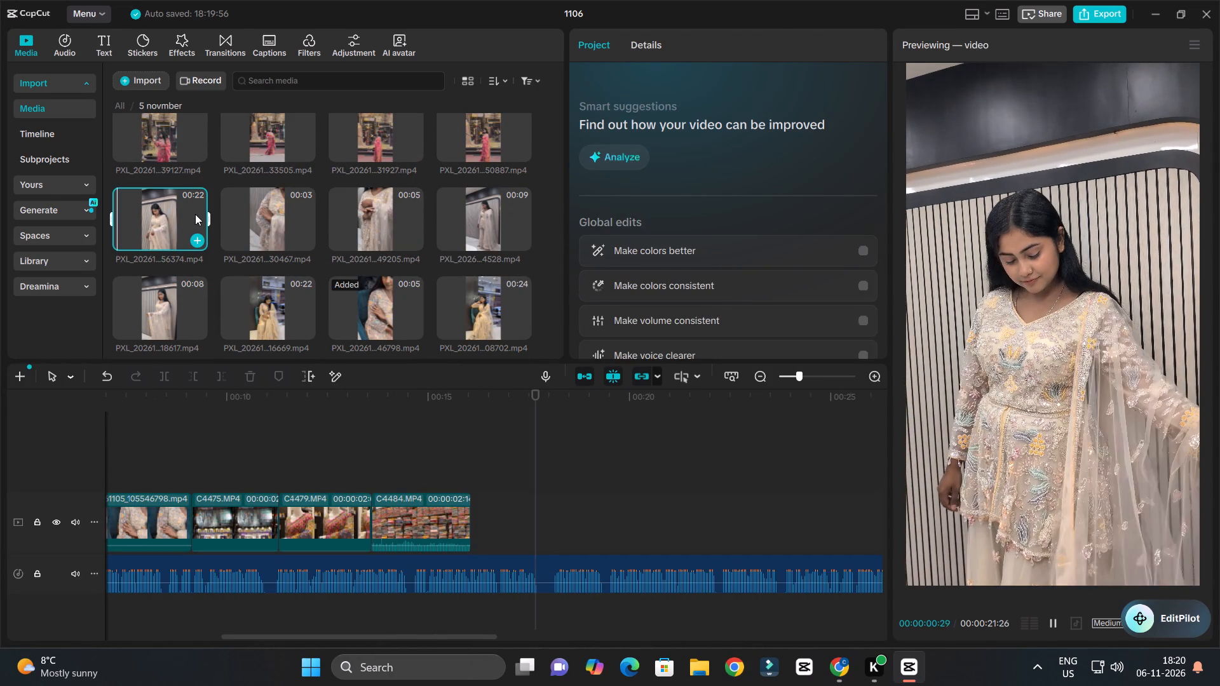
{"action": "key", "text": "space"}
Browse the 5 novmber clips and preview the grey-blue suit clip ending 41030 as a candidate after C4484.
{"action": "scroll", "coordinate": [313, 252], "scroll_direction": "up", "scroll_amount": 5}
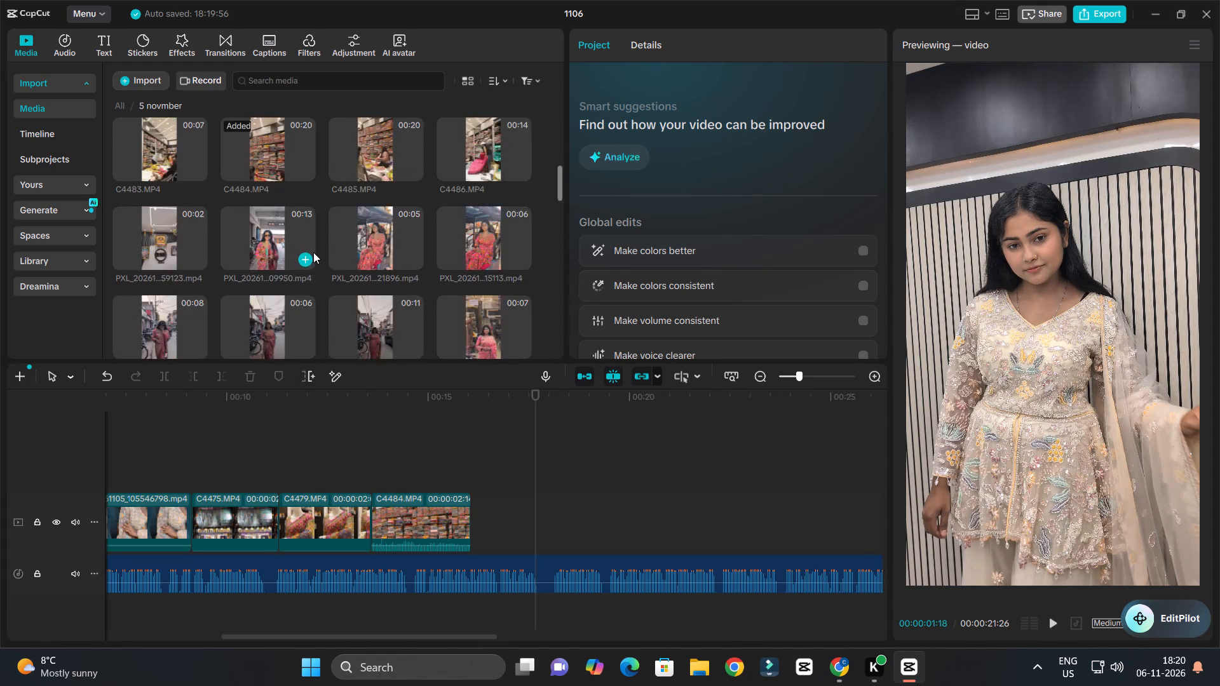
{"action": "scroll", "coordinate": [313, 252], "scroll_direction": "up", "scroll_amount": 7}
{"action": "scroll", "coordinate": [295, 278], "scroll_direction": "down", "scroll_amount": 9}
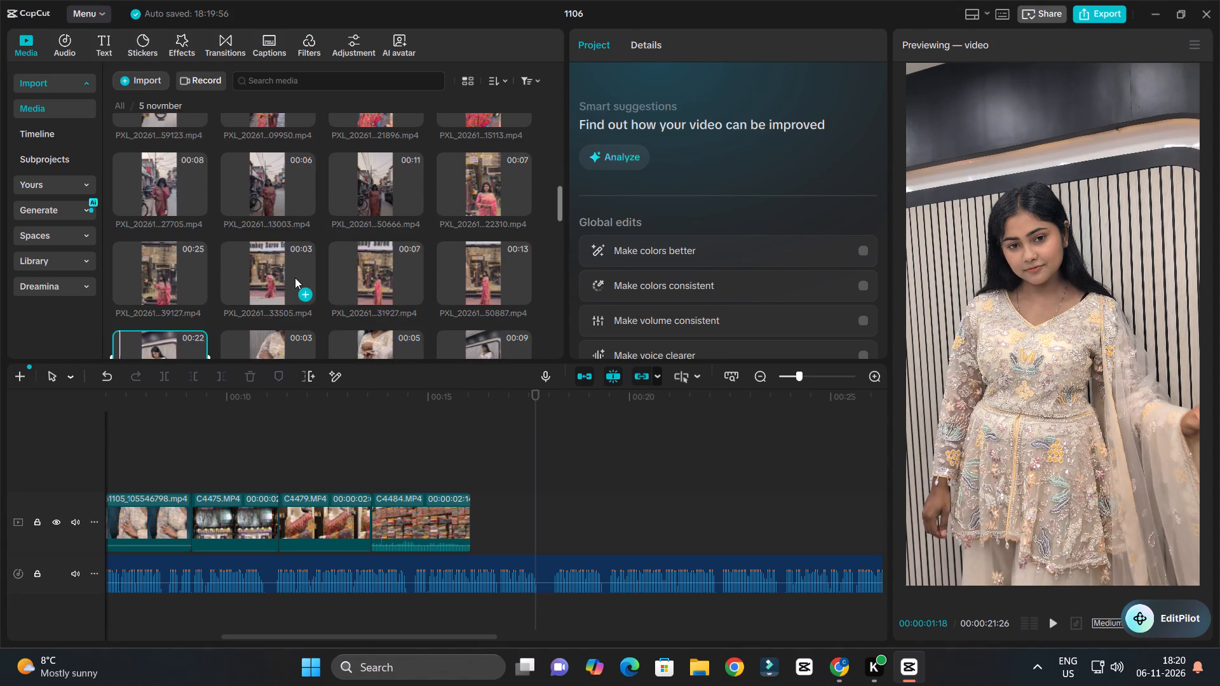
{"action": "scroll", "coordinate": [295, 278], "scroll_direction": "down", "scroll_amount": 6}
{"action": "double_click", "coordinate": [268, 246]}
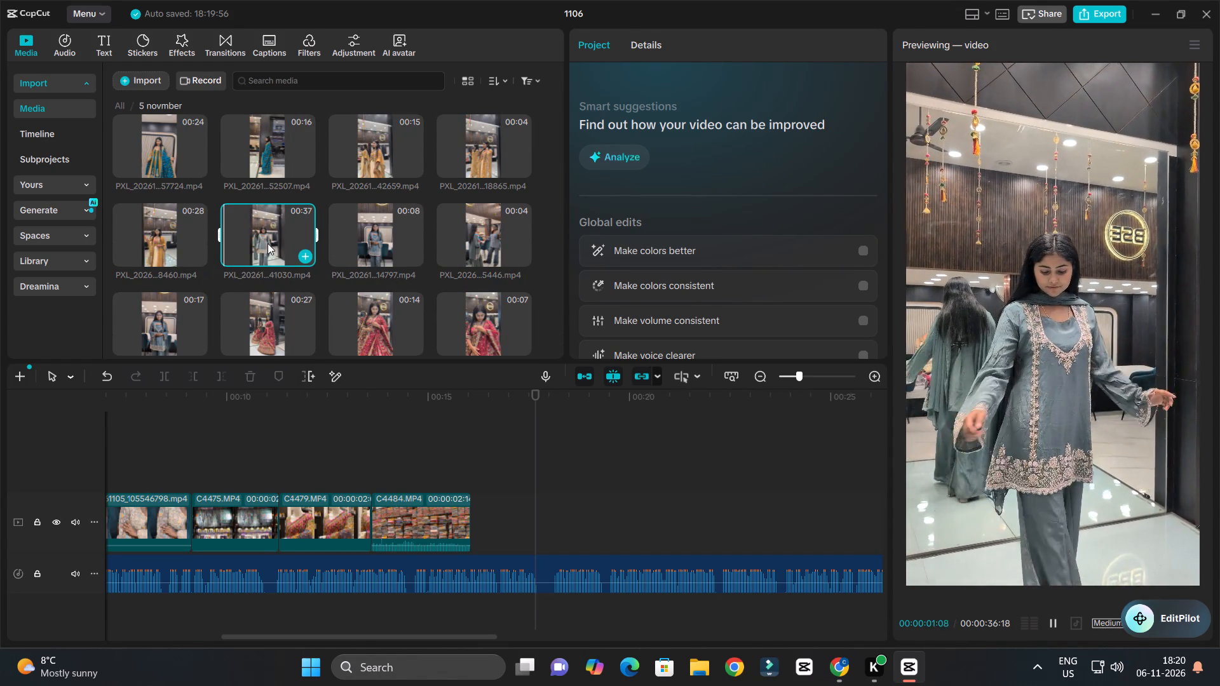
{"action": "key", "text": "space"}
{"action": "left_click", "coordinate": [172, 225]}
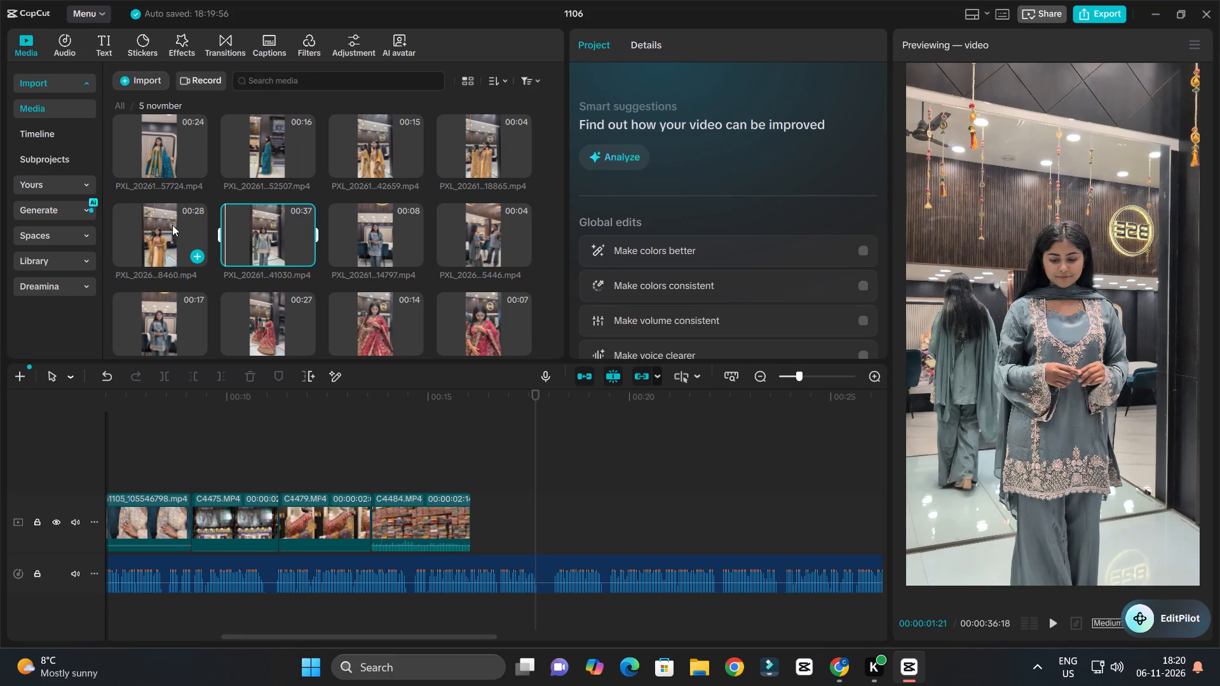
{"action": "double_click", "coordinate": [278, 226]}
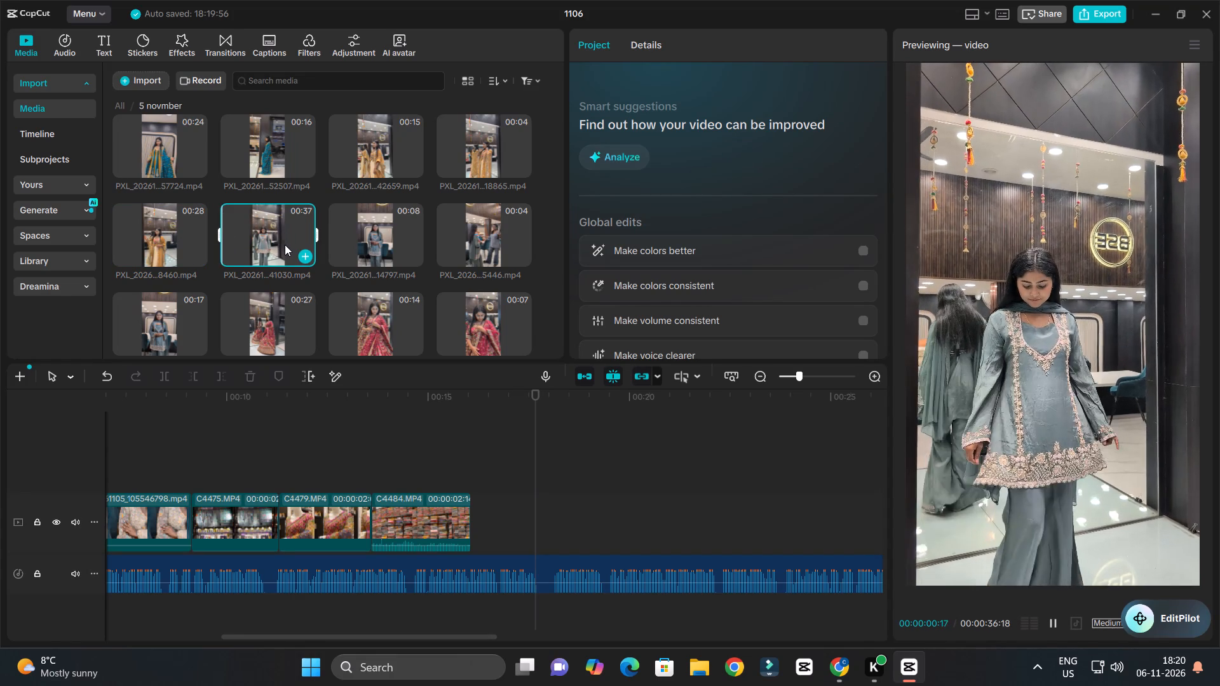
{"action": "key", "text": "space"}
Preview the red lehenga clip ending 30052 and compare the grey-blue suit clips ending 5446, 41030 and 14797.
{"action": "scroll", "coordinate": [285, 245], "scroll_direction": "down", "scroll_amount": 1}
{"action": "double_click", "coordinate": [367, 252]}
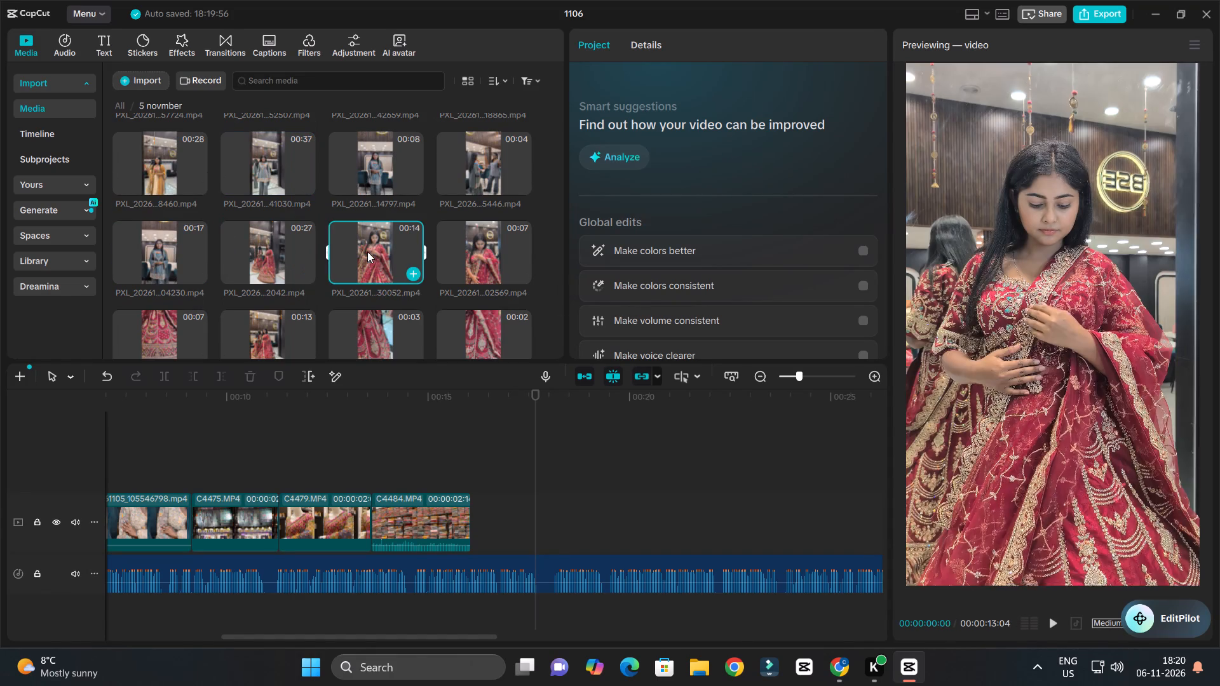
{"action": "key", "text": "space"}
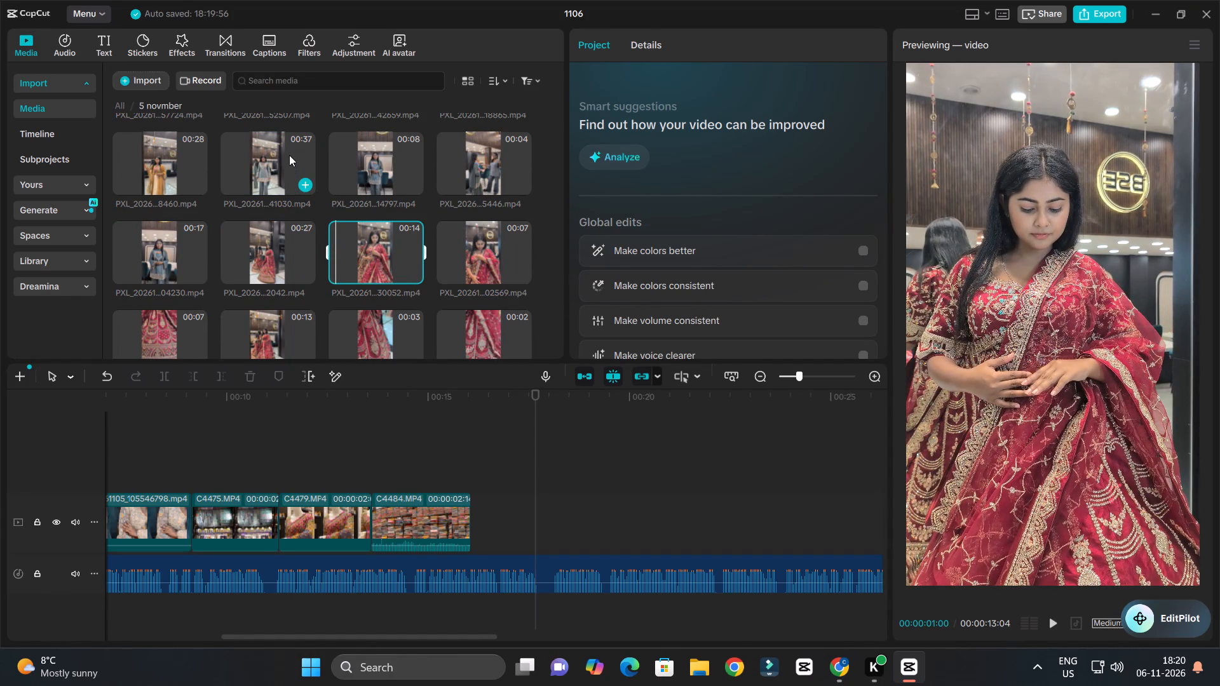
{"action": "double_click", "coordinate": [289, 154]}
{"action": "double_click", "coordinate": [499, 166]}
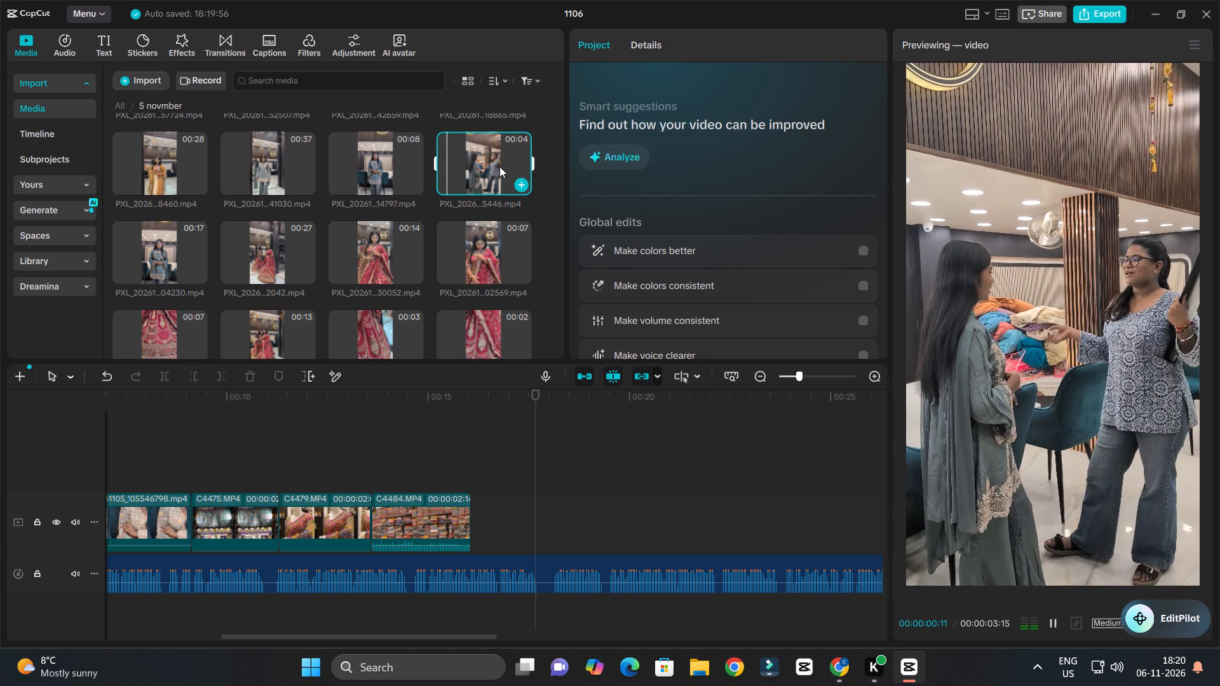
{"action": "key", "text": "space"}
{"action": "double_click", "coordinate": [287, 168]}
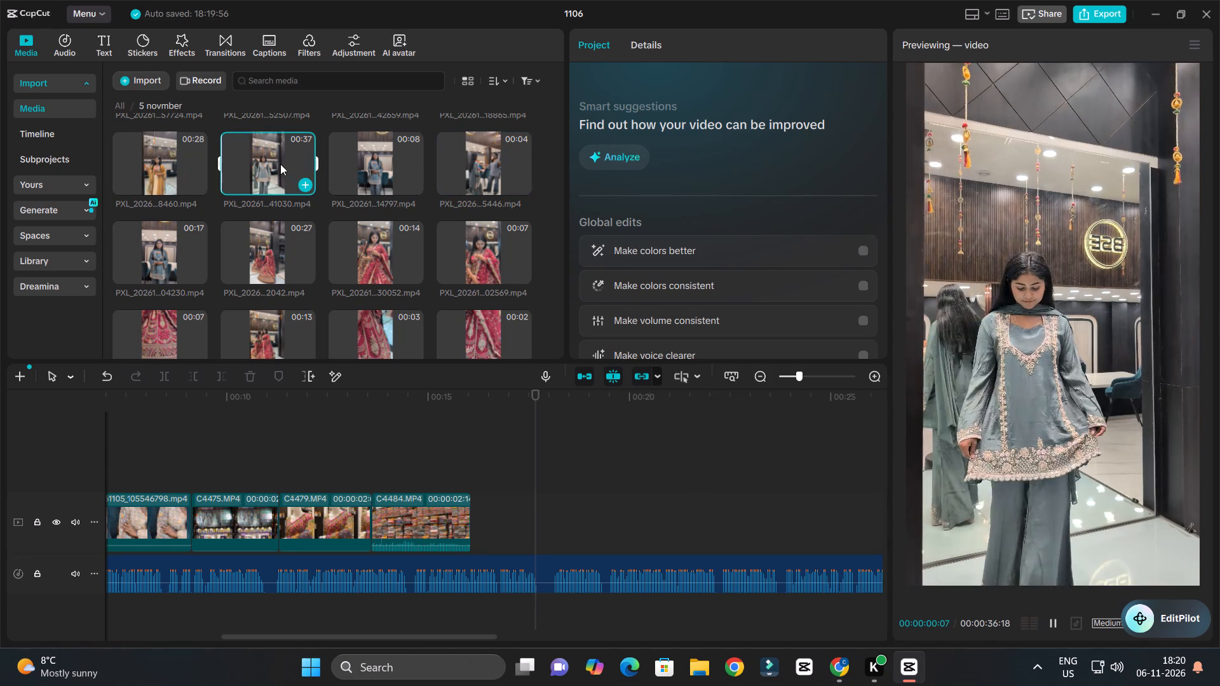
{"action": "double_click", "coordinate": [386, 159]}
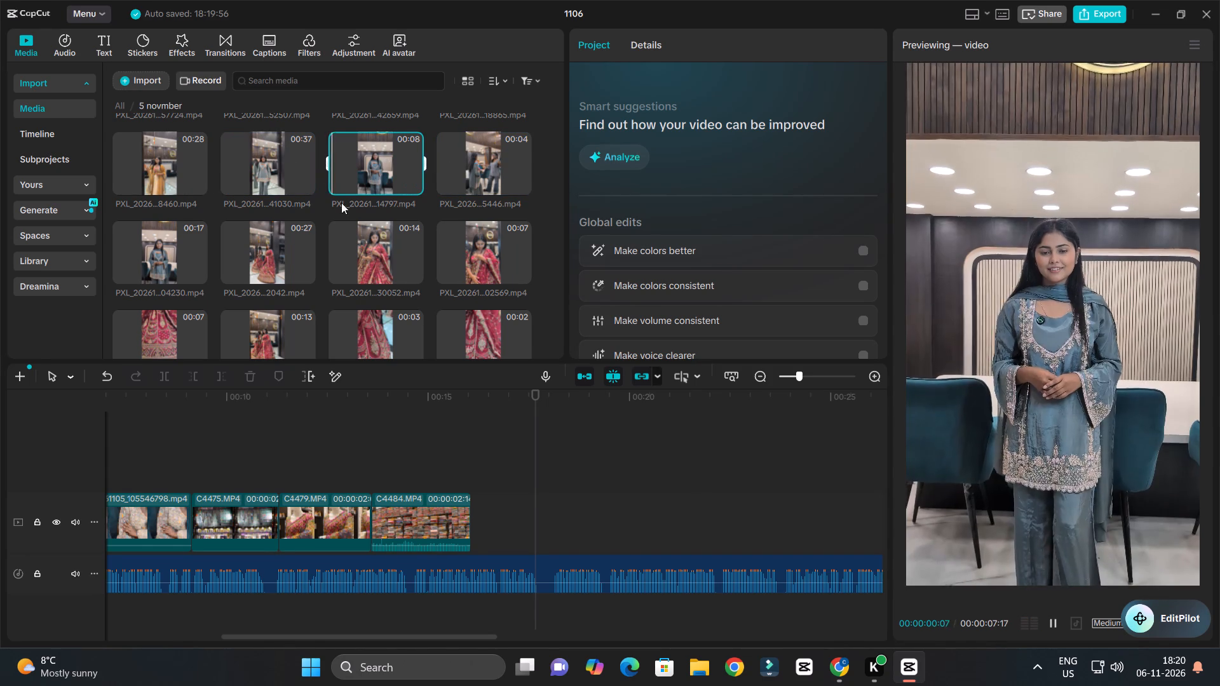
{"action": "scroll", "coordinate": [355, 255], "scroll_direction": "down", "scroll_amount": 3}
{"action": "key", "text": "space"}
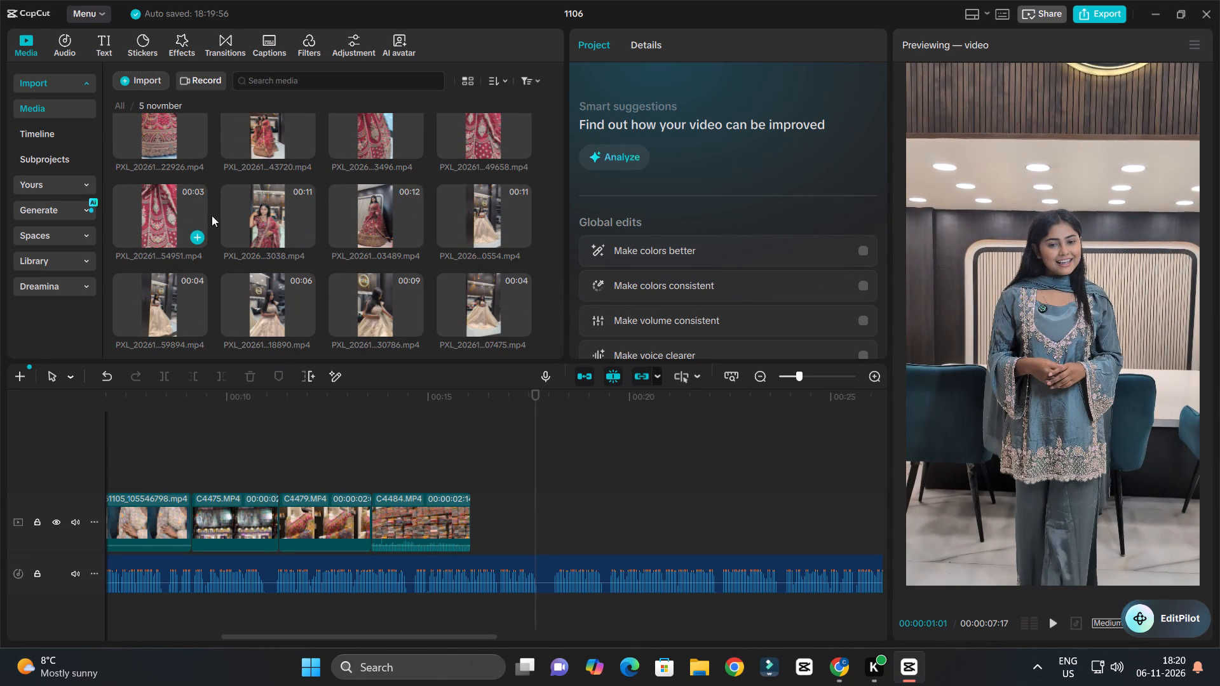
Preview the cream gown clip ending 07475 and the red lehenga clip ending 3038 as candidates.
{"action": "scroll", "coordinate": [261, 239], "scroll_direction": "down", "scroll_amount": 1}
{"action": "double_click", "coordinate": [479, 236]}
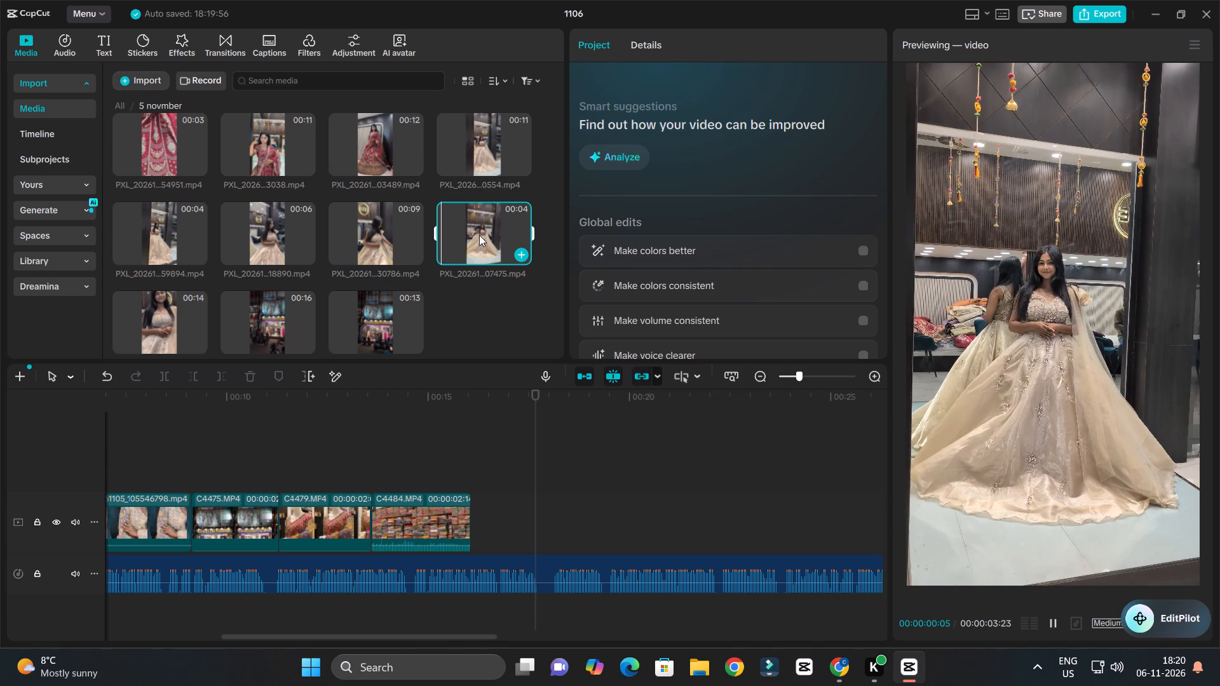
{"action": "key", "text": "space"}
{"action": "scroll", "coordinate": [358, 238], "scroll_direction": "up", "scroll_amount": 1}
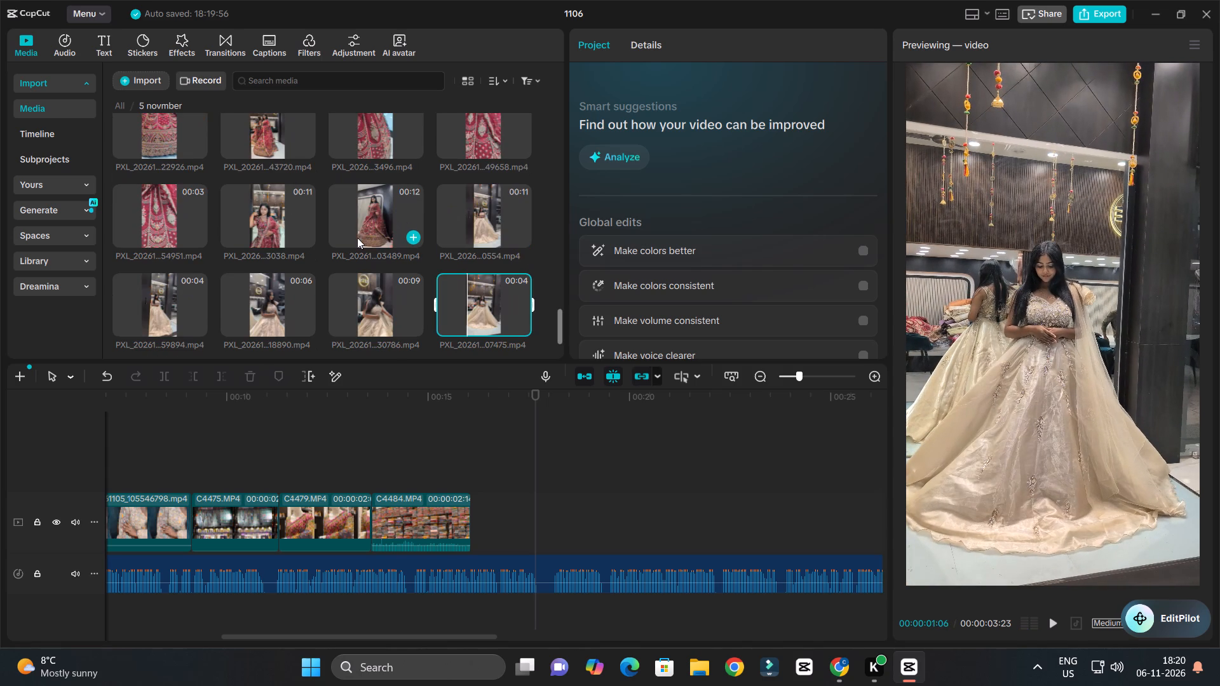
{"action": "double_click", "coordinate": [257, 222]}
{"action": "scroll", "coordinate": [282, 220], "scroll_direction": "up", "scroll_amount": 1}
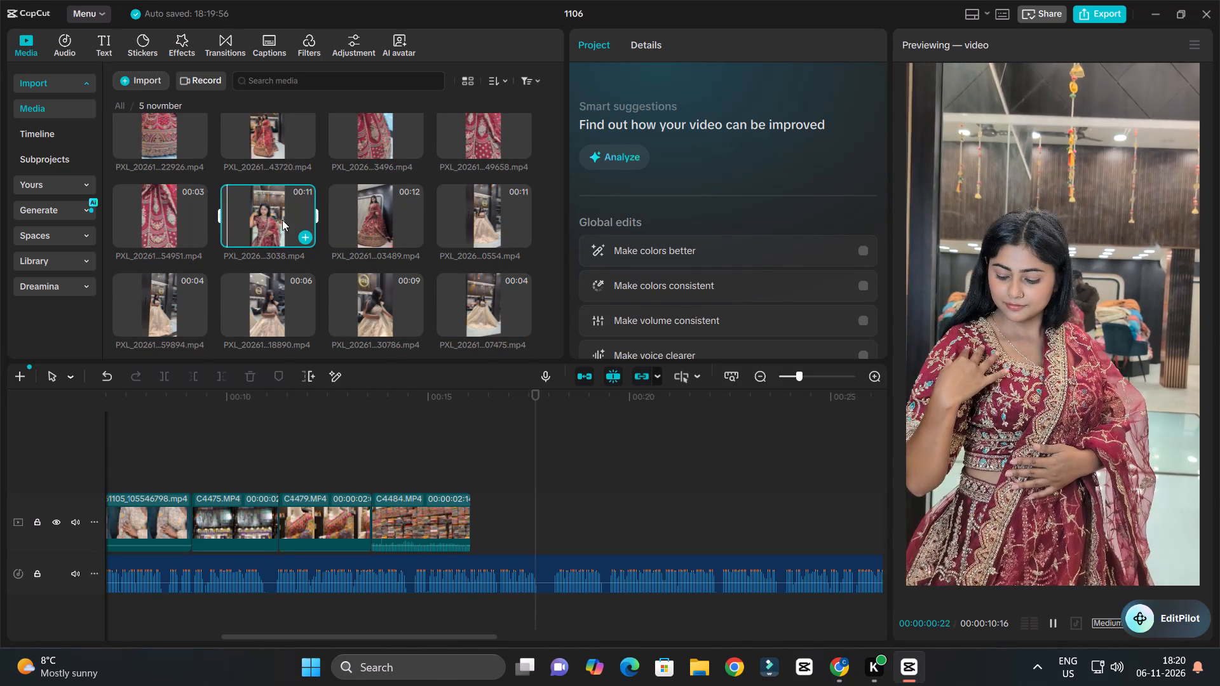
{"action": "scroll", "coordinate": [282, 220], "scroll_direction": "up", "scroll_amount": 1}
{"action": "key", "text": "space"}
Preview the red lehenga clips ending 2042 and 30052, and review the grey-blue suit clip ending 41030 again.
{"action": "double_click", "coordinate": [282, 192]}
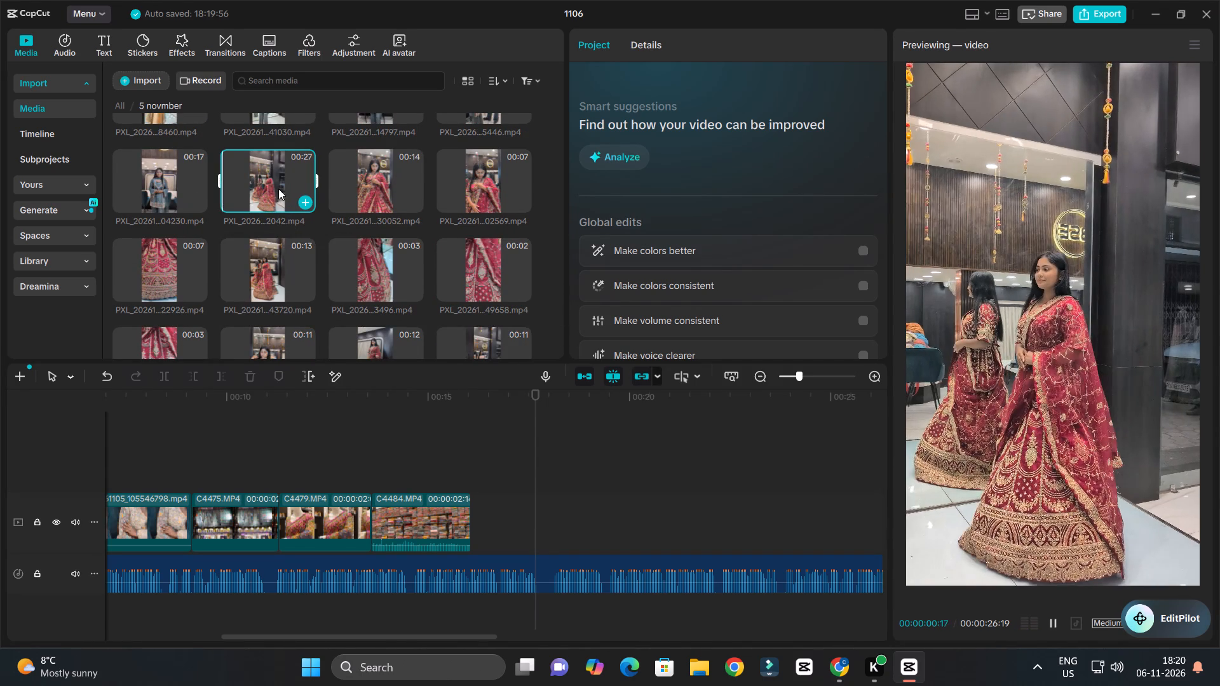
{"action": "key", "text": "space"}
{"action": "scroll", "coordinate": [312, 215], "scroll_direction": "up", "scroll_amount": 1}
{"action": "double_click", "coordinate": [372, 251]}
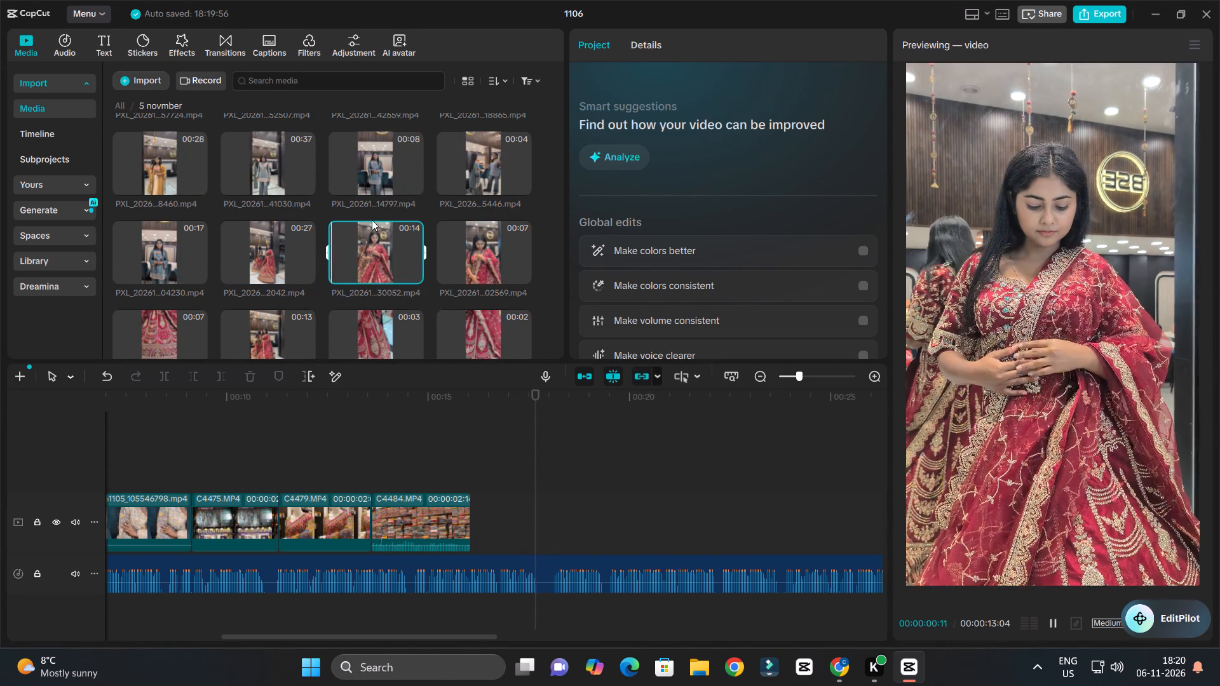
{"action": "key", "text": "space"}
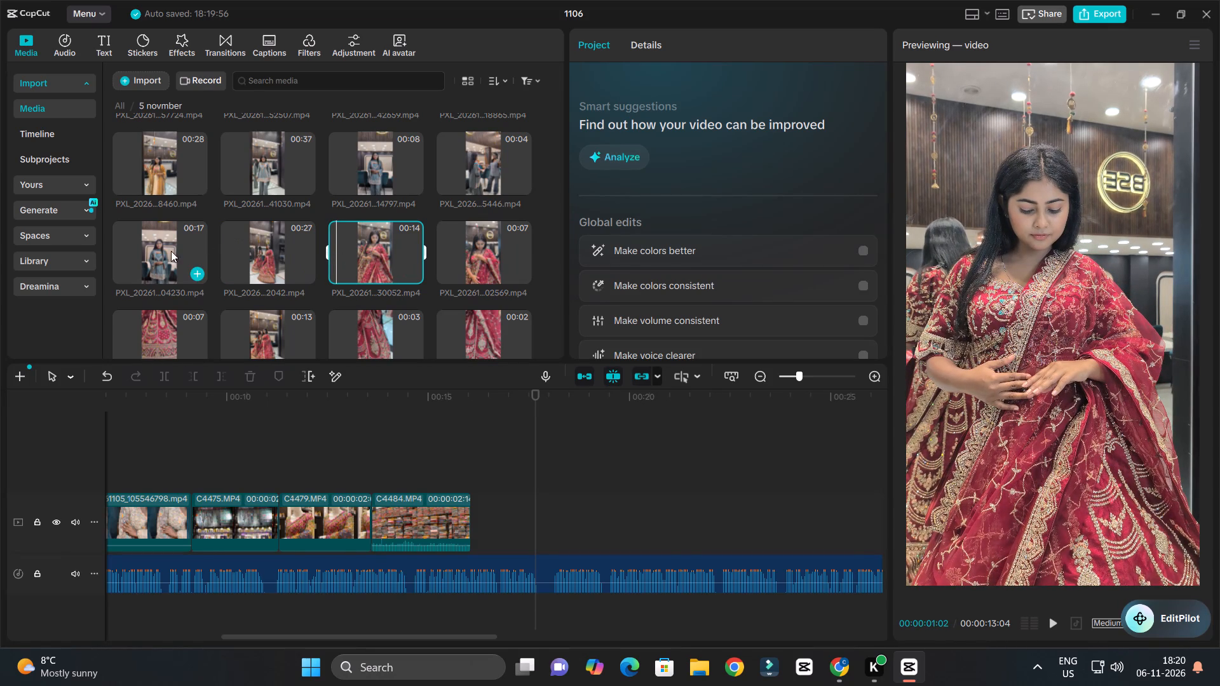
{"action": "double_click", "coordinate": [261, 159]}
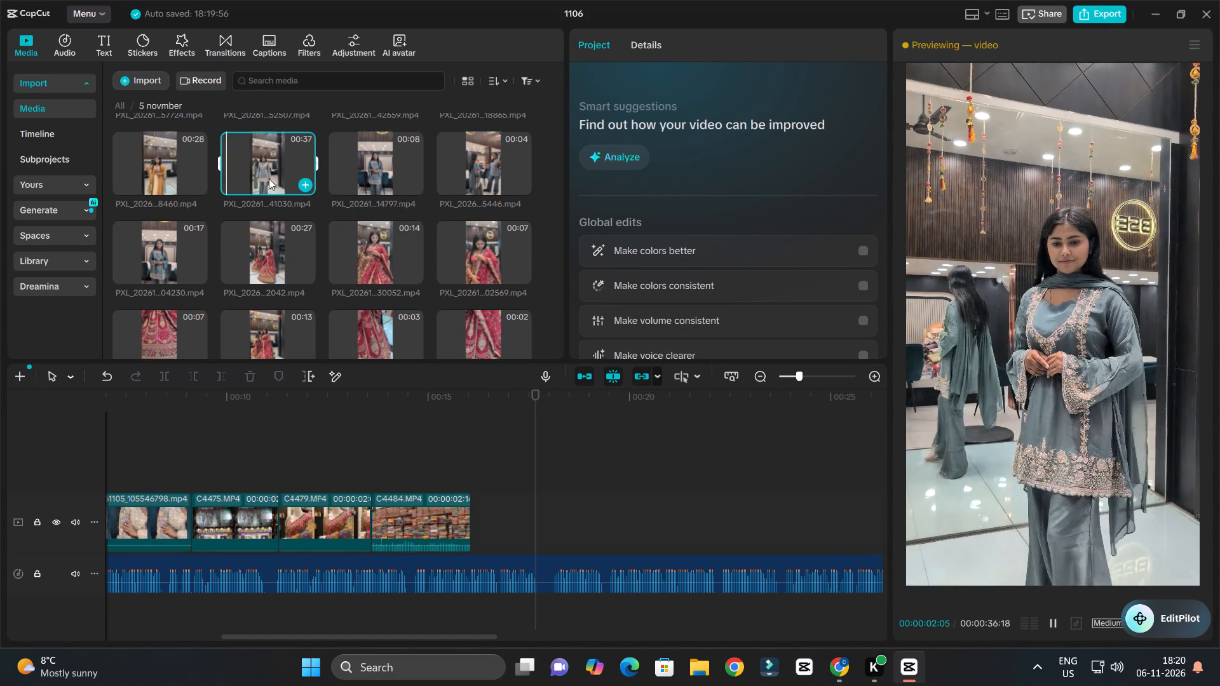
{"action": "key", "text": "space"}
{"action": "key", "text": "space"}
{"action": "key", "text": "space"}
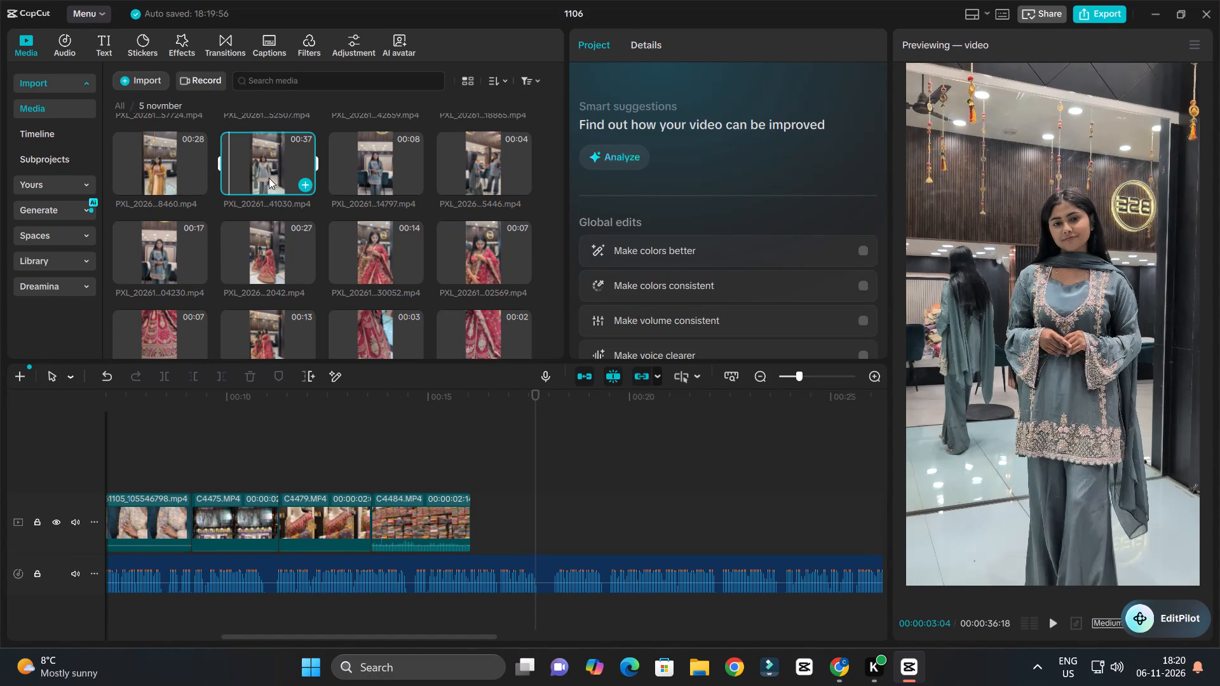
Preview the teal-and-yellow outfit clips ending 52507, 57724 and 28859 as candidates.
{"action": "scroll", "coordinate": [305, 217], "scroll_direction": "up", "scroll_amount": 1}
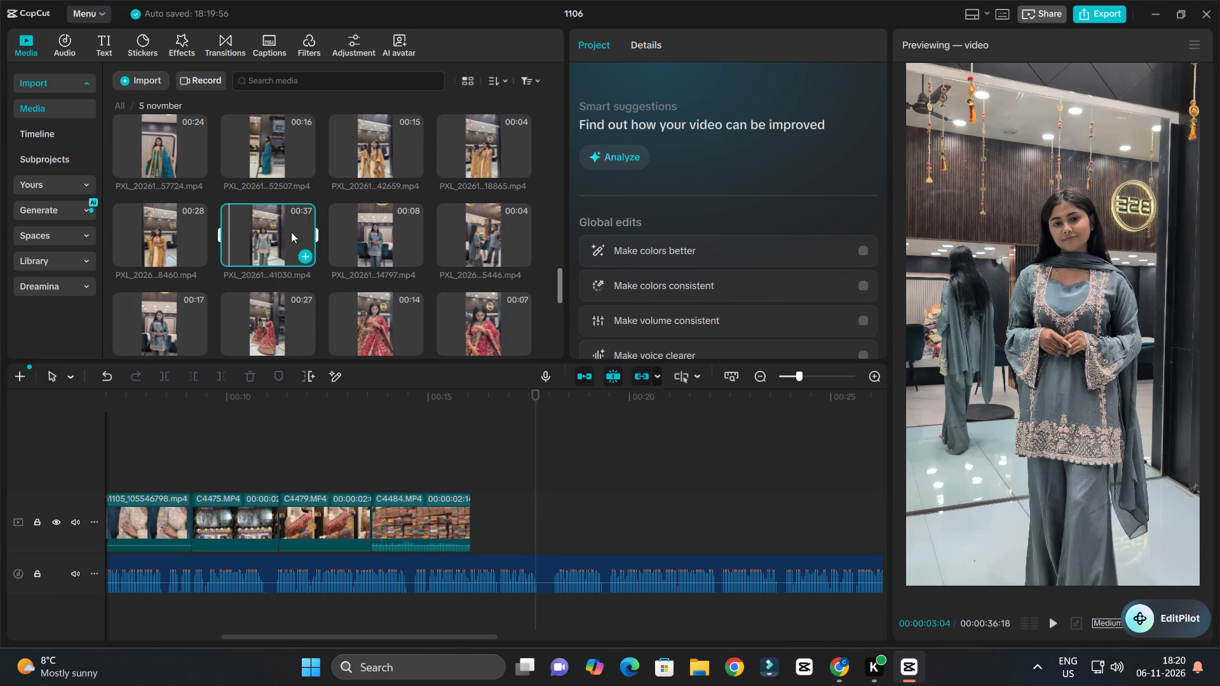
{"action": "double_click", "coordinate": [268, 150]}
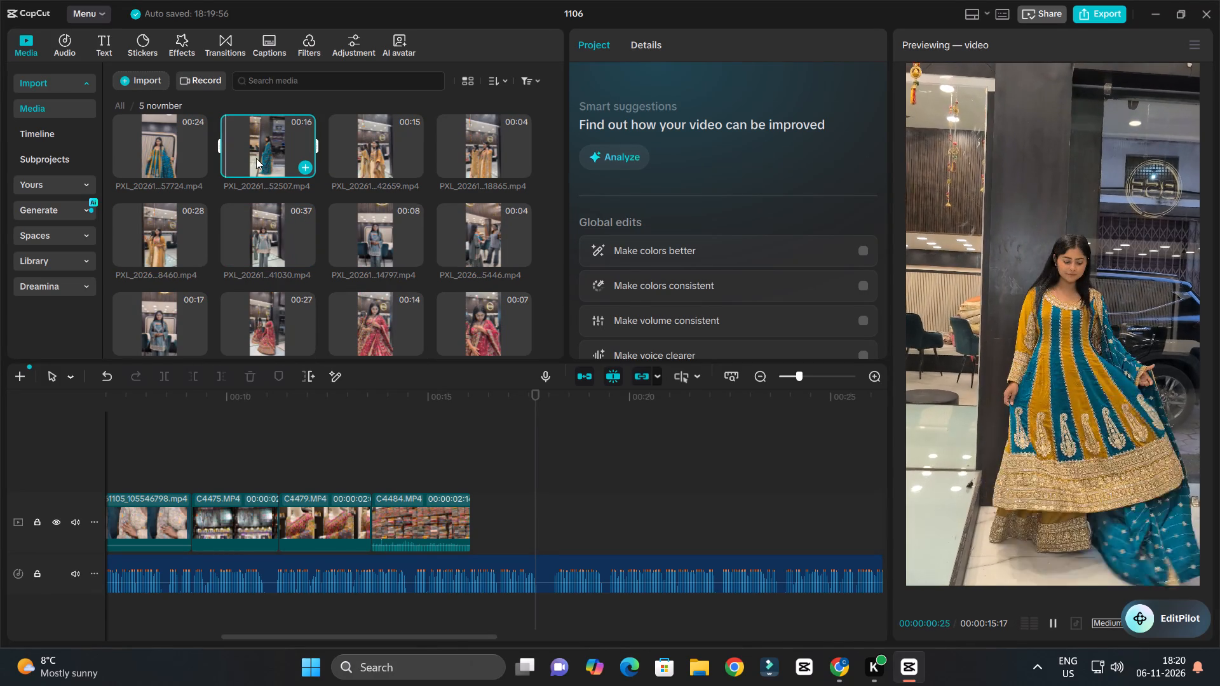
{"action": "key", "text": "space"}
{"action": "double_click", "coordinate": [151, 138]}
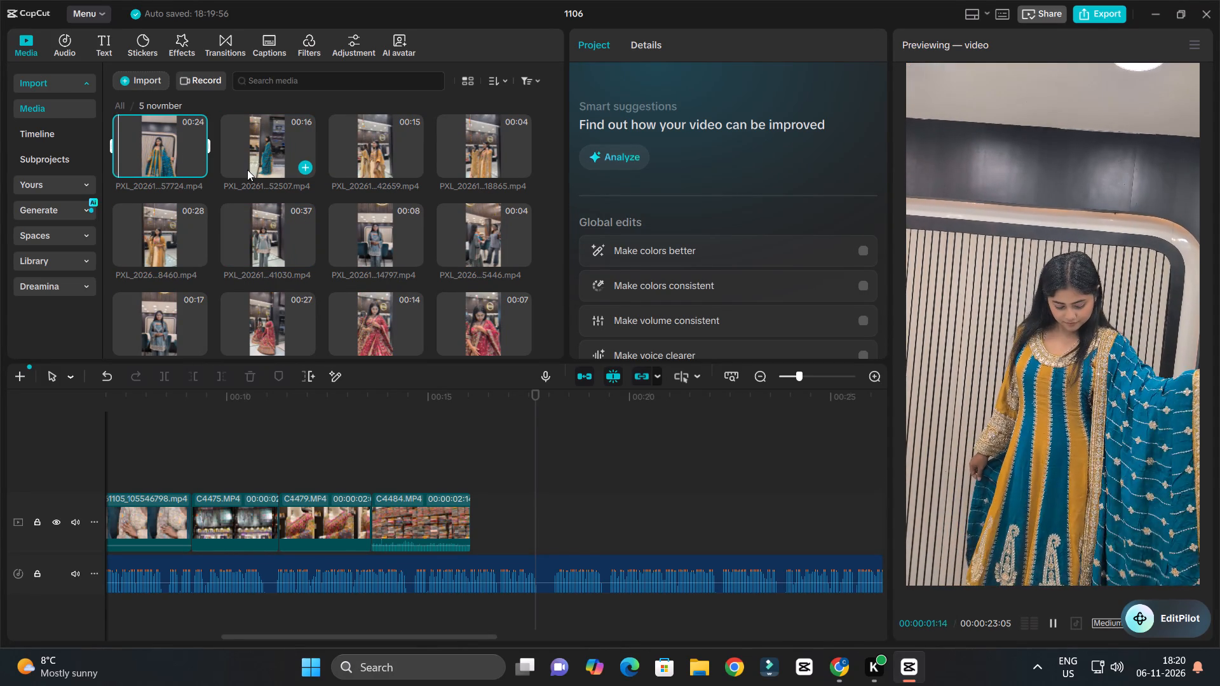
{"action": "scroll", "coordinate": [294, 216], "scroll_direction": "up", "scroll_amount": 1}
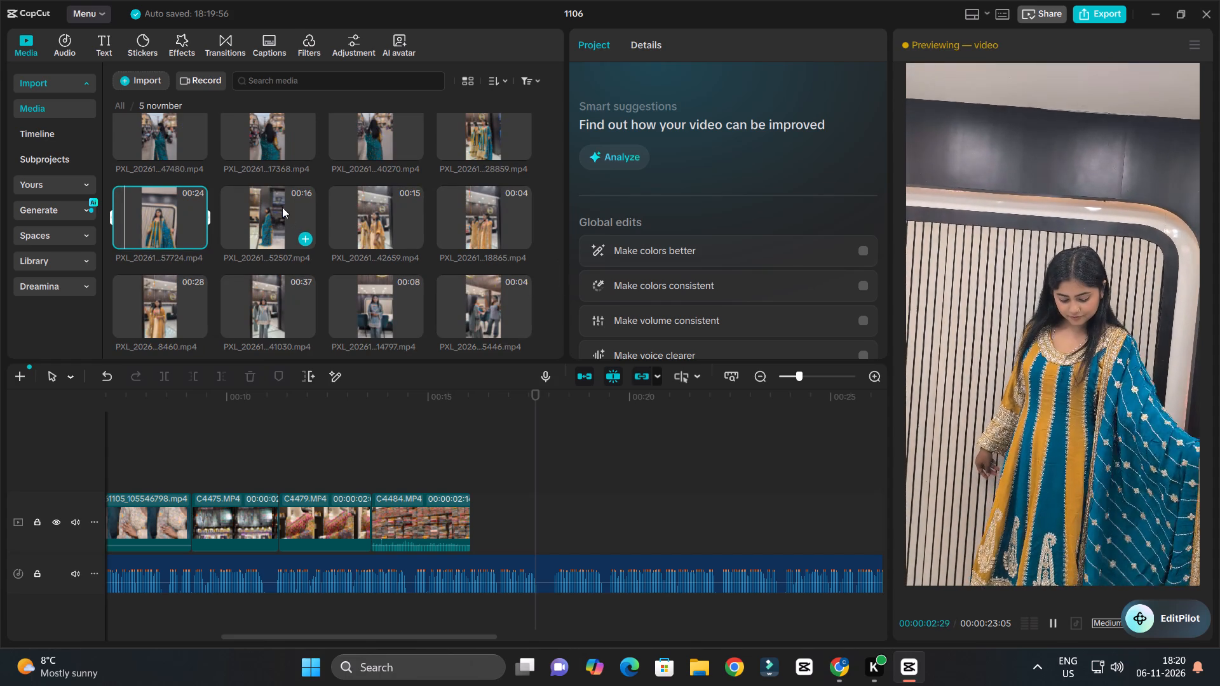
{"action": "double_click", "coordinate": [482, 143]}
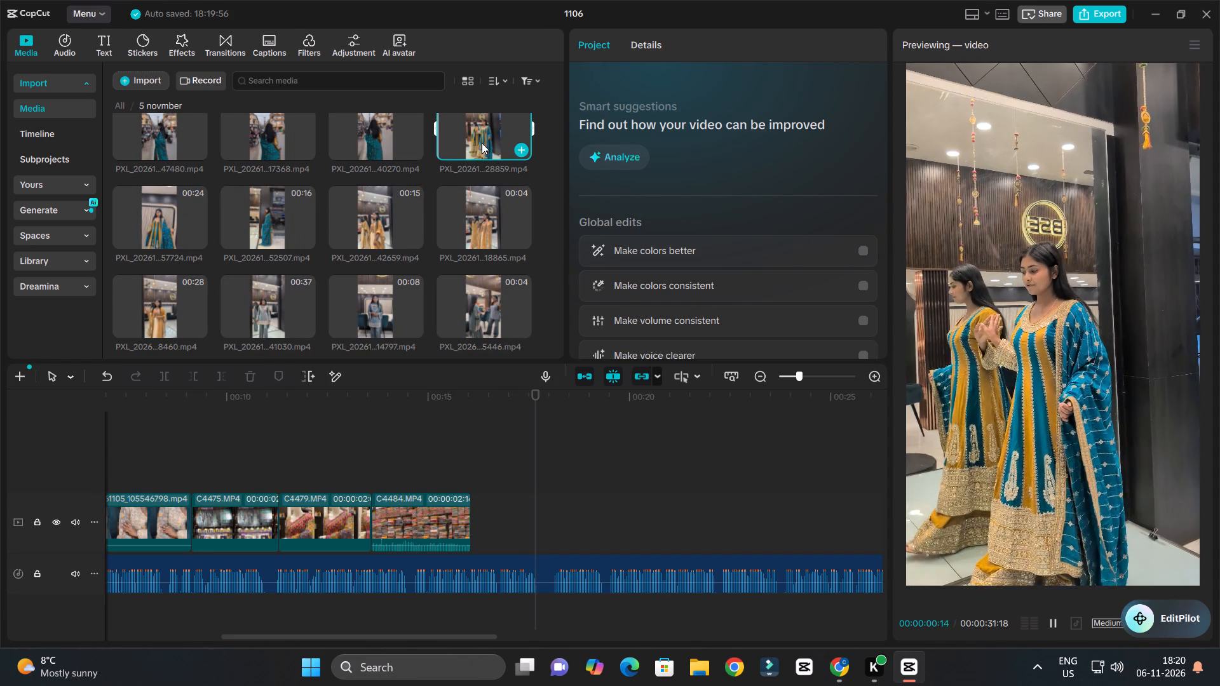
{"action": "key", "text": "space"}
Replay the teal-and-yellow outfit clip ending 52507 and place it on the video track directly after C4484.
{"action": "double_click", "coordinate": [275, 206]}
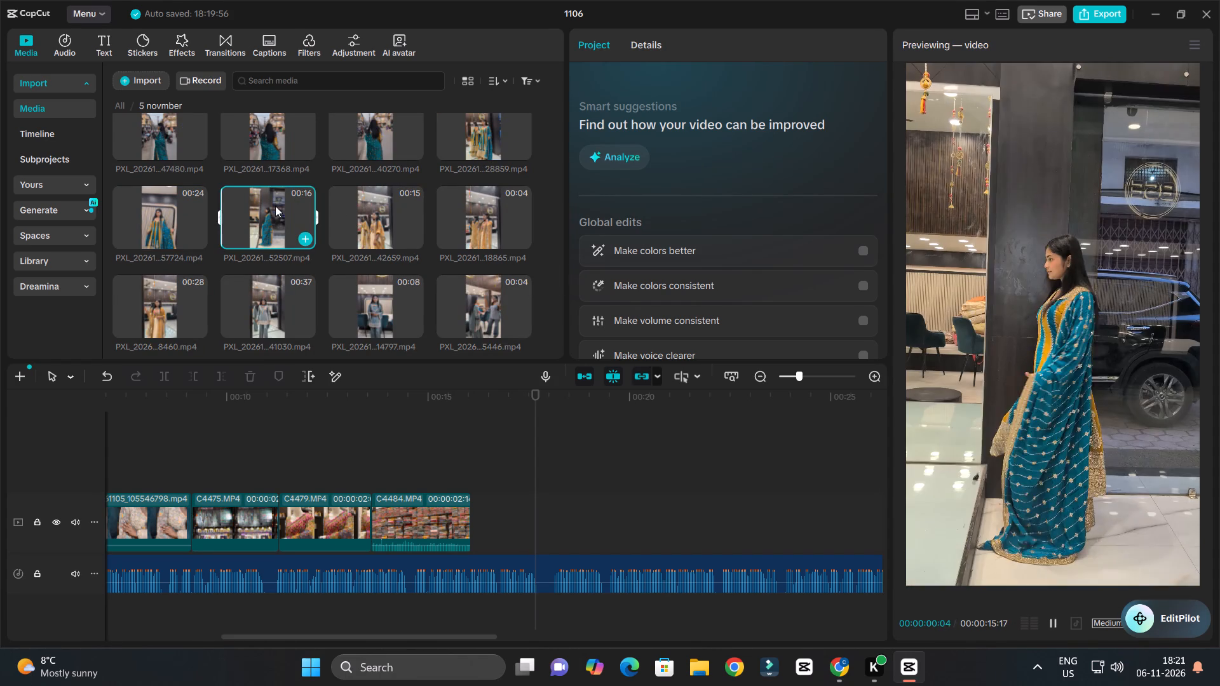
{"action": "key", "text": "space"}
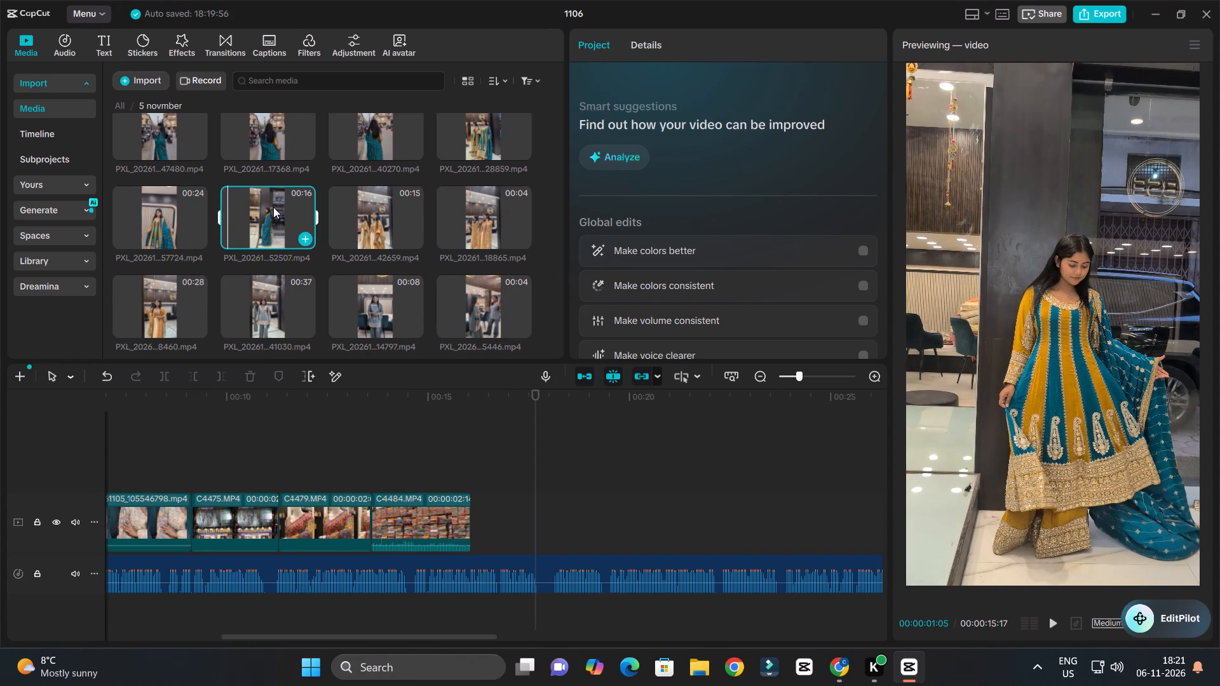
{"action": "left_click_drag", "start_coordinate": [273, 207], "coordinate": [473, 501]}
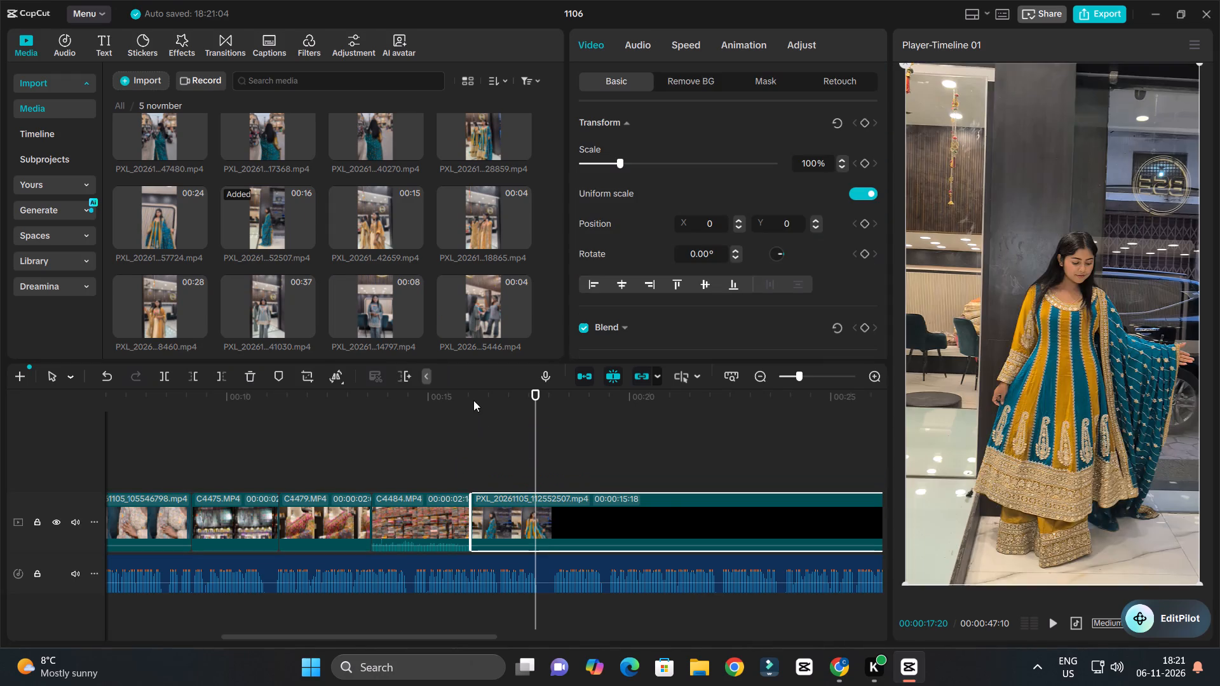
Play clip 52507 against the voice-over and trim its end to 00:00:18:04 on the timeline.
{"action": "left_click", "coordinate": [473, 400]}
{"action": "key", "text": "space"}
{"action": "scroll", "coordinate": [498, 408], "scroll_direction": "down", "scroll_amount": 3, "text": "ctrl"}
{"action": "scroll", "coordinate": [549, 420], "scroll_direction": "up", "scroll_amount": 3, "text": "ctrl"}
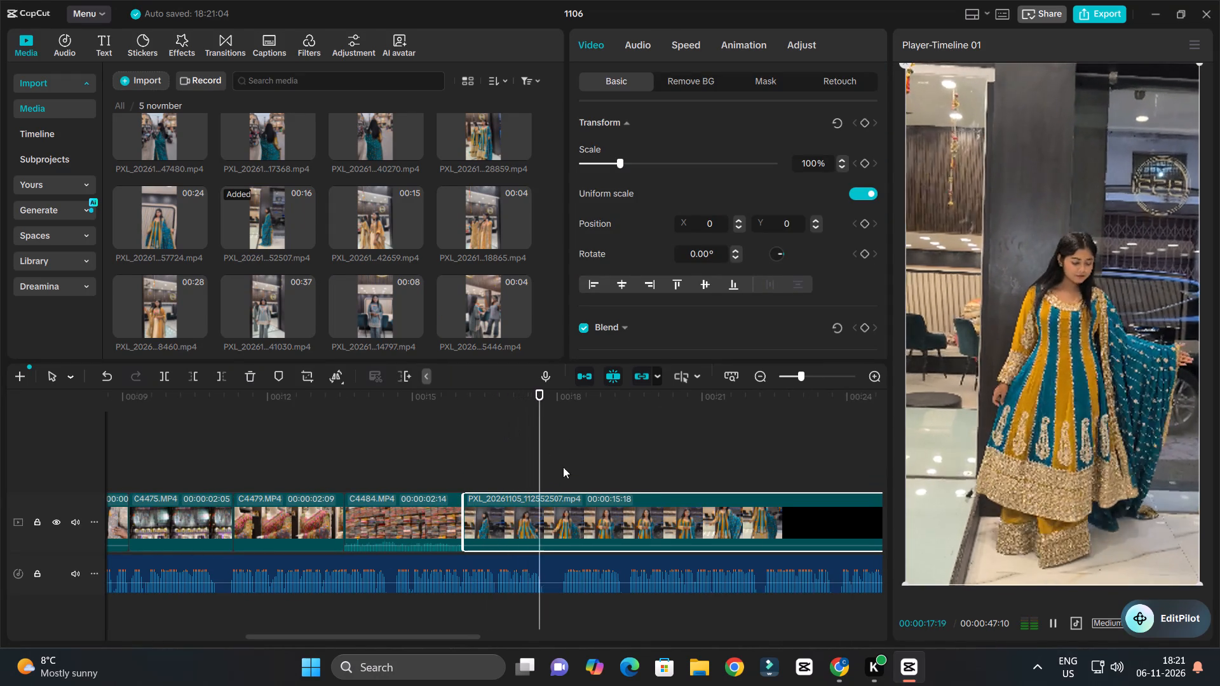
{"action": "key", "text": "space"}
{"action": "key", "text": "space"}
{"action": "key", "text": "space"}
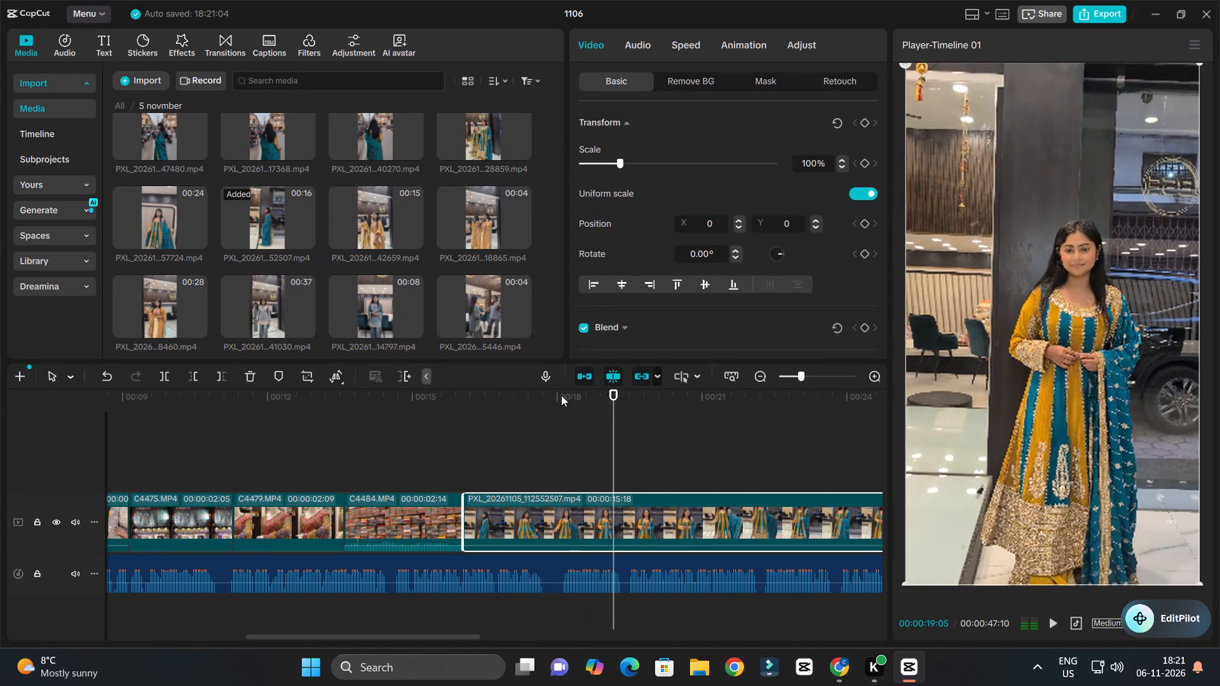
{"action": "left_click_drag", "start_coordinate": [569, 401], "coordinate": [564, 478]}
{"action": "left_click", "coordinate": [571, 518]}
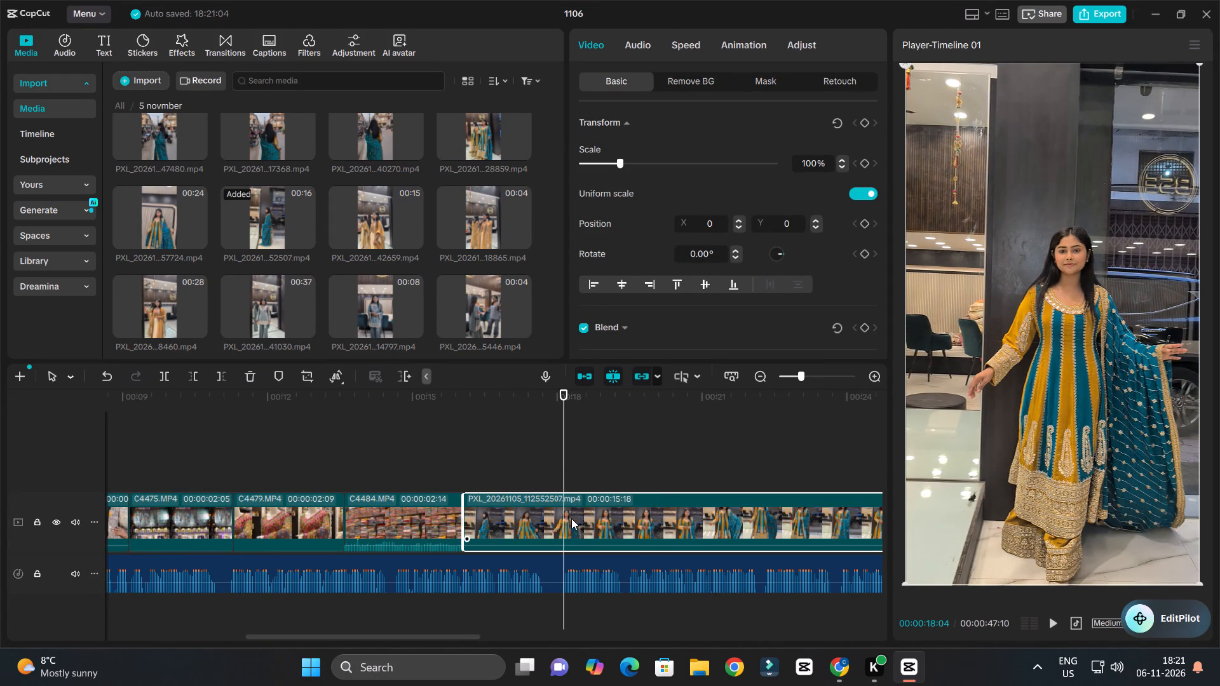
{"action": "type", "text": "W"}
Play the voice-over line that follows clip 52507 to hear what footage it needs.
{"action": "key", "text": "space"}
{"action": "scroll", "coordinate": [572, 501], "scroll_direction": "down", "scroll_amount": 8, "text": "ctrl"}
{"action": "scroll", "coordinate": [607, 501], "scroll_direction": "up", "scroll_amount": 4, "text": "ctrl"}
{"action": "scroll", "coordinate": [607, 501], "scroll_direction": "down", "scroll_amount": 3, "text": "ctrl"}
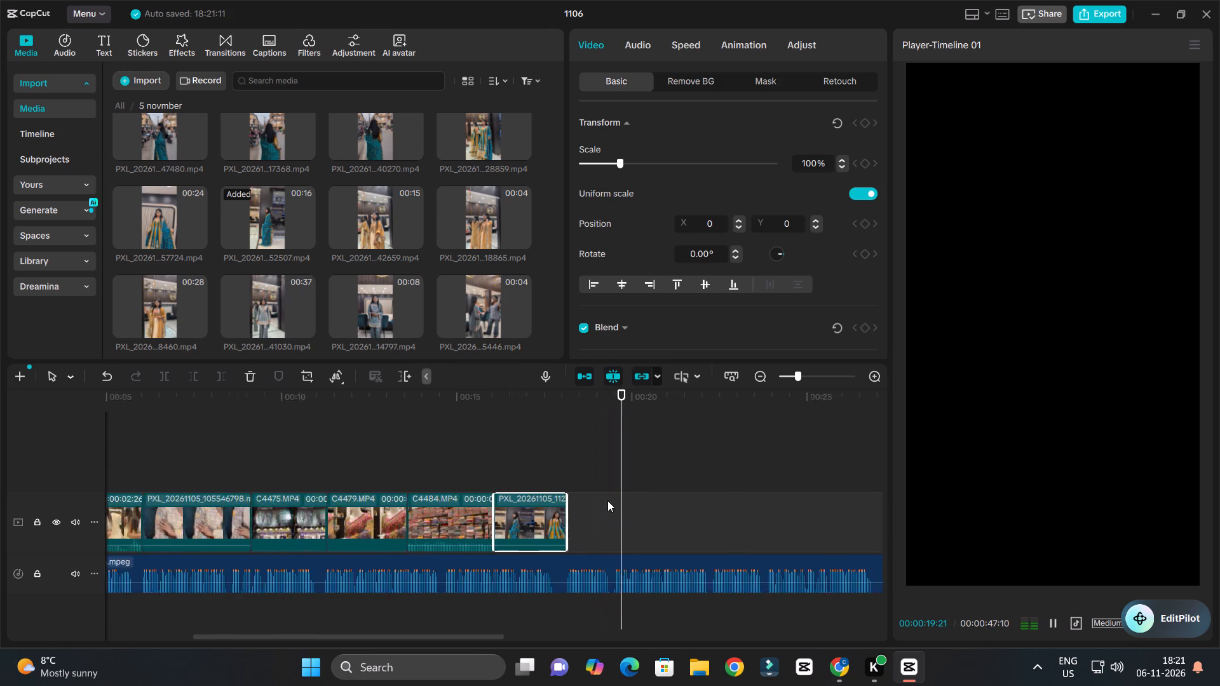
{"action": "scroll", "coordinate": [607, 501], "scroll_direction": "down", "scroll_amount": 3, "text": "ctrl"}
{"action": "key", "text": "space"}
Preview the saree clips ending 13003 and 09950 and the shop clip C4483 as candidates for the next voice-over line.
{"action": "scroll", "coordinate": [326, 250], "scroll_direction": "down", "scroll_amount": 2}
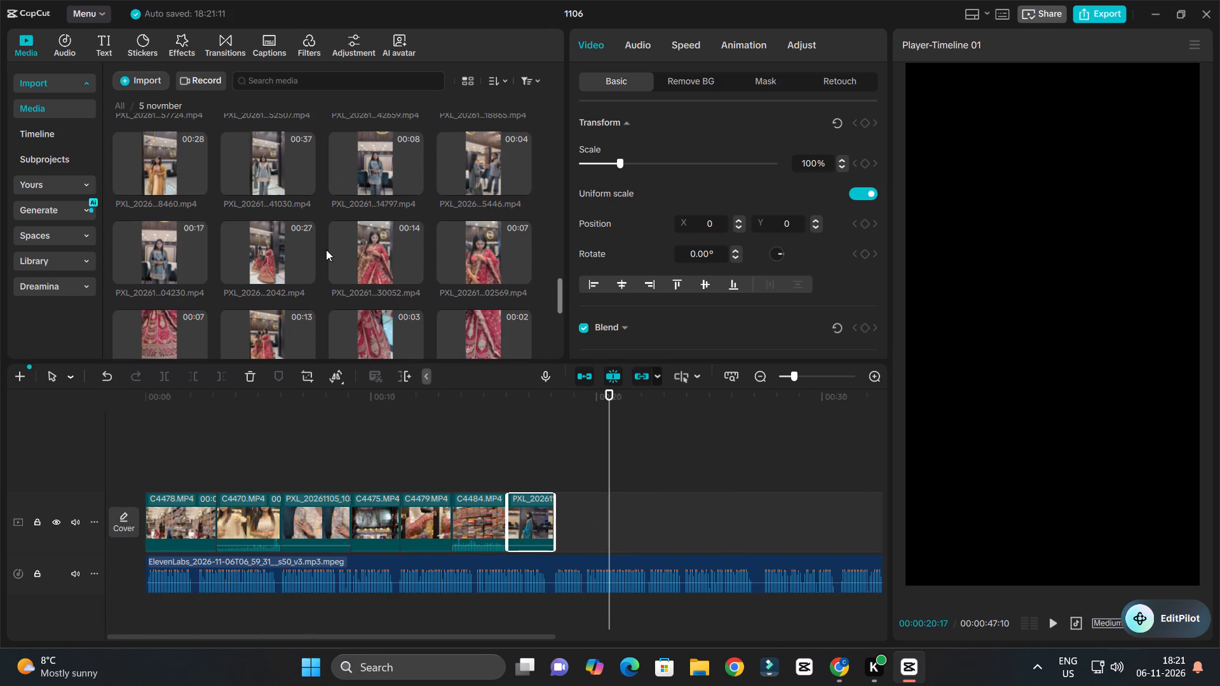
{"action": "scroll", "coordinate": [194, 258], "scroll_direction": "up", "scroll_amount": 6}
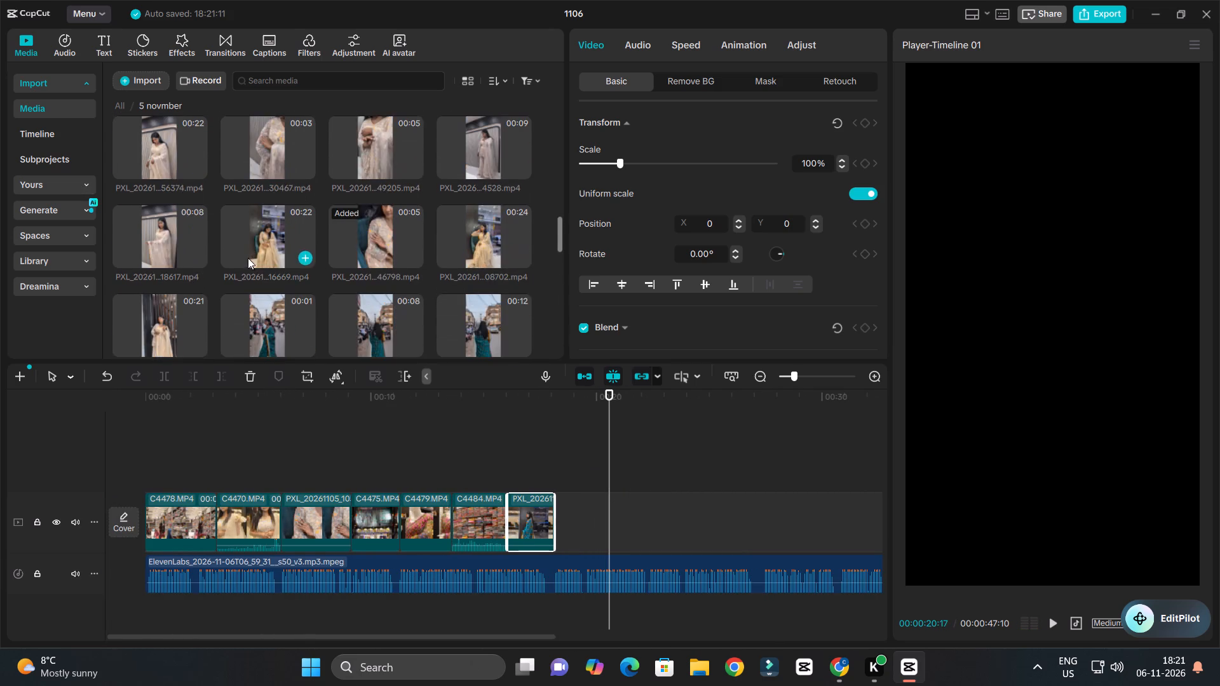
{"action": "scroll", "coordinate": [251, 261], "scroll_direction": "up", "scroll_amount": 4}
{"action": "double_click", "coordinate": [281, 258]}
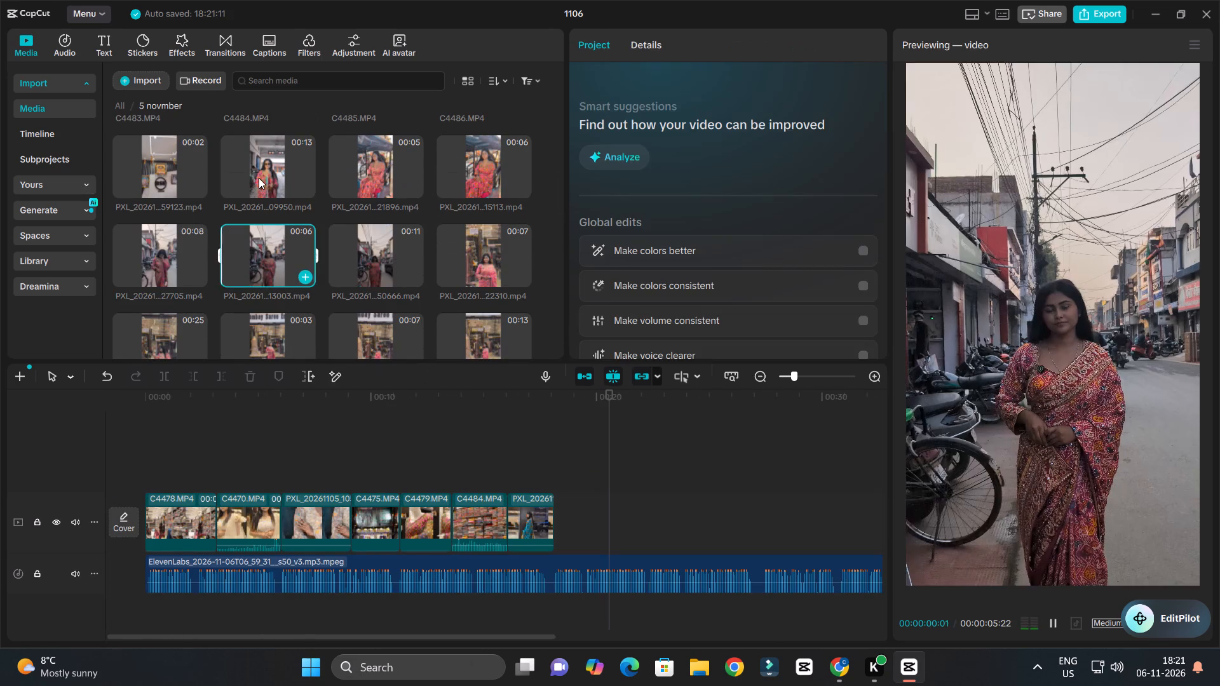
{"action": "double_click", "coordinate": [259, 178]}
{"action": "scroll", "coordinate": [258, 178], "scroll_direction": "up", "scroll_amount": 1}
{"action": "double_click", "coordinate": [173, 155]}
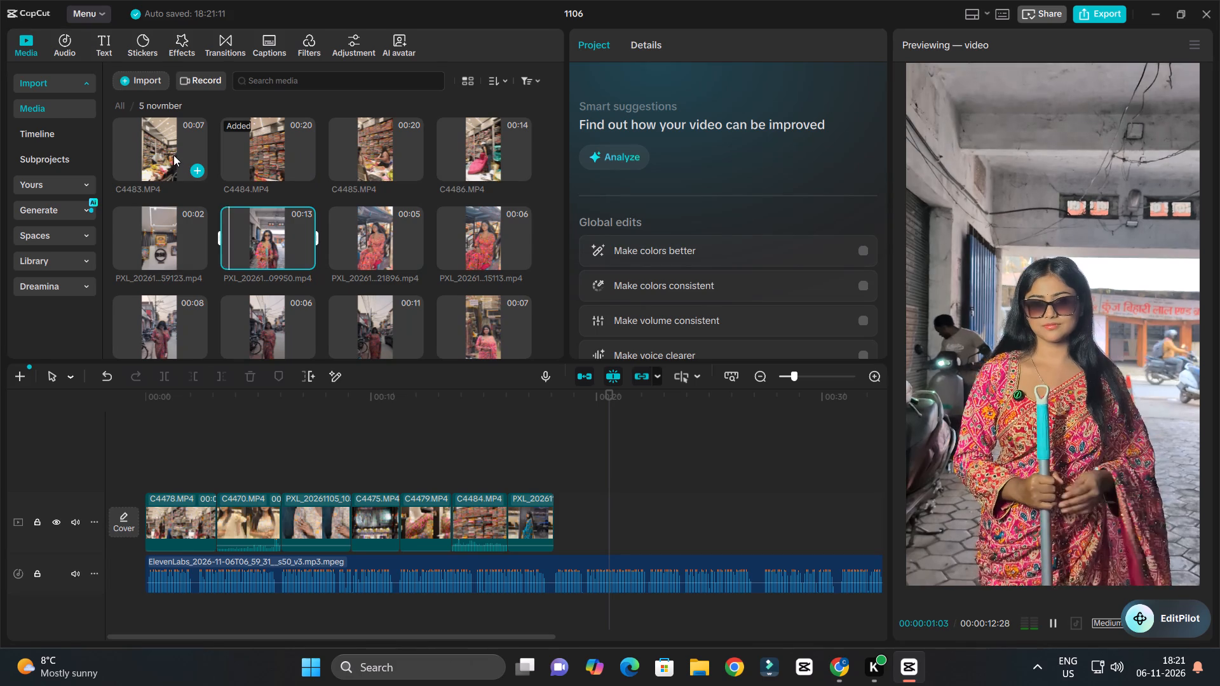
{"action": "key", "text": "space"}
{"action": "scroll", "coordinate": [273, 210], "scroll_direction": "up", "scroll_amount": 3}
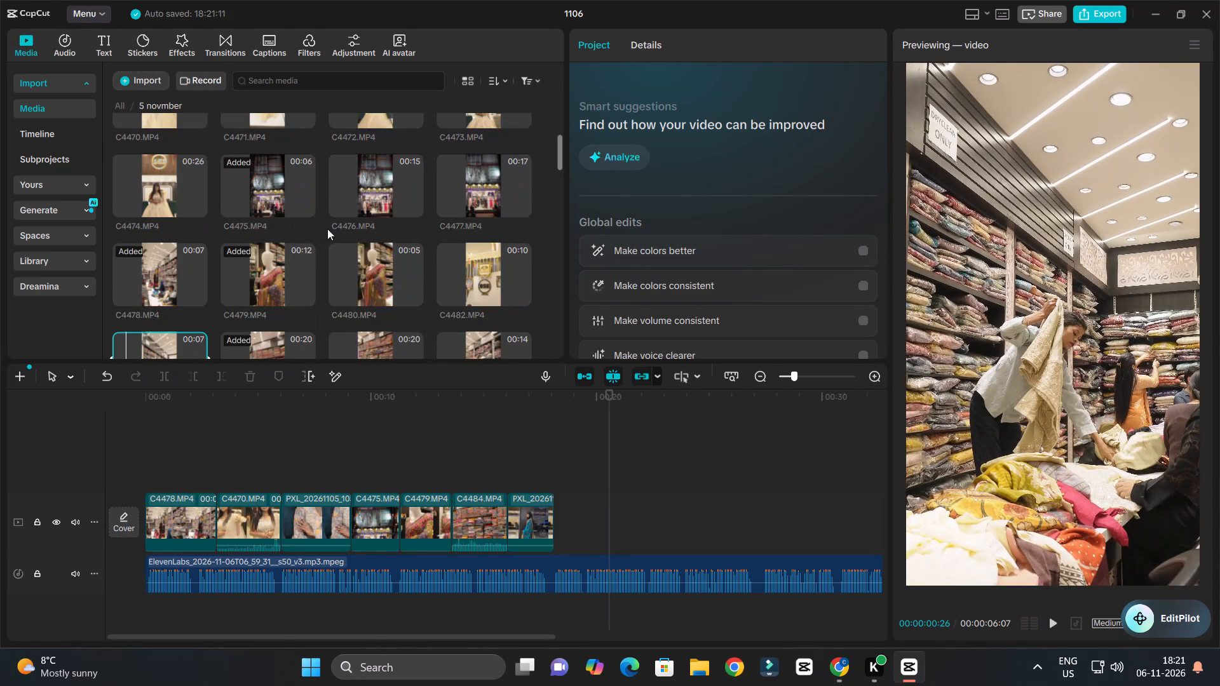
Preview the cream gown clip C4471 and look over the neighbouring 5 novmber clips for alternatives.
{"action": "scroll", "coordinate": [337, 196], "scroll_direction": "up", "scroll_amount": 1}
{"action": "double_click", "coordinate": [265, 158]}
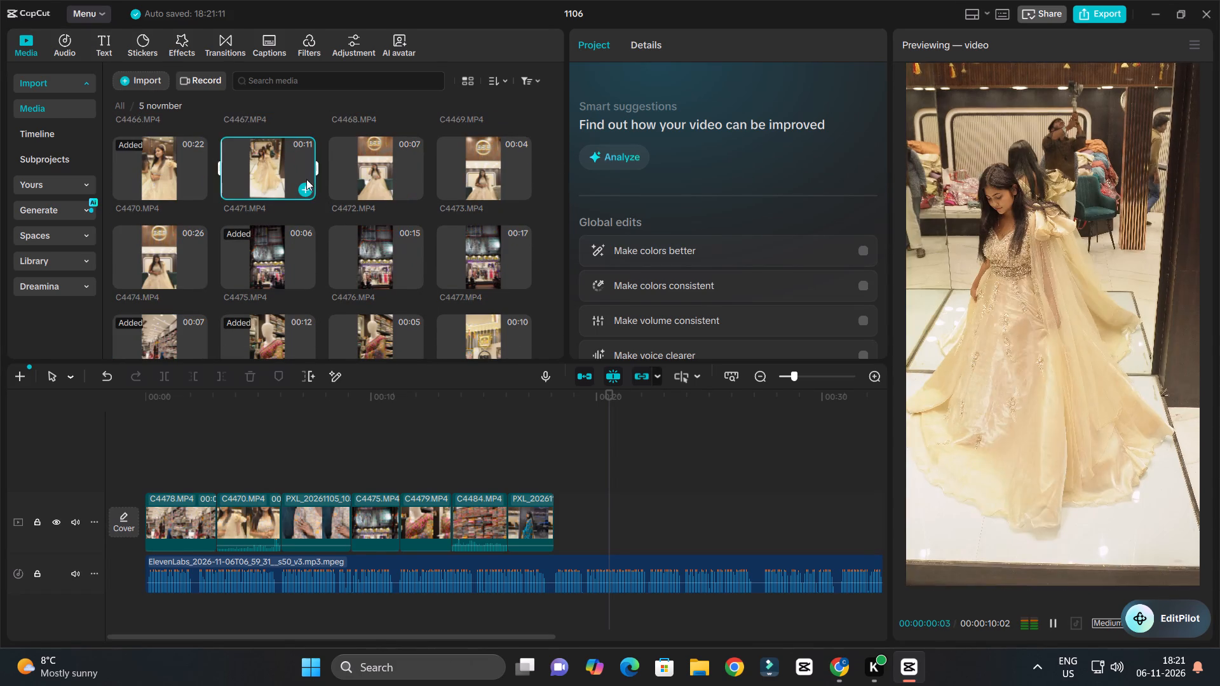
{"action": "scroll", "coordinate": [295, 255], "scroll_direction": "down", "scroll_amount": 2}
{"action": "scroll", "coordinate": [295, 255], "scroll_direction": "up", "scroll_amount": 7}
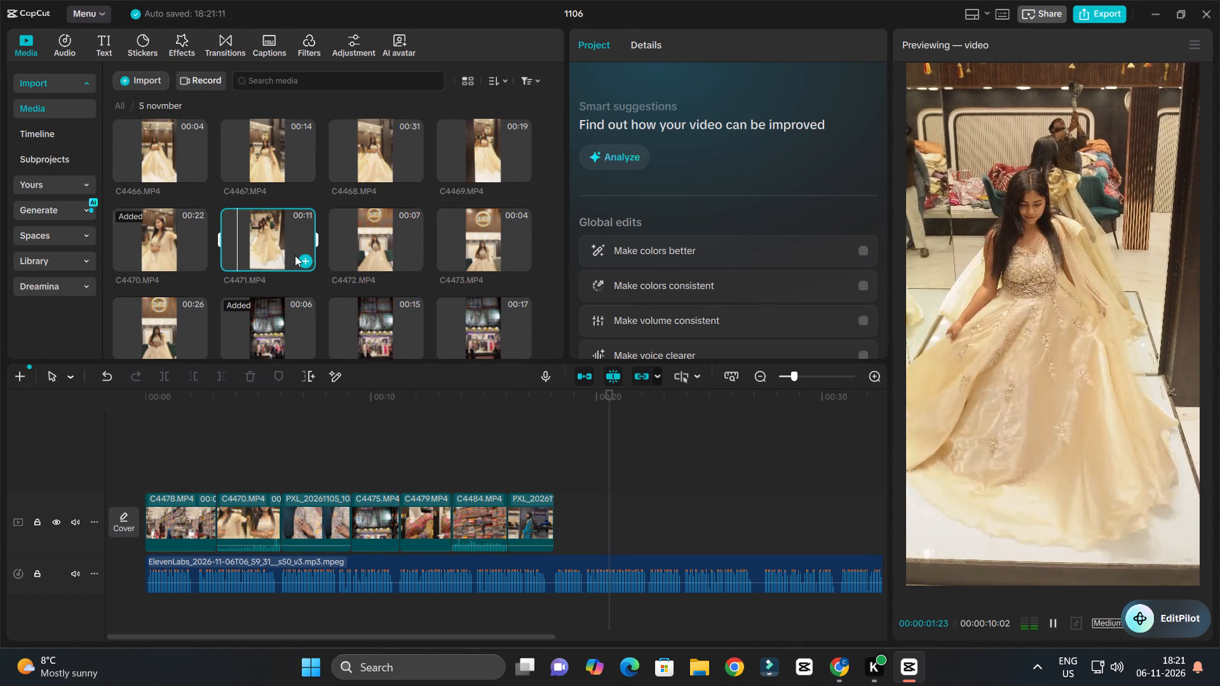
{"action": "scroll", "coordinate": [315, 255], "scroll_direction": "down", "scroll_amount": 5}
{"action": "scroll", "coordinate": [315, 255], "scroll_direction": "up", "scroll_amount": 1}
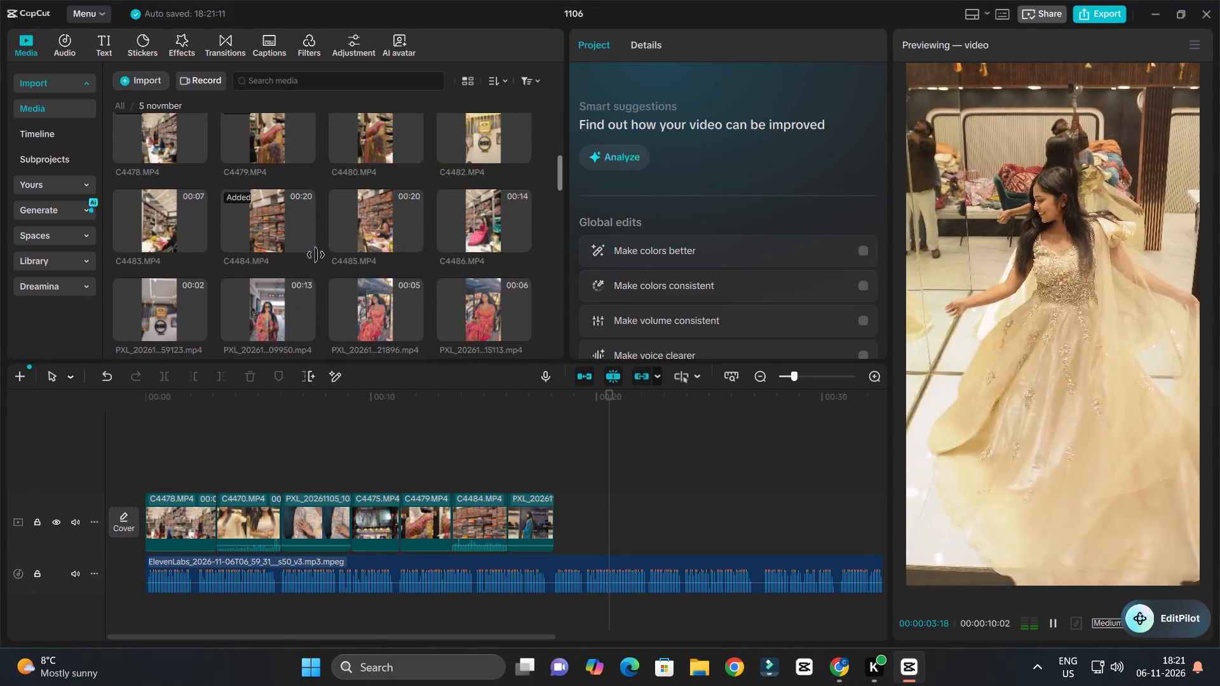
{"action": "scroll", "coordinate": [341, 210], "scroll_direction": "down", "scroll_amount": 1}
{"action": "key", "text": "space"}
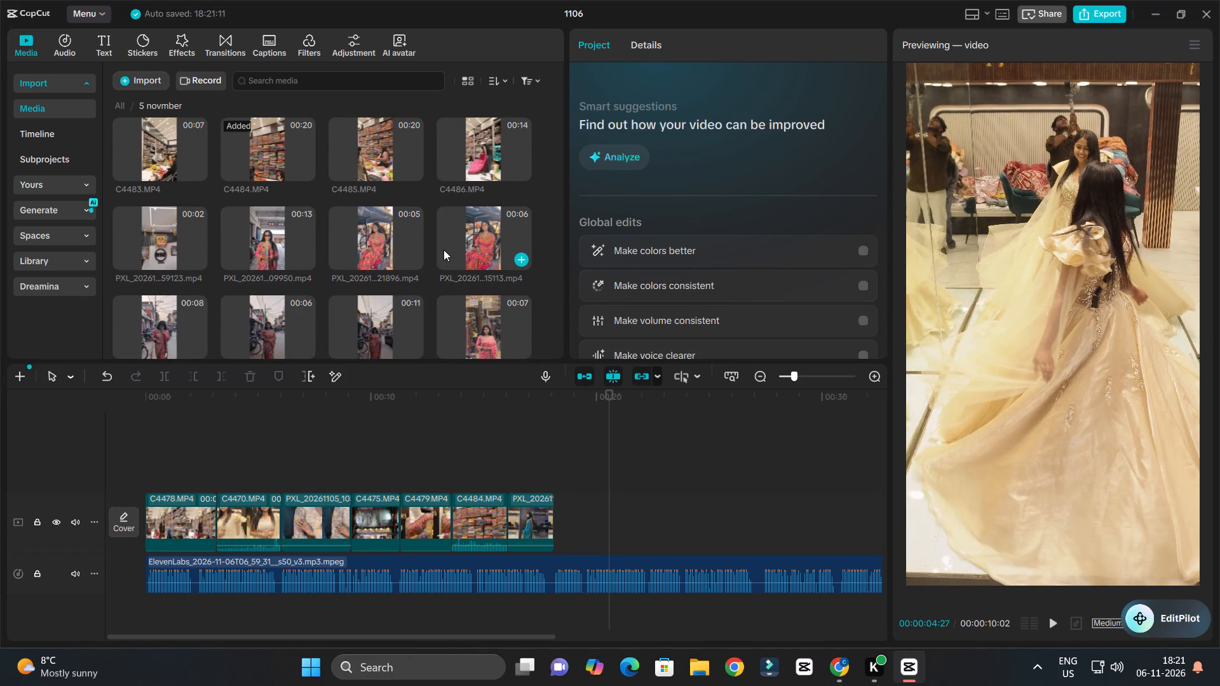
Preview the red embroidery close-ups ending 49658 and 3496 and place clip 3496 on the video track directly after clip 52507.
{"action": "scroll", "coordinate": [444, 250], "scroll_direction": "down", "scroll_amount": 12}
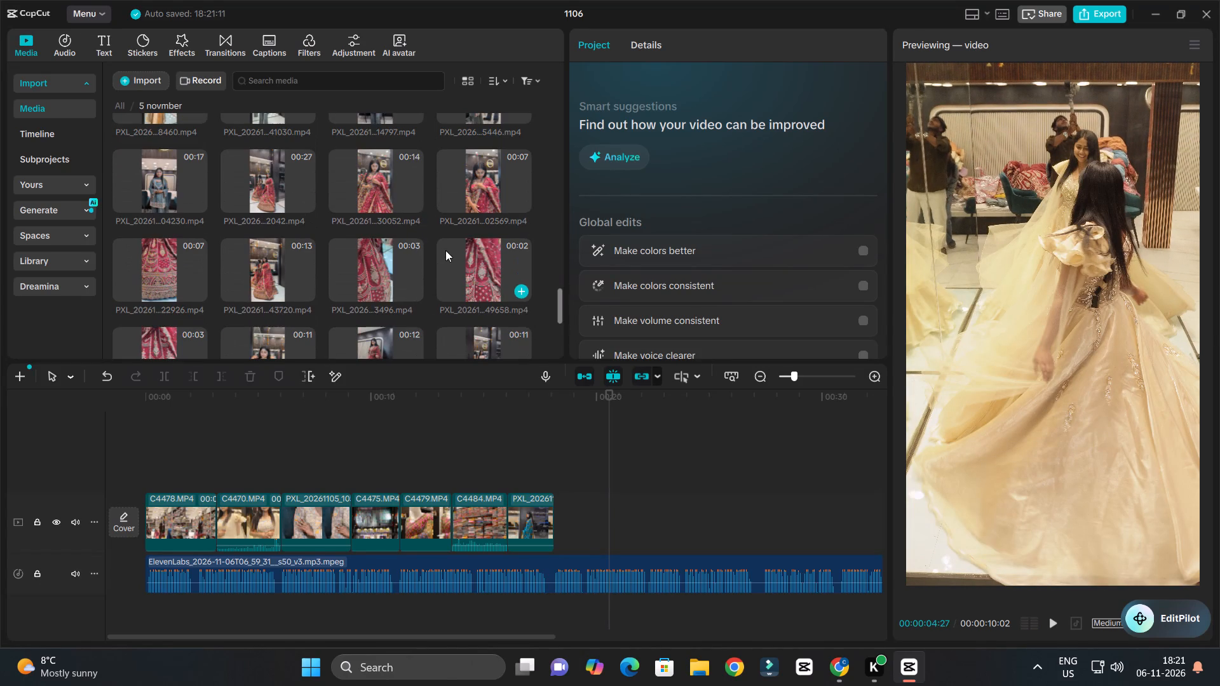
{"action": "double_click", "coordinate": [476, 254]}
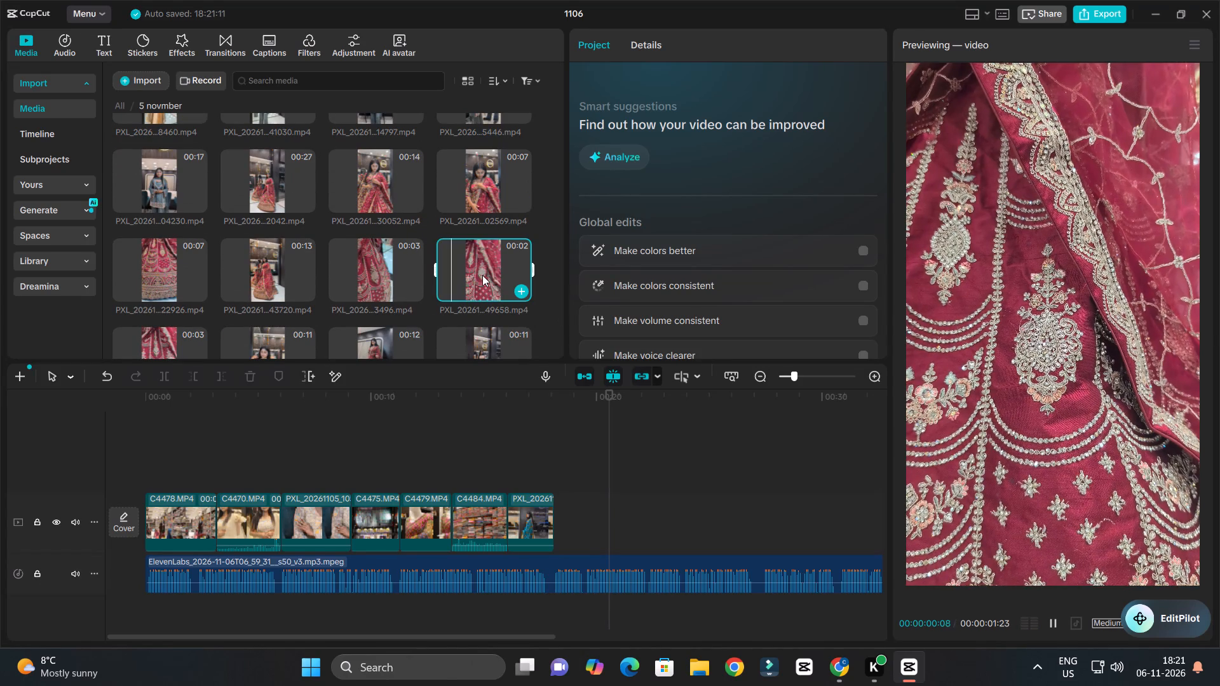
{"action": "key", "text": "space"}
{"action": "double_click", "coordinate": [388, 267]}
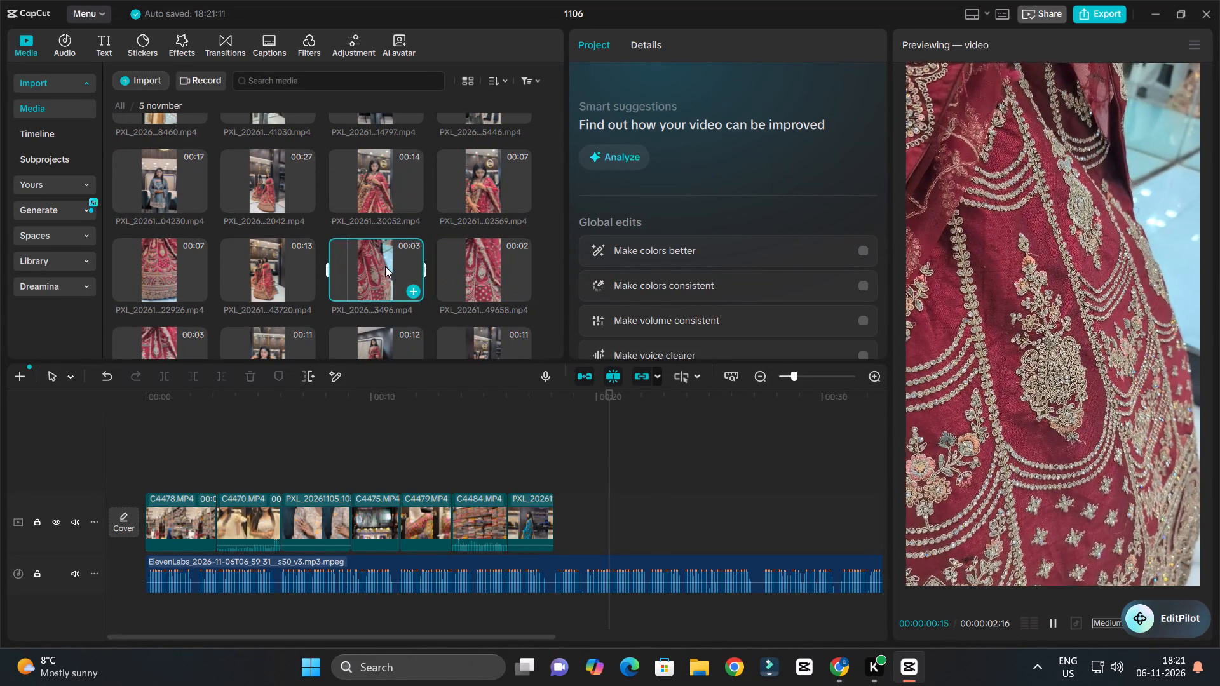
{"action": "key", "text": "space"}
{"action": "left_click_drag", "start_coordinate": [379, 266], "coordinate": [557, 504]}
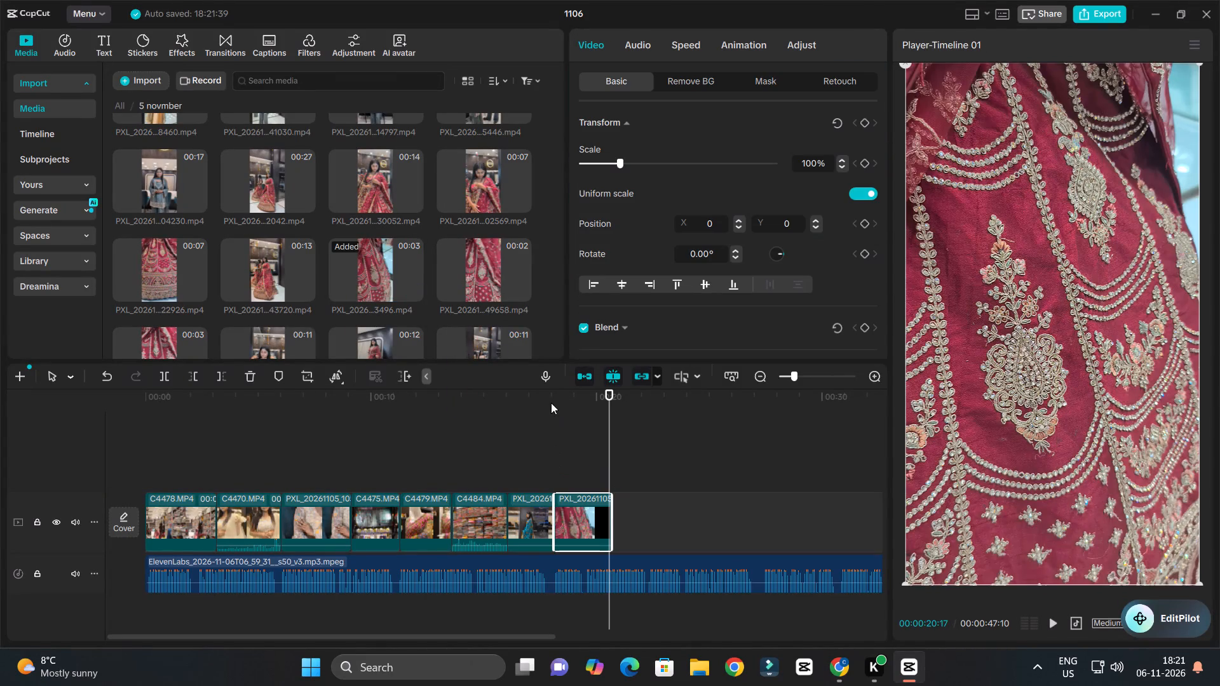
Play clip 3496 against the voice-over and trim its end to 00:00:20:01 on the timeline.
{"action": "left_click", "coordinate": [551, 403]}
{"action": "key", "text": "space"}
{"action": "scroll", "coordinate": [592, 424], "scroll_direction": "down", "scroll_amount": 3, "text": "ctrl"}
{"action": "scroll", "coordinate": [608, 433], "scroll_direction": "up", "scroll_amount": 8, "text": "ctrl"}
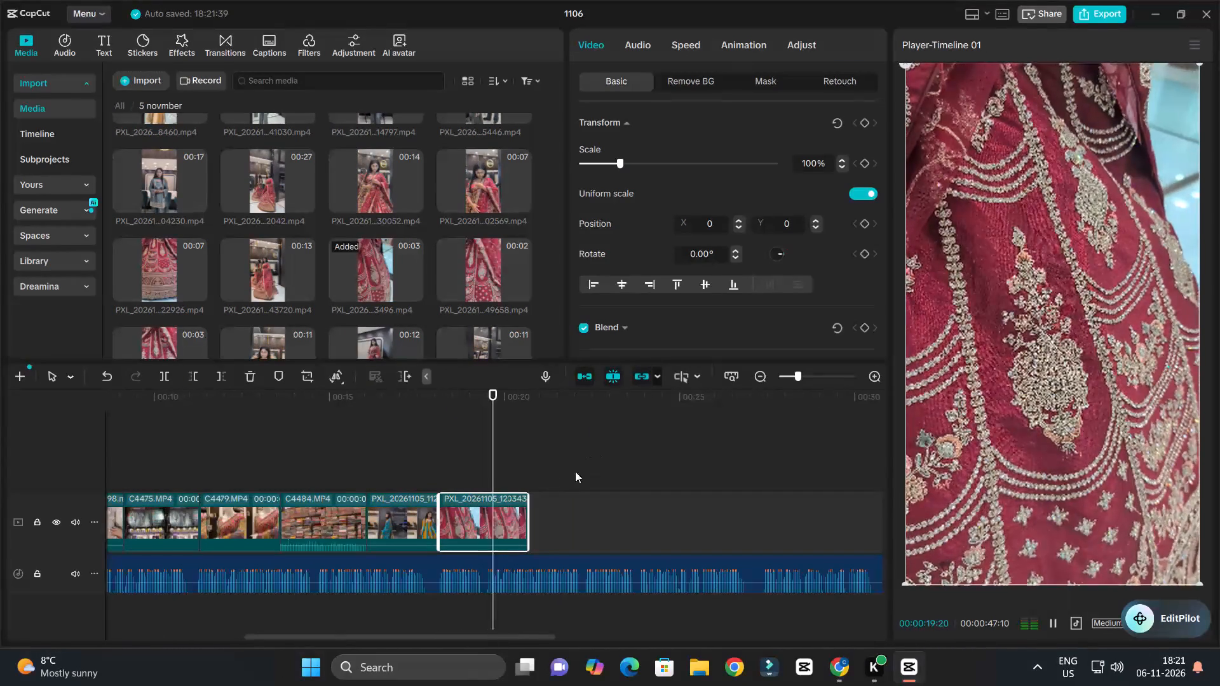
{"action": "key", "text": "space"}
{"action": "left_click", "coordinate": [492, 512]}
{"action": "key", "text": "w"}
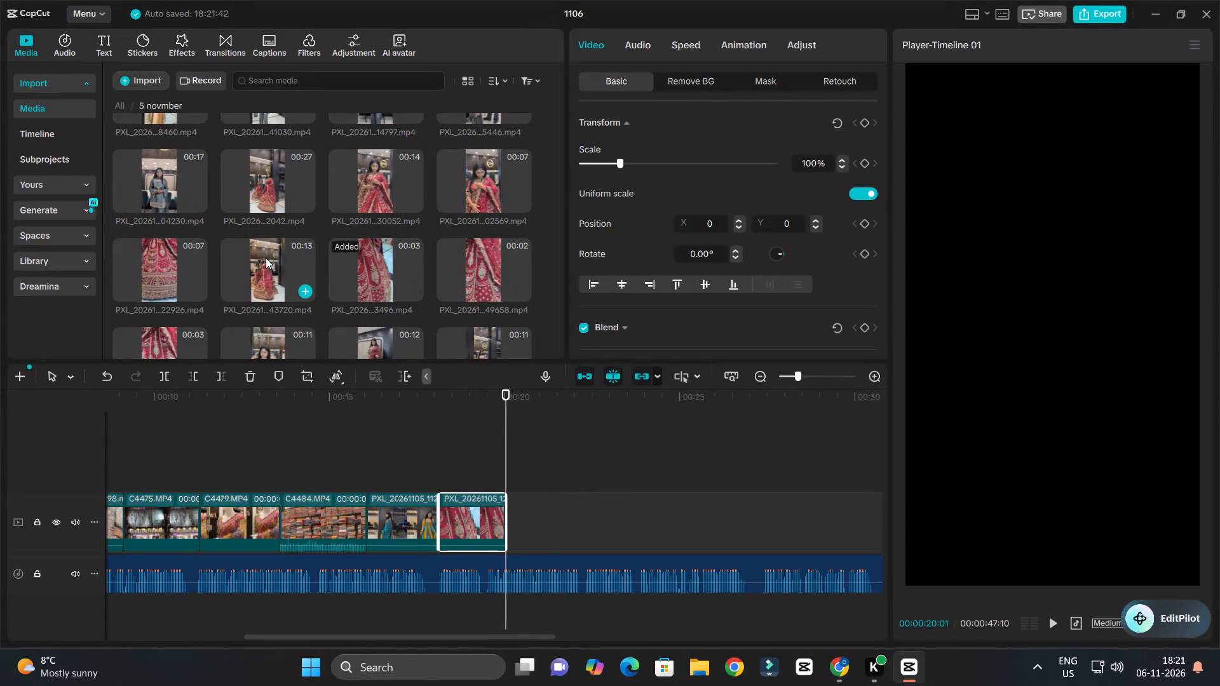
Preview the red lehenga clips ending 30052, 2042 and 43720 and place clip 43720 directly after clip 3496.
{"action": "double_click", "coordinate": [374, 178]}
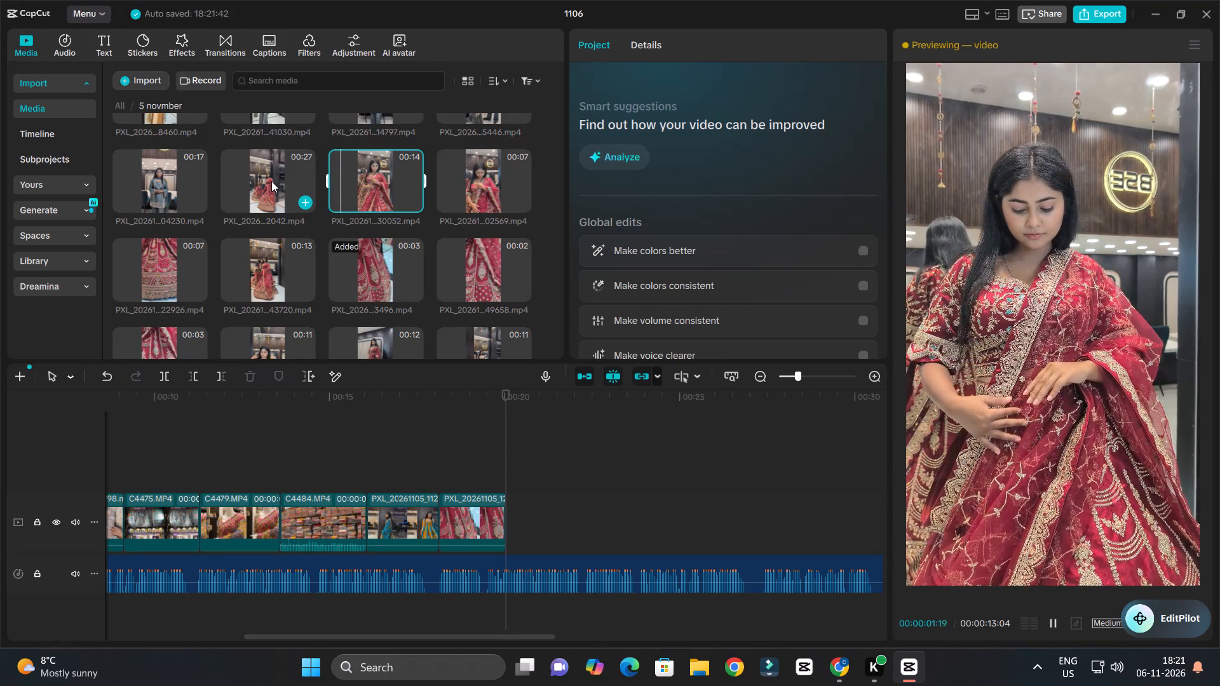
{"action": "double_click", "coordinate": [271, 181]}
{"action": "key", "text": "space"}
{"action": "scroll", "coordinate": [293, 207], "scroll_direction": "down", "scroll_amount": 1}
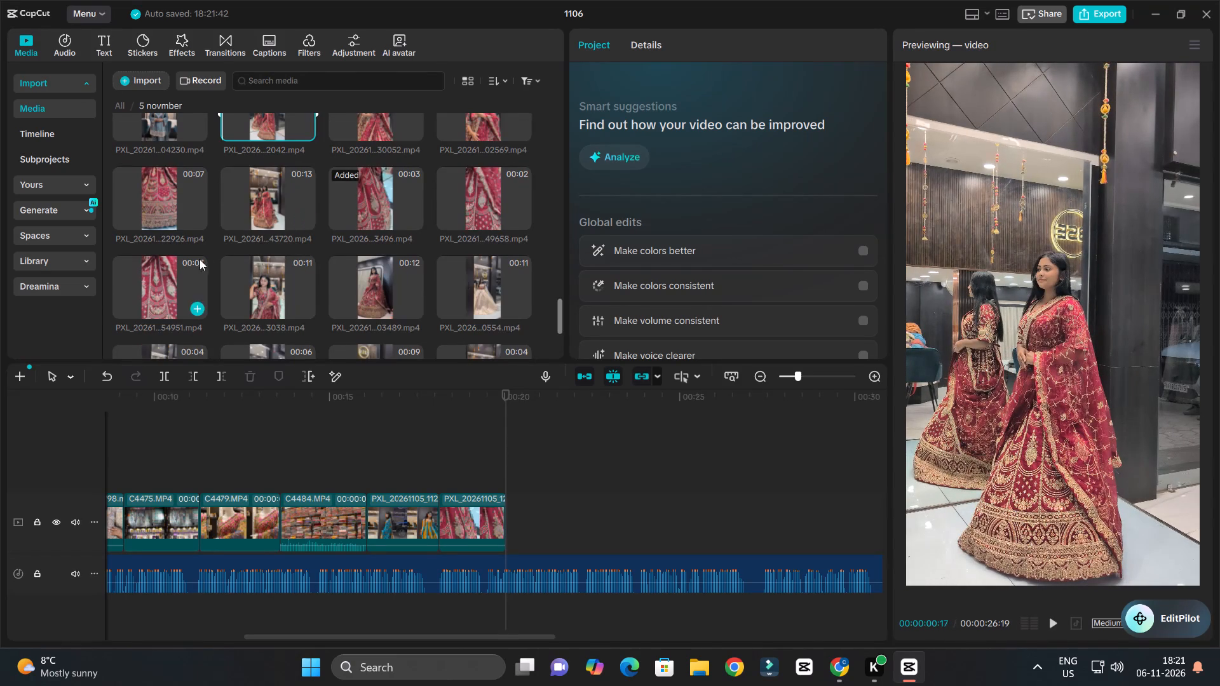
{"action": "double_click", "coordinate": [260, 189]}
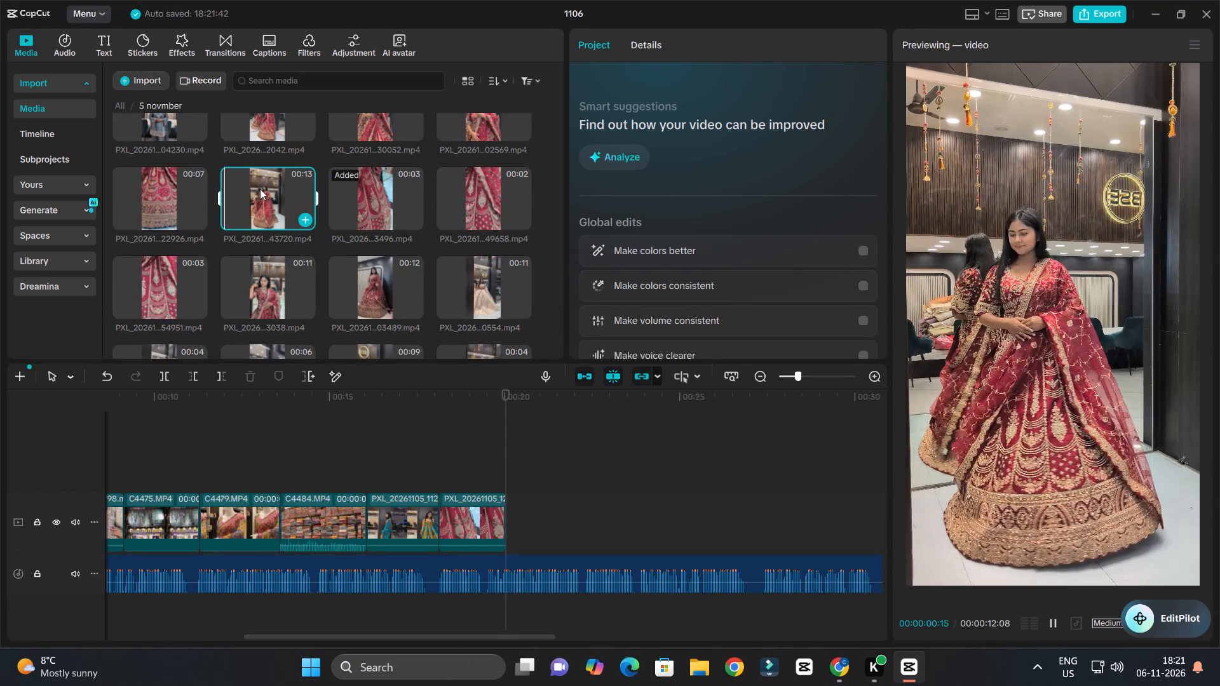
{"action": "key", "text": "space"}
{"action": "left_click_drag", "start_coordinate": [262, 191], "coordinate": [520, 514]}
Play clip 43720 against the voice-over and trim its end to about 00:00:22 on the timeline.
{"action": "key", "text": "space"}
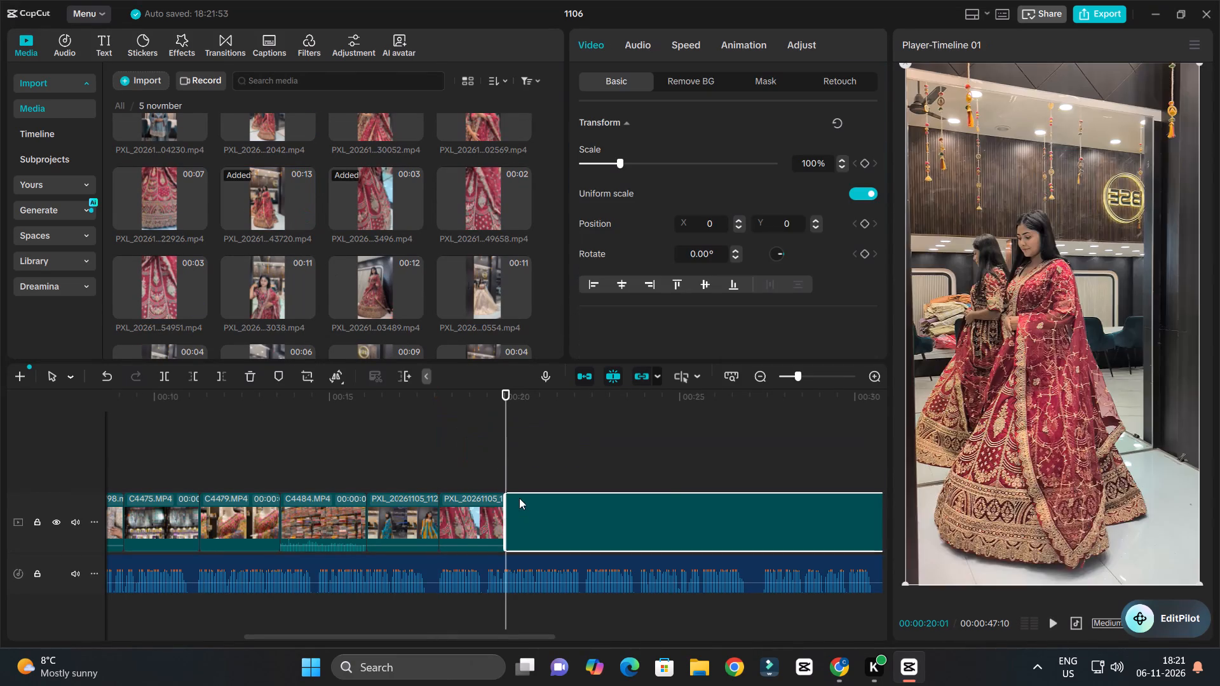
{"action": "scroll", "coordinate": [519, 491], "scroll_direction": "down", "scroll_amount": 2, "text": "ctrl"}
{"action": "scroll", "coordinate": [536, 495], "scroll_direction": "up", "scroll_amount": 9, "text": "ctrl"}
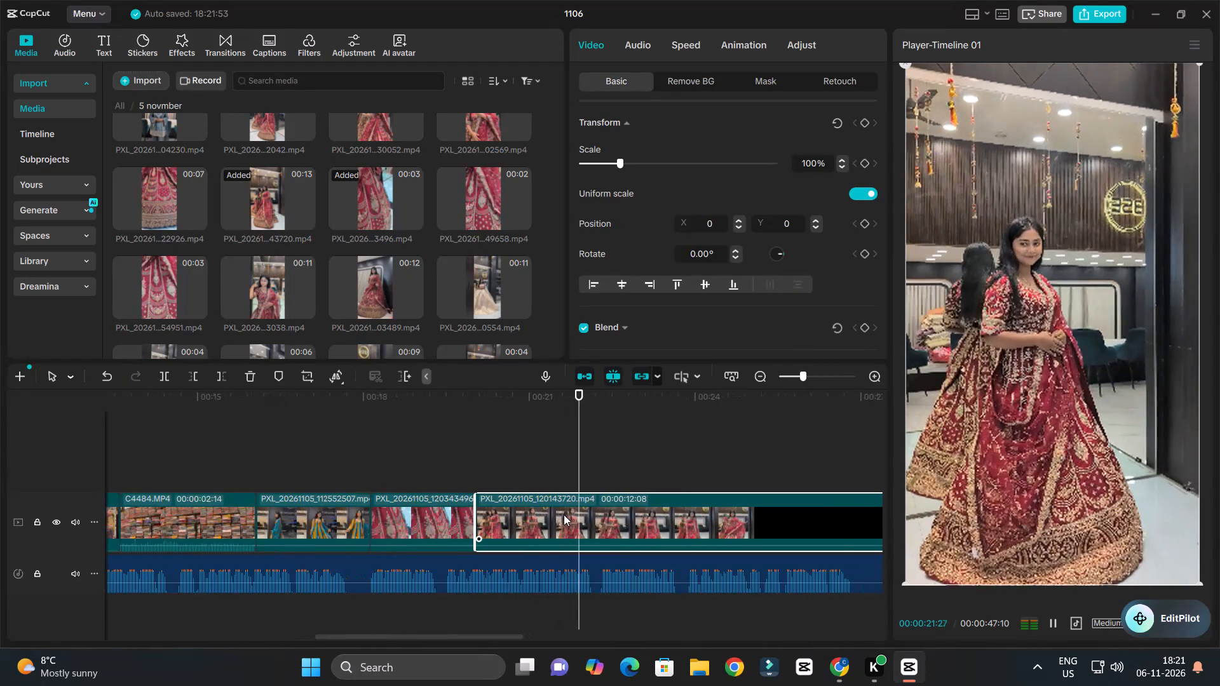
{"action": "key", "text": "space"}
{"action": "left_click", "coordinate": [604, 538]}
{"action": "type", "text": "W"}
Listen to the following voice-over line, preview the grey outfit clips ending 04230 and 41030, and place clip 41030 directly after clip 43720.
{"action": "key", "text": "space"}
{"action": "scroll", "coordinate": [604, 525], "scroll_direction": "down", "scroll_amount": 2, "text": "ctrl"}
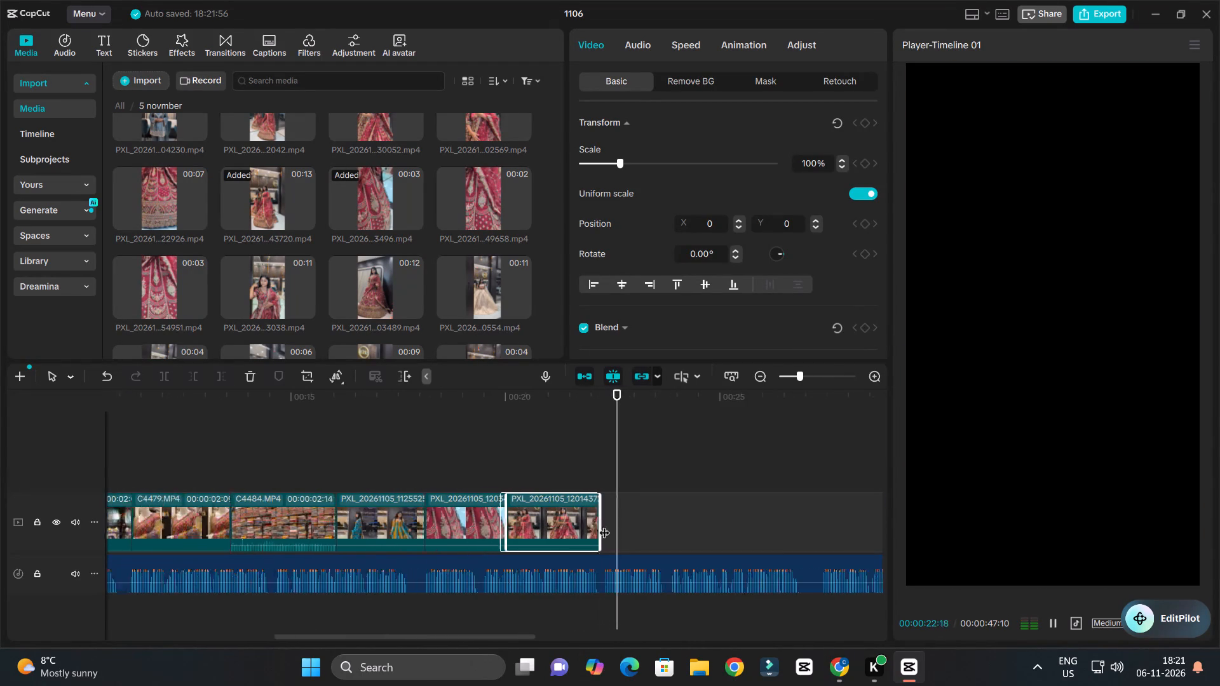
{"action": "scroll", "coordinate": [604, 525], "scroll_direction": "down", "scroll_amount": 9, "text": "ctrl"}
{"action": "key", "text": "space"}
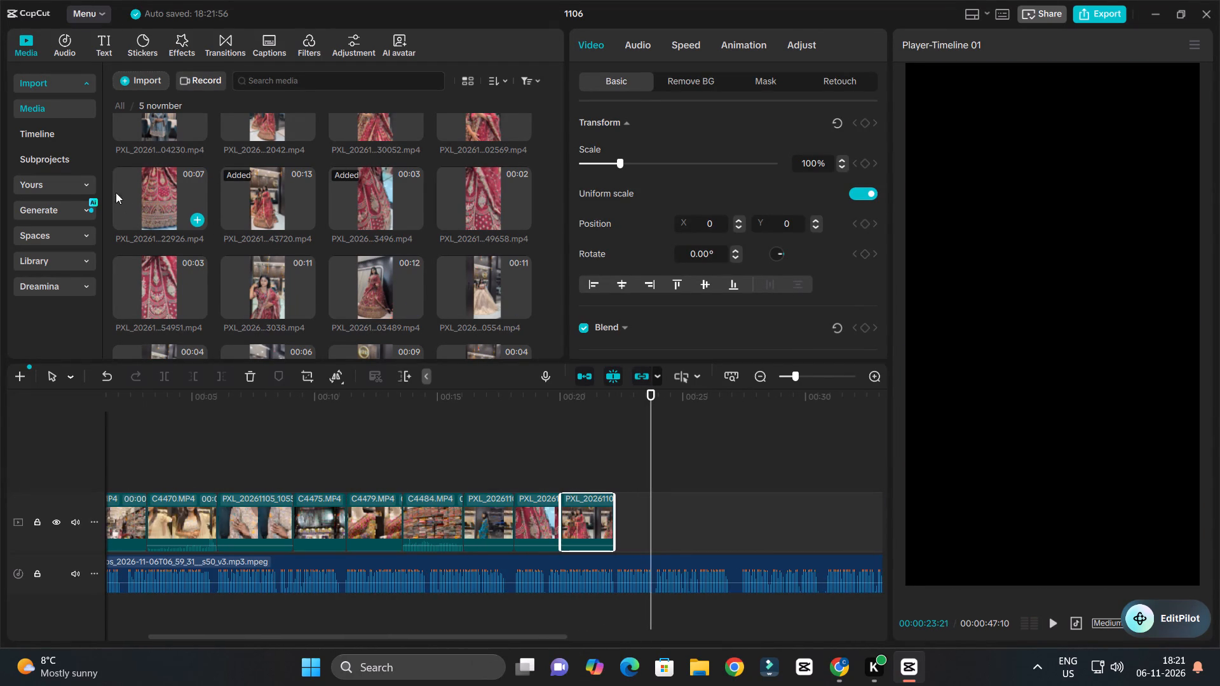
{"action": "scroll", "coordinate": [156, 194], "scroll_direction": "up", "scroll_amount": 1}
{"action": "double_click", "coordinate": [155, 183]}
{"action": "scroll", "coordinate": [163, 182], "scroll_direction": "up", "scroll_amount": 1}
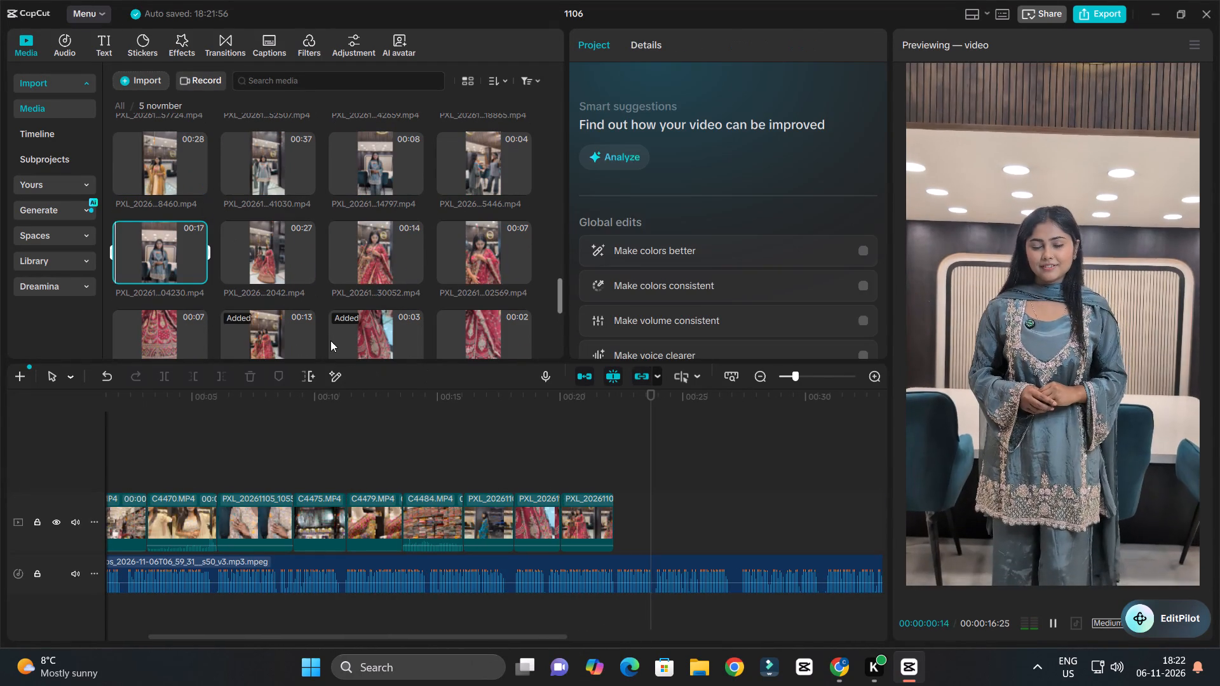
{"action": "key", "text": "space"}
{"action": "double_click", "coordinate": [278, 165]}
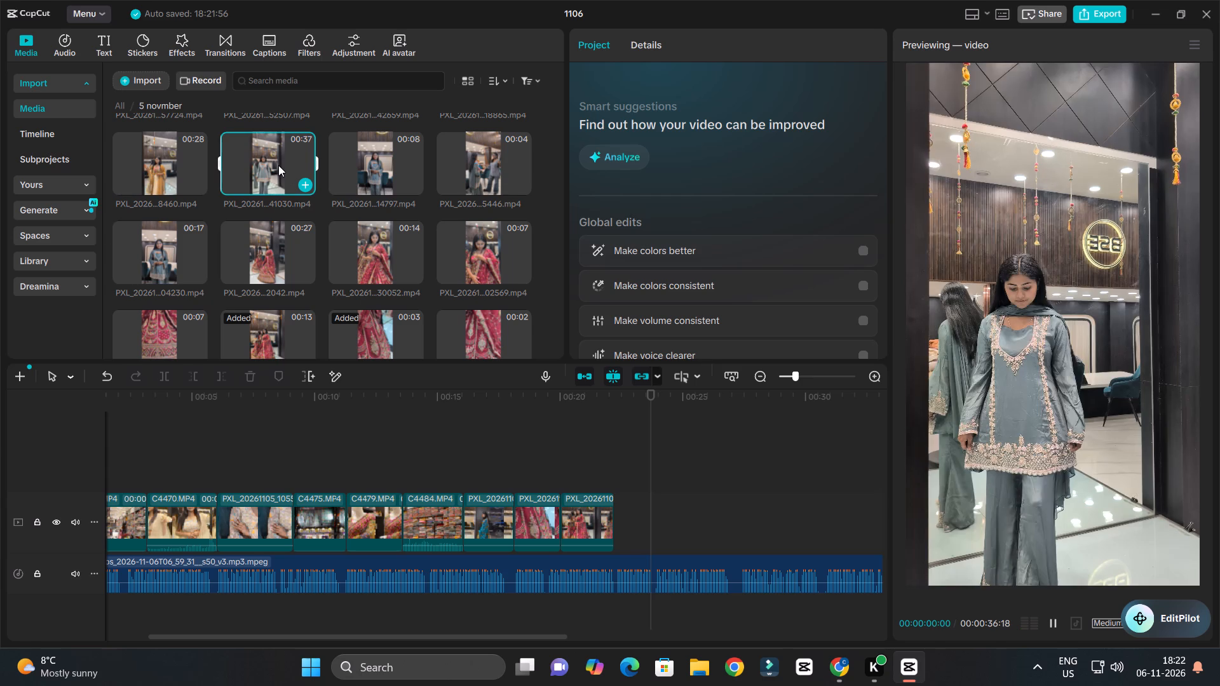
{"action": "key", "text": "space"}
{"action": "left_click_drag", "start_coordinate": [273, 160], "coordinate": [618, 527]}
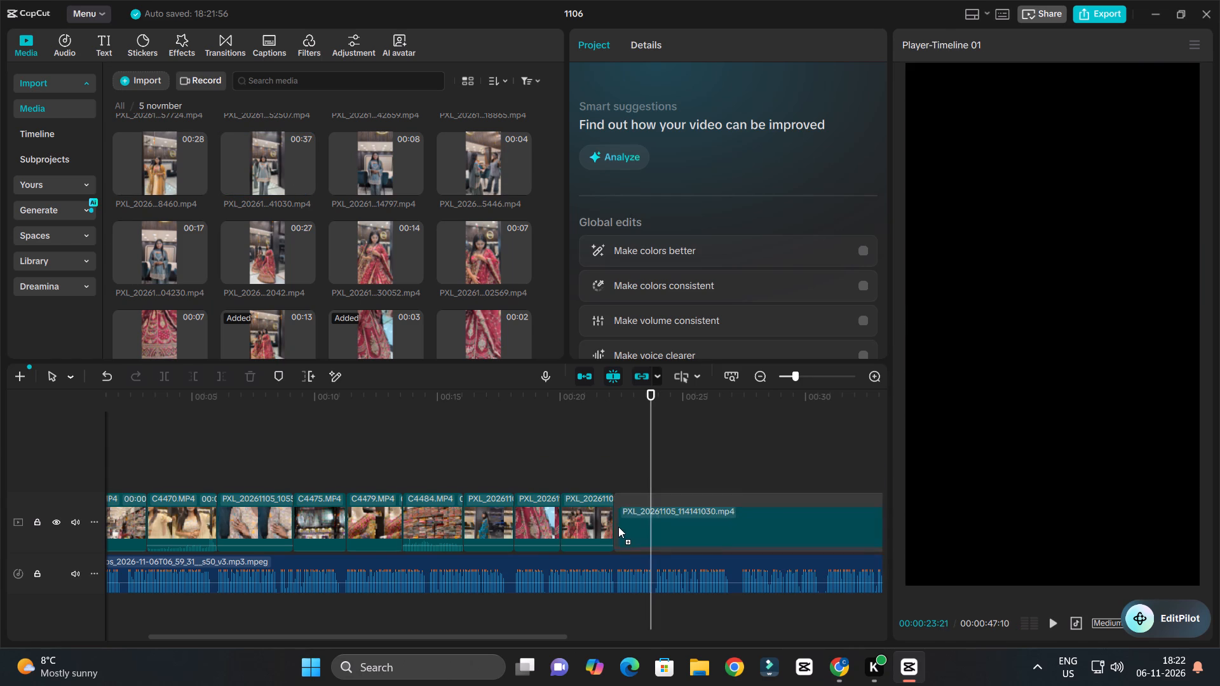
{"action": "left_click_drag", "start_coordinate": [618, 527], "coordinate": [620, 524]}
Play clip 41030 against the voice-over and trim its end to 00:00:25:29 on the timeline.
{"action": "left_click", "coordinate": [612, 408]}
{"action": "key", "text": "space"}
{"action": "scroll", "coordinate": [635, 416], "scroll_direction": "down", "scroll_amount": 3, "text": "ctrl"}
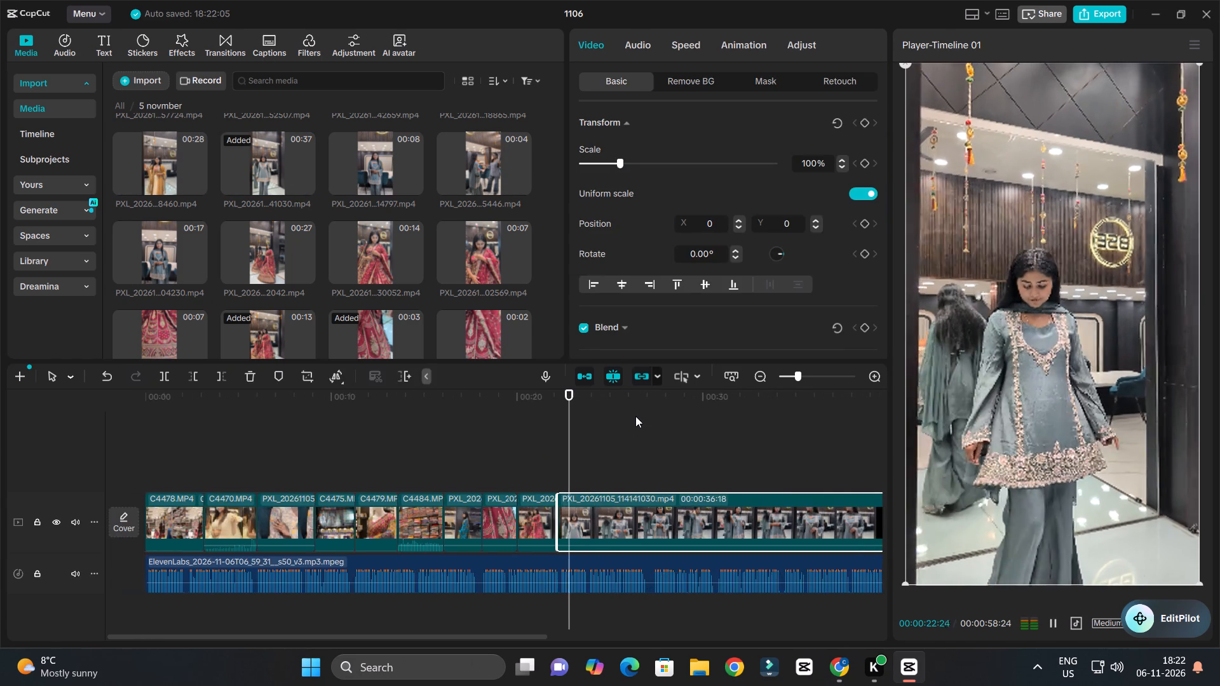
{"action": "scroll", "coordinate": [635, 416], "scroll_direction": "down", "scroll_amount": 3, "text": "ctrl"}
{"action": "scroll", "coordinate": [674, 438], "scroll_direction": "up", "scroll_amount": 8, "text": "ctrl"}
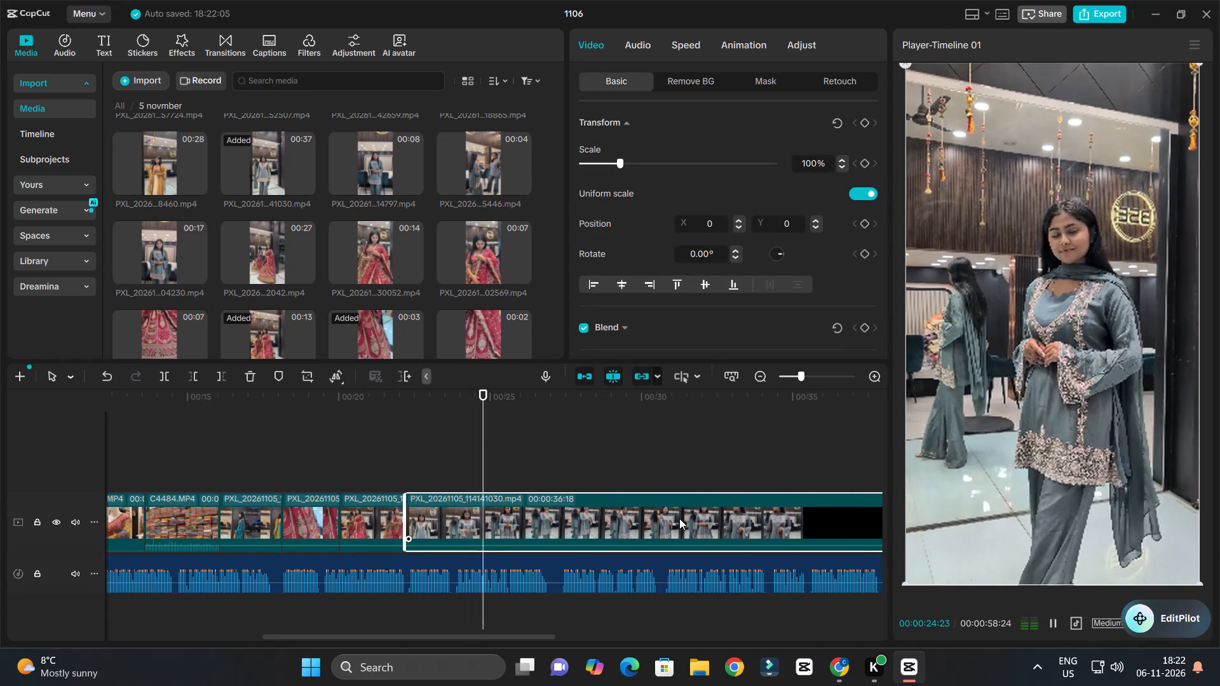
{"action": "key", "text": "space"}
{"action": "key", "text": "space"}
{"action": "key", "text": "space"}
{"action": "key", "text": "space"}
{"action": "key", "text": "space"}
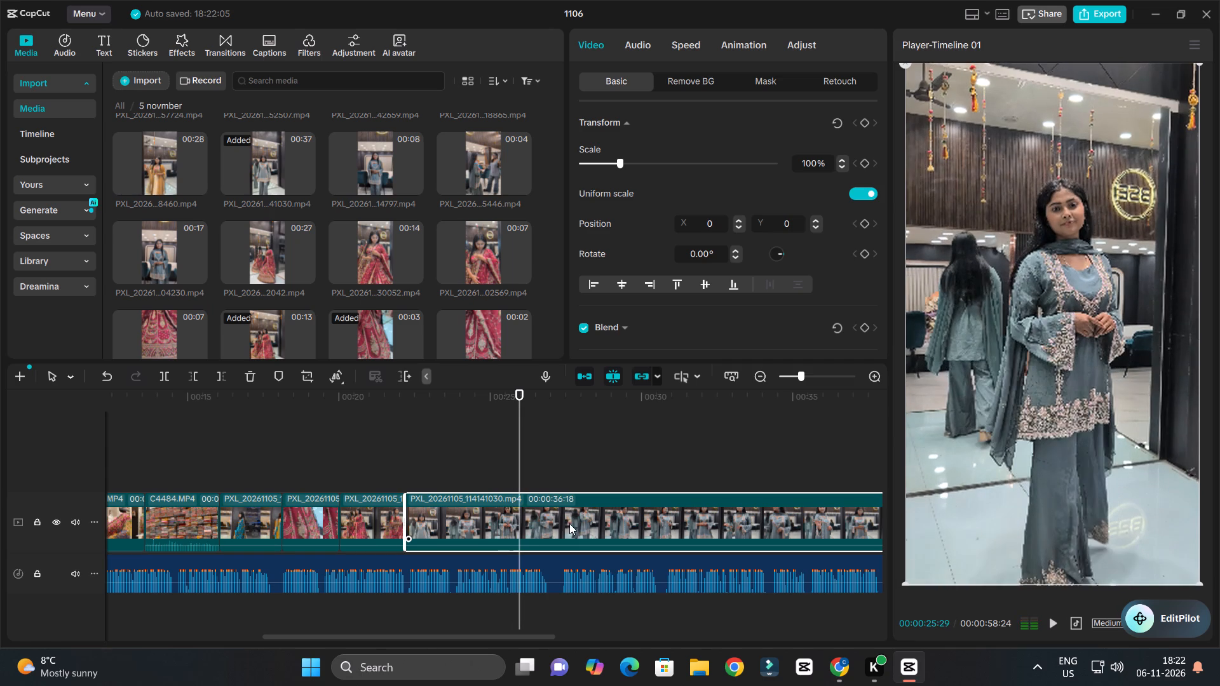
{"action": "left_click", "coordinate": [567, 523]}
{"action": "key", "text": "w"}
Preview the mustard outfit clip ending 8460 and the cream outfit clip ending 59076, and place clip 59076 directly after clip 41030.
{"action": "double_click", "coordinate": [141, 154]}
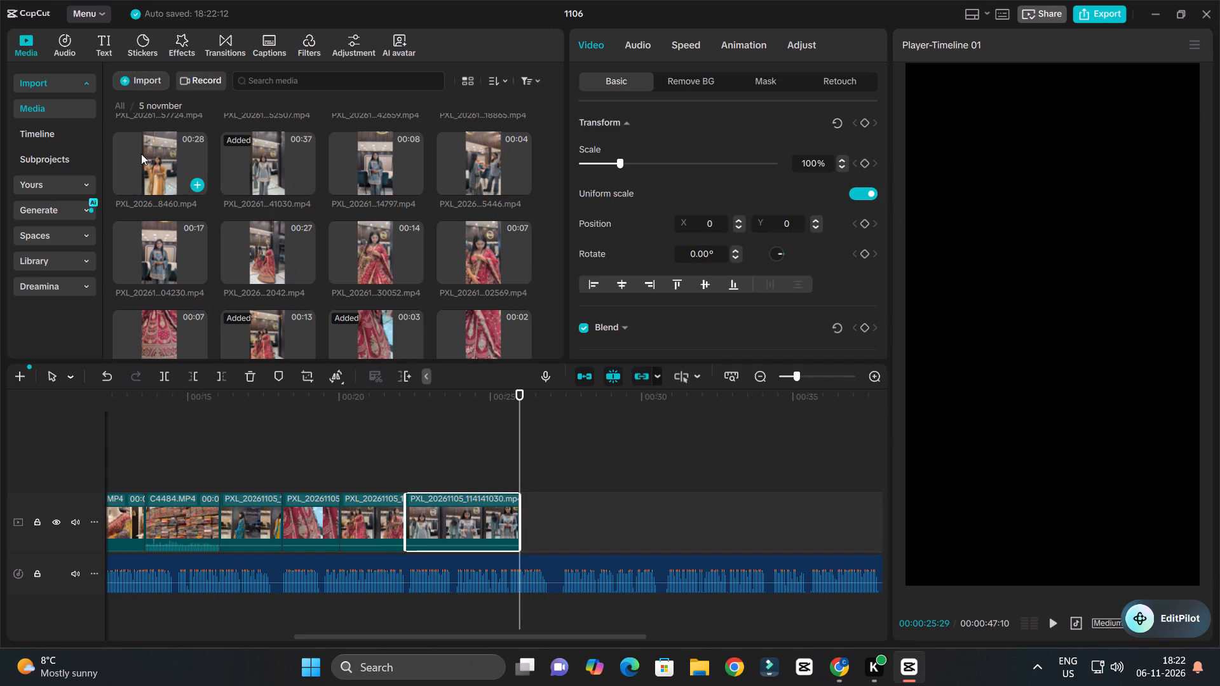
{"action": "scroll", "coordinate": [245, 203], "scroll_direction": "up", "scroll_amount": 3}
{"action": "key", "text": "space"}
{"action": "scroll", "coordinate": [287, 265], "scroll_direction": "up", "scroll_amount": 2}
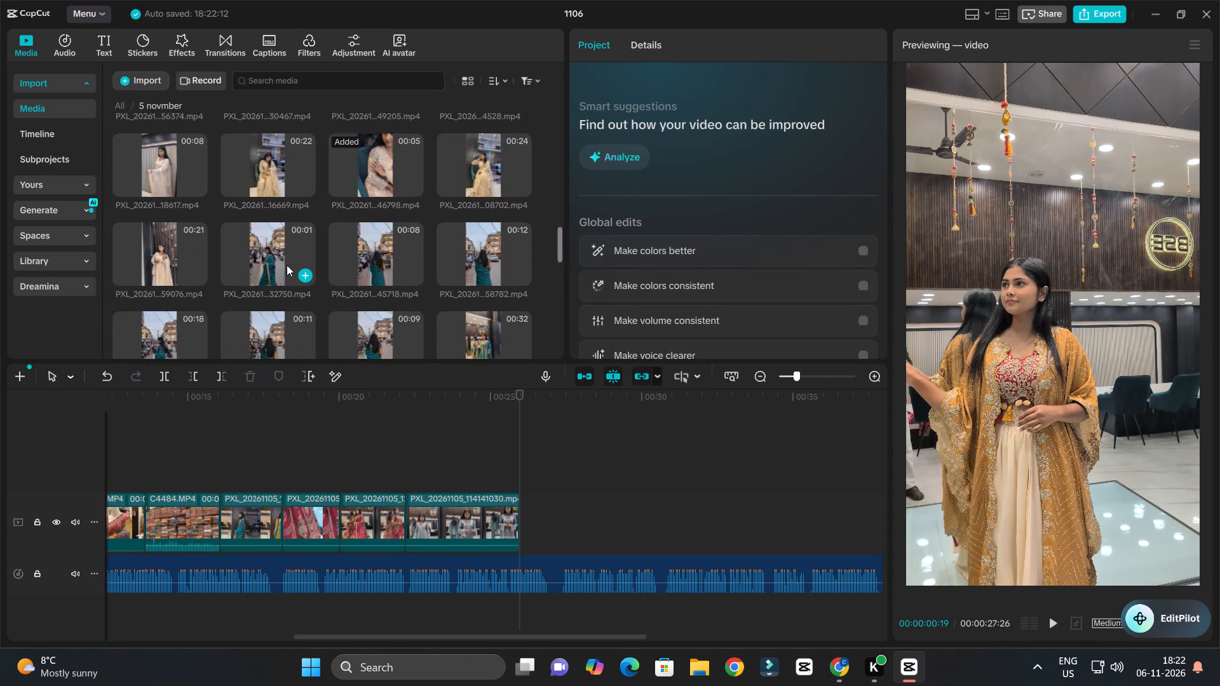
{"action": "scroll", "coordinate": [287, 265], "scroll_direction": "down", "scroll_amount": 2}
{"action": "scroll", "coordinate": [381, 274], "scroll_direction": "up", "scroll_amount": 2}
{"action": "double_click", "coordinate": [166, 232]}
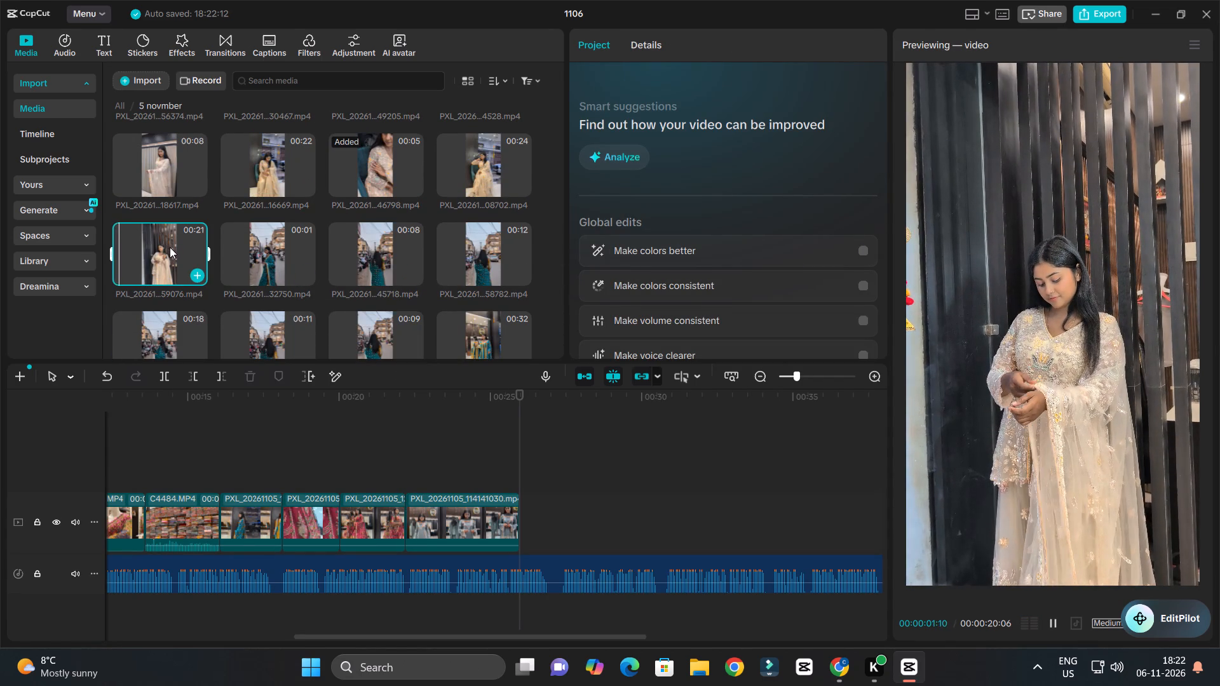
{"action": "key", "text": "space"}
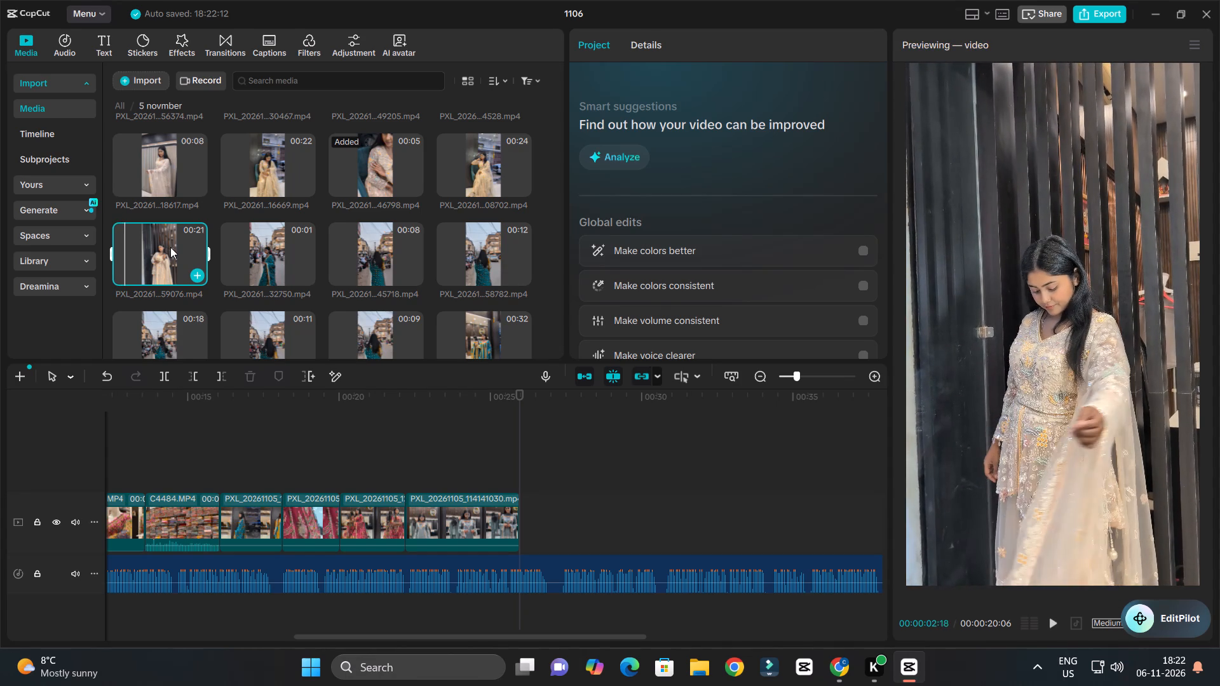
{"action": "key", "text": "space"}
{"action": "key", "text": "space"}
{"action": "left_click_drag", "start_coordinate": [170, 247], "coordinate": [513, 507]}
Play clip 59076 against the voice-over and trim off its start up to the 00:00:28:10 timeline position.
{"action": "scroll", "coordinate": [535, 478], "scroll_direction": "down", "scroll_amount": 9, "text": "ctrl"}
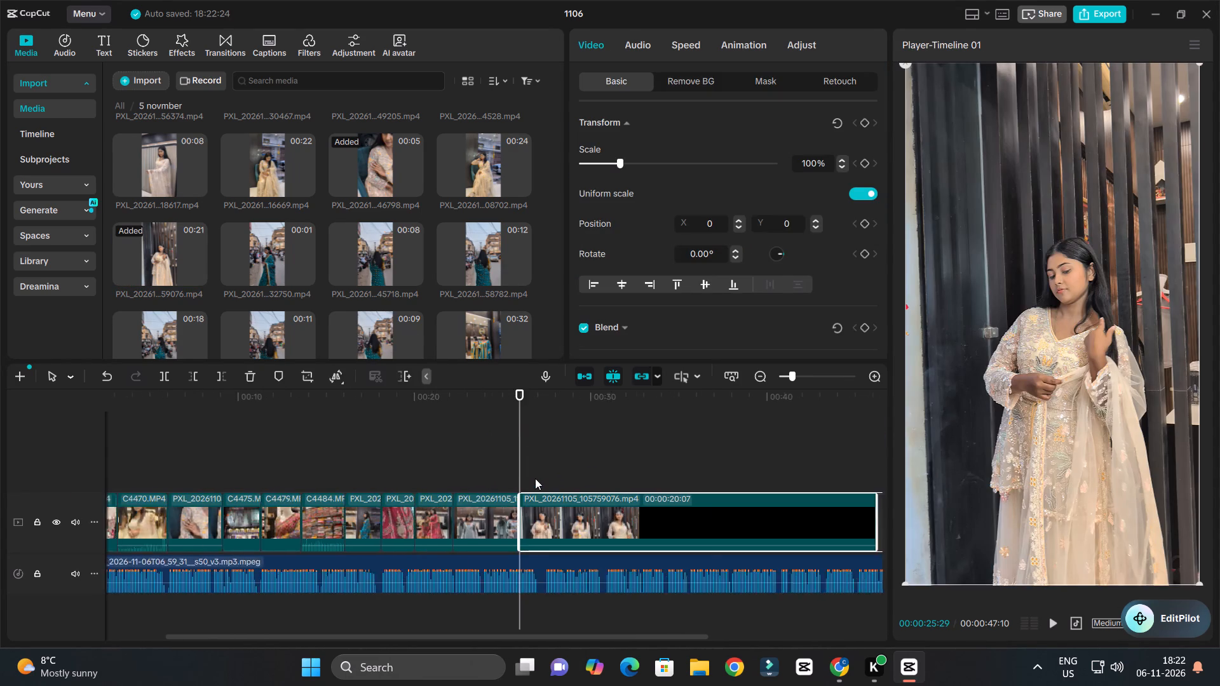
{"action": "key", "text": "space"}
{"action": "left_click_drag", "start_coordinate": [487, 398], "coordinate": [505, 410]}
{"action": "key", "text": "space"}
{"action": "scroll", "coordinate": [530, 430], "scroll_direction": "up", "scroll_amount": 3, "text": "ctrl"}
{"action": "key", "text": "space"}
{"action": "left_click_drag", "start_coordinate": [506, 398], "coordinate": [481, 446]}
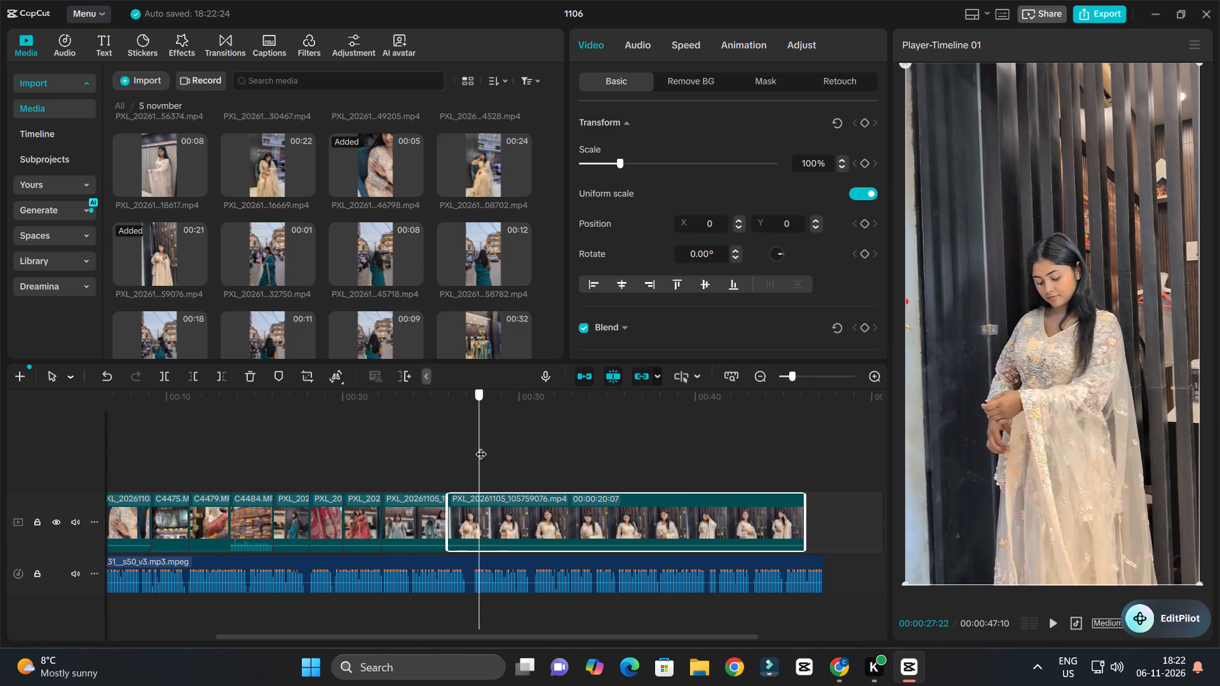
{"action": "left_click_drag", "start_coordinate": [481, 446], "coordinate": [490, 447]}
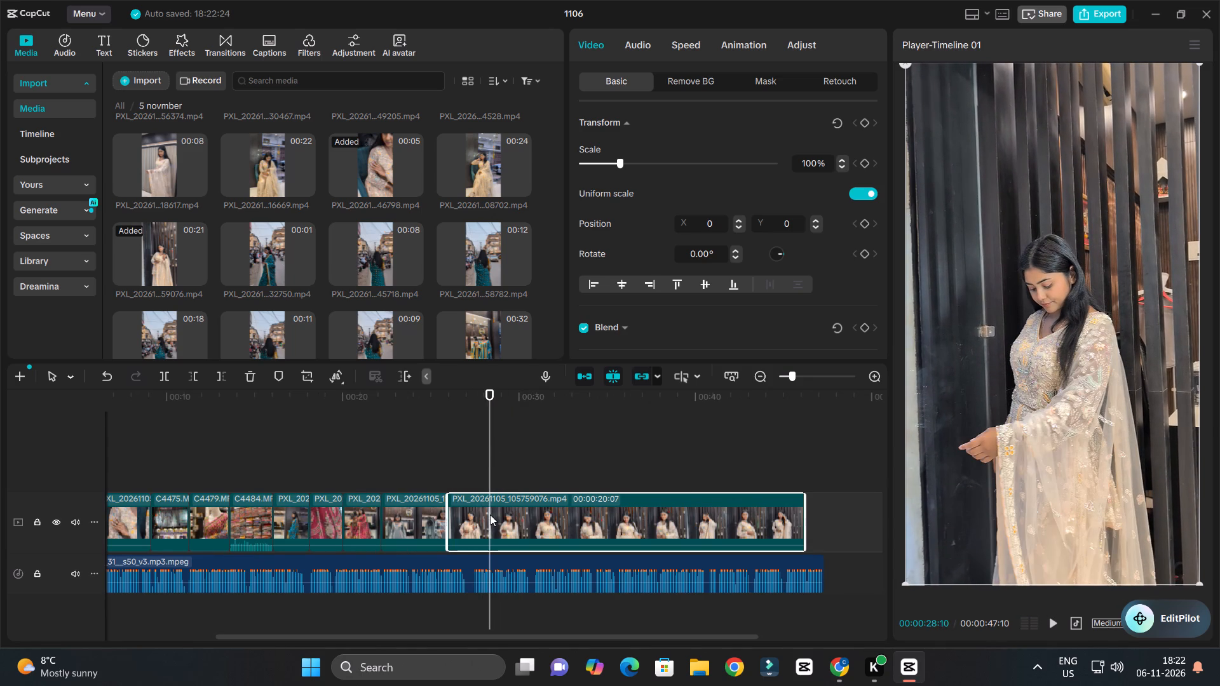
{"action": "left_click", "coordinate": [490, 514]}
{"action": "type", "text": "Q"}
Play the shortened clip 59076 against the voice-over and trim its end to 00:00:28:09 on the timeline.
{"action": "key", "text": "space"}
{"action": "scroll", "coordinate": [502, 509], "scroll_direction": "up", "scroll_amount": 3, "text": "ctrl"}
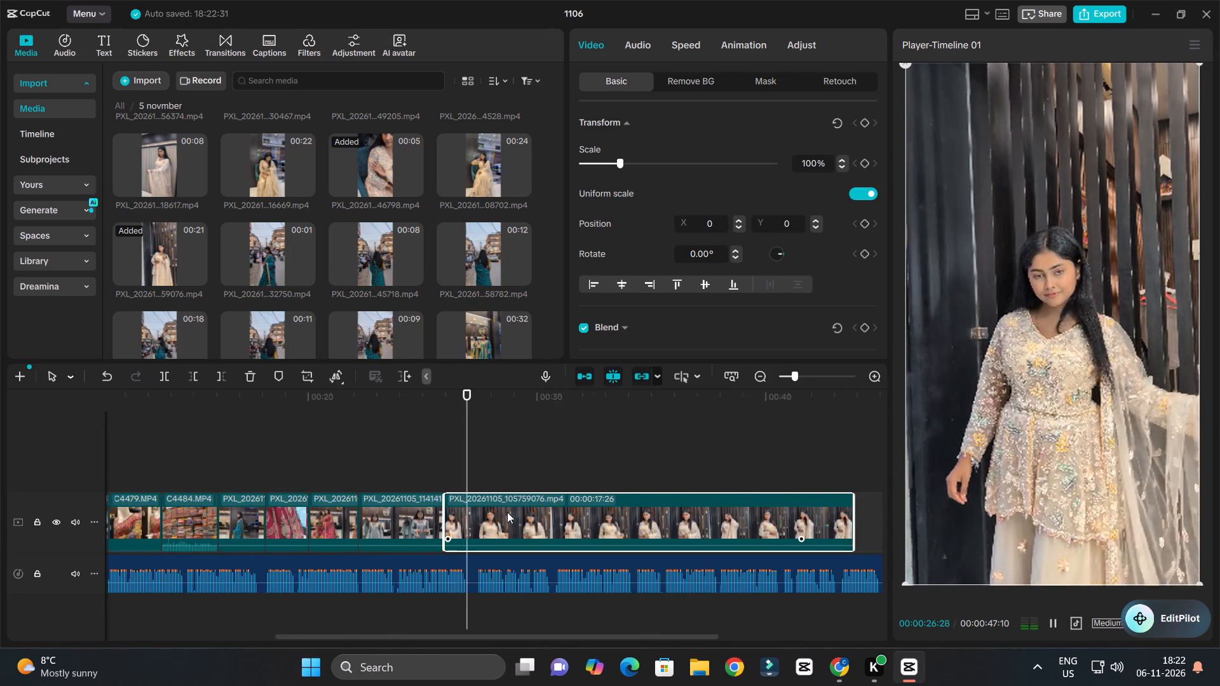
{"action": "scroll", "coordinate": [507, 512], "scroll_direction": "up", "scroll_amount": 7, "text": "ctrl"}
{"action": "key", "text": "space"}
{"action": "left_click", "coordinate": [543, 520]}
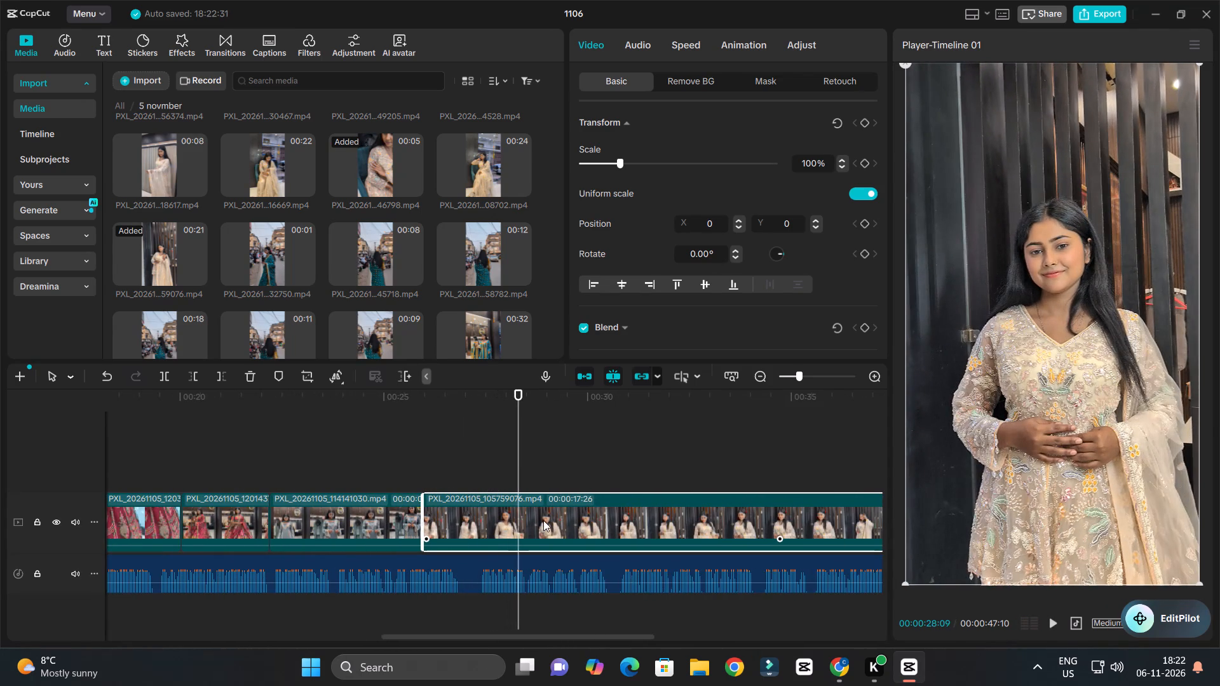
{"action": "key", "text": "w"}
Compare the mustard outfit clips ending 8460, 42659 and 18865, and place clip 8460 directly after clip 59076.
{"action": "scroll", "coordinate": [304, 212], "scroll_direction": "down", "scroll_amount": 3}
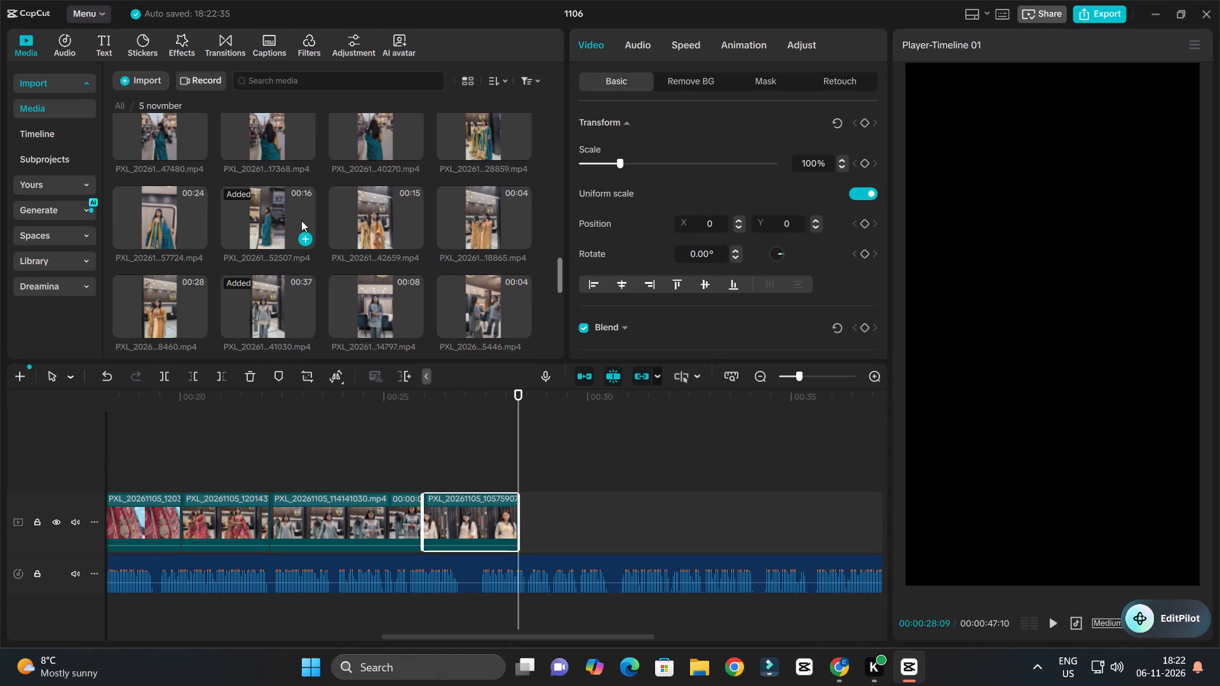
{"action": "double_click", "coordinate": [180, 297]}
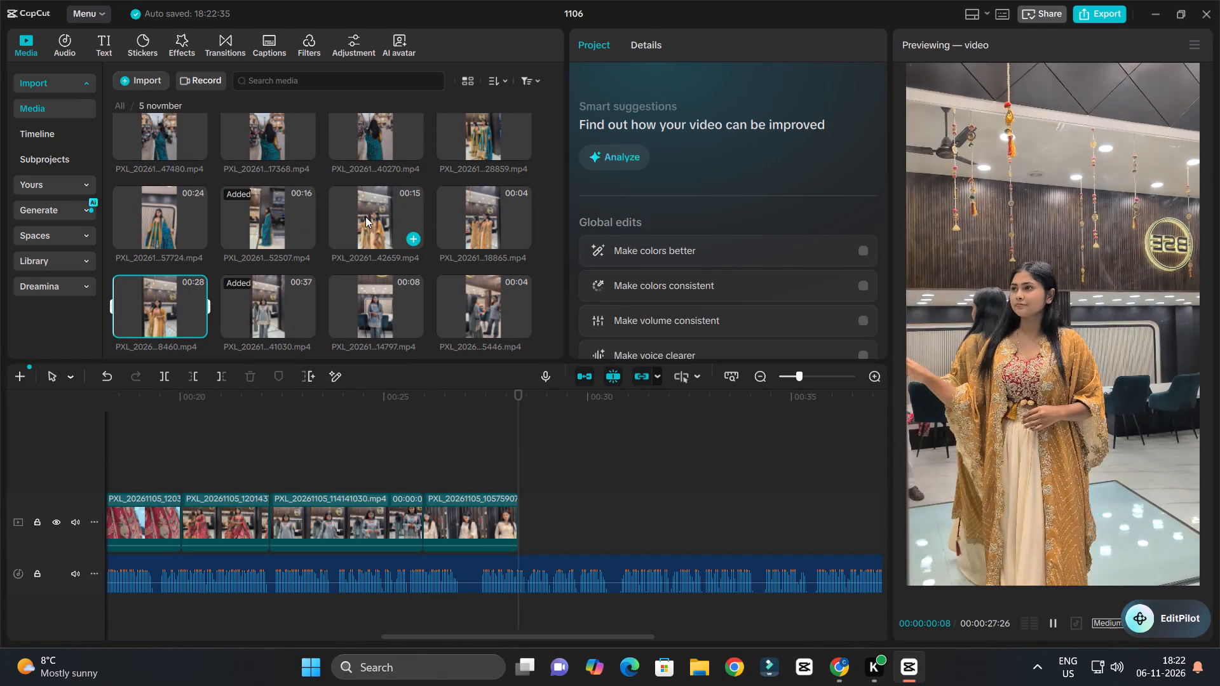
{"action": "double_click", "coordinate": [375, 212]}
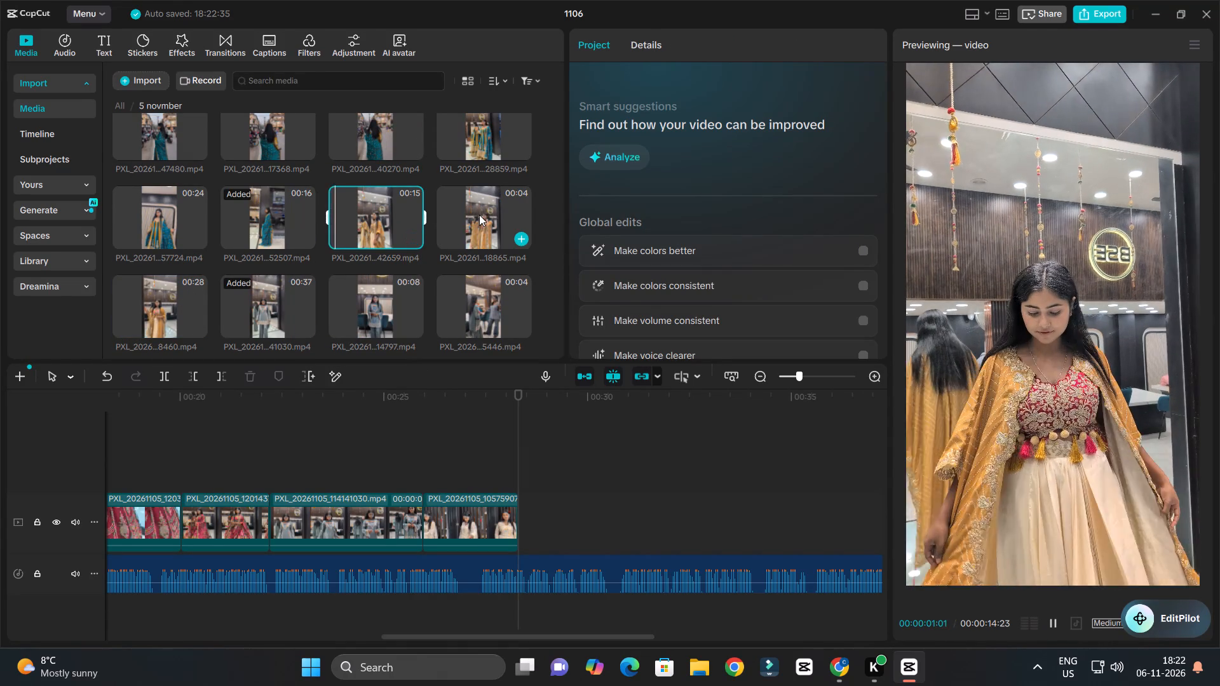
{"action": "double_click", "coordinate": [479, 215]}
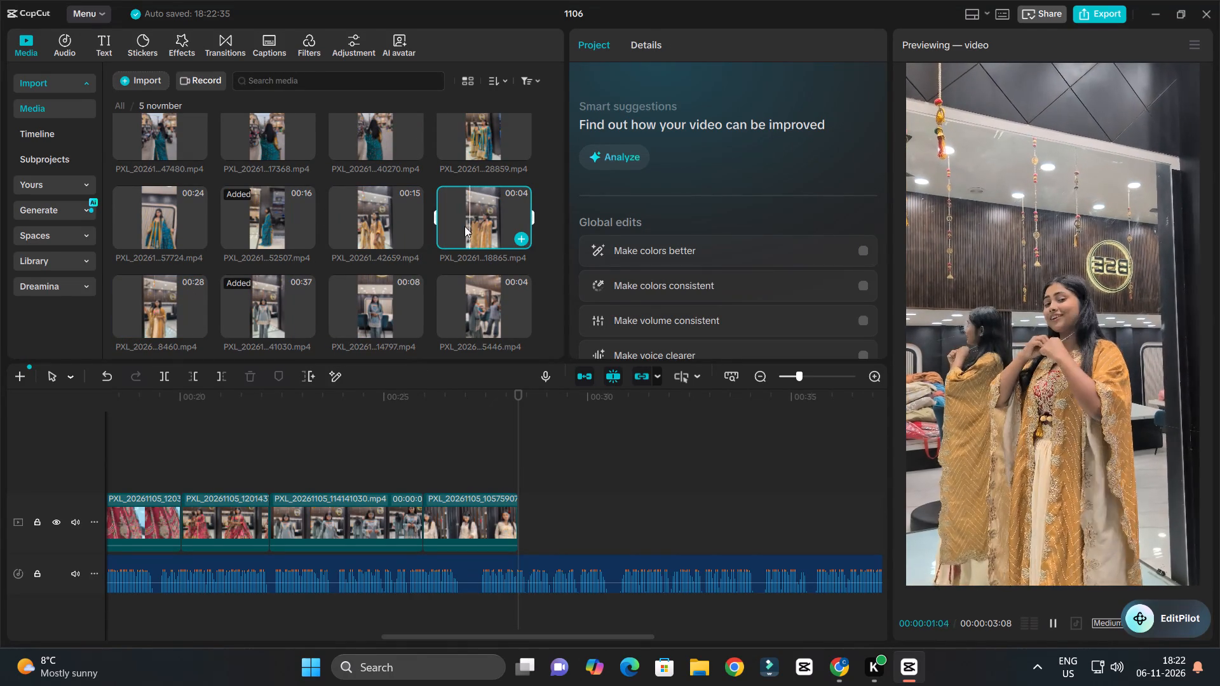
{"action": "double_click", "coordinate": [382, 211]}
{"action": "double_click", "coordinate": [181, 300]}
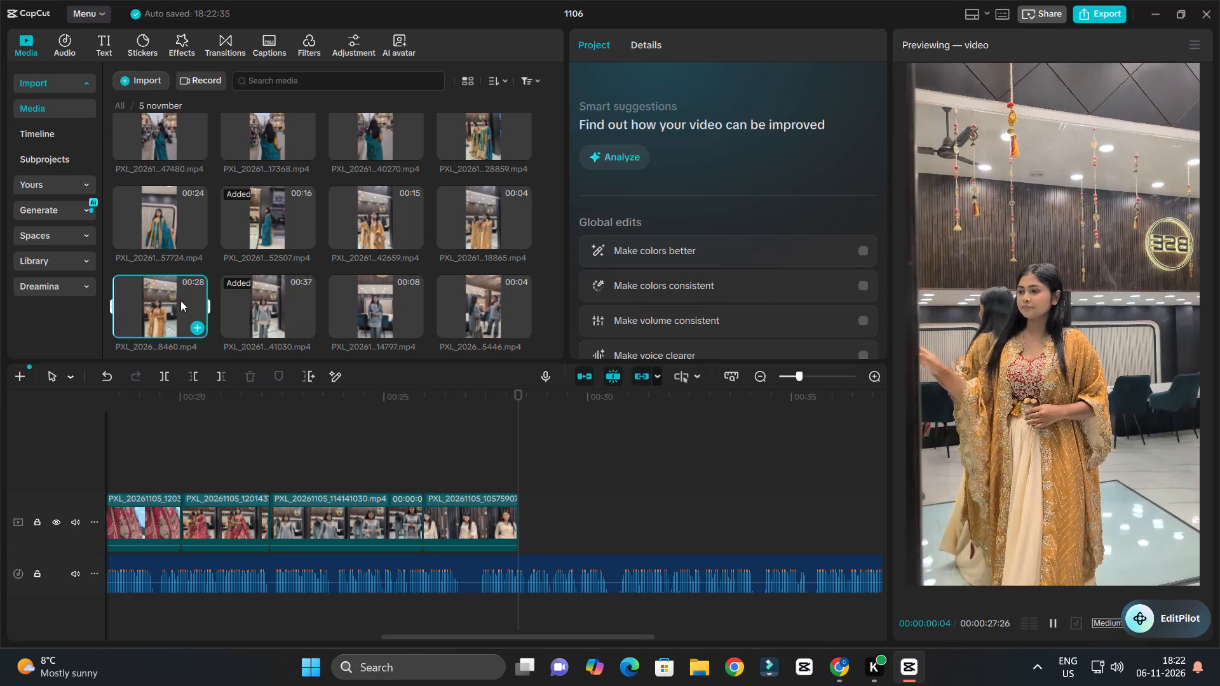
{"action": "key", "text": "space"}
{"action": "key", "text": "space"}
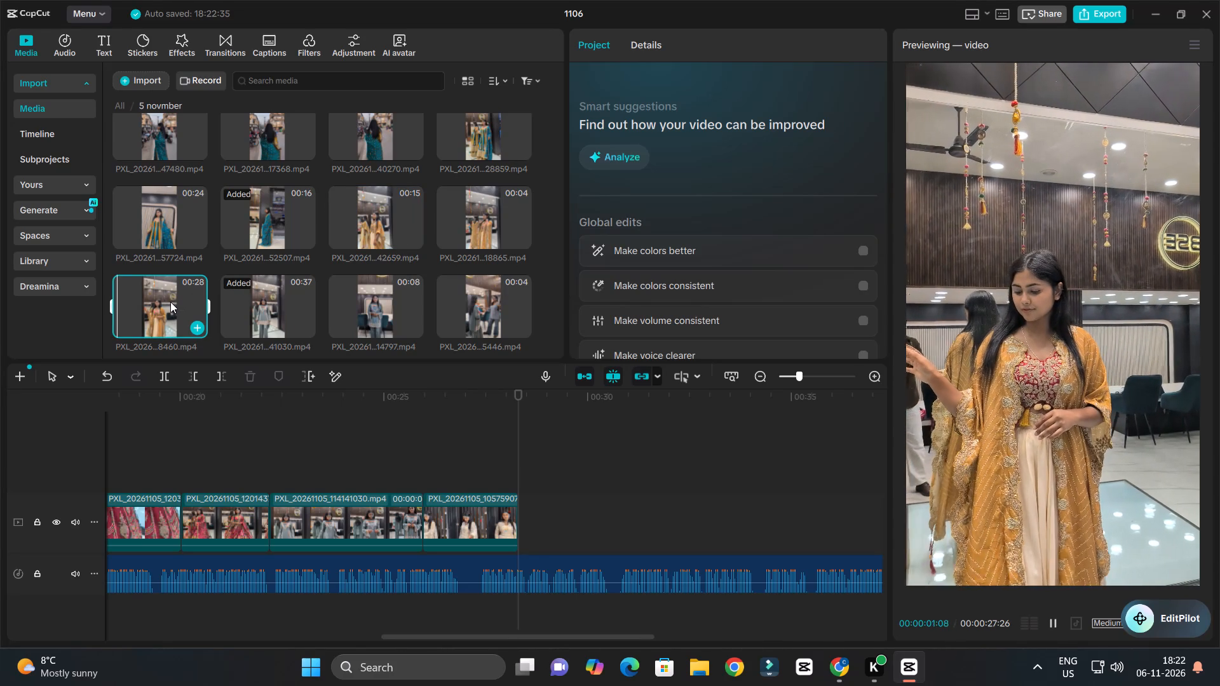
{"action": "key", "text": "space"}
{"action": "key", "text": "space"}
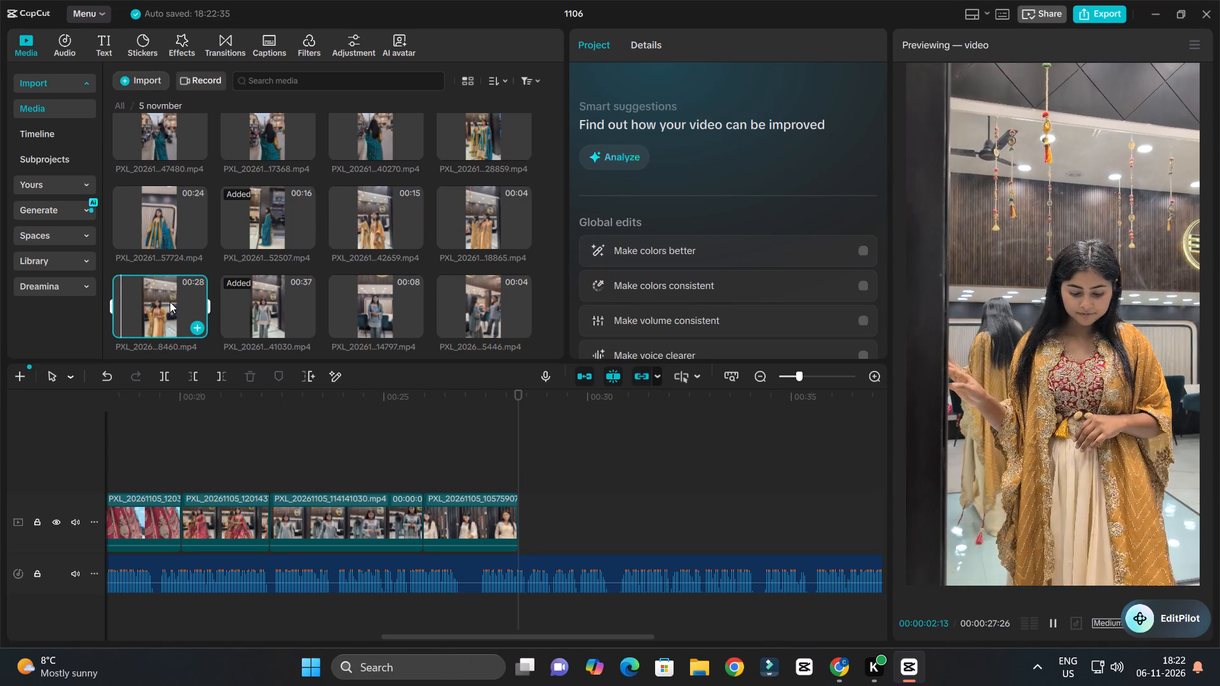
{"action": "key", "text": "space"}
{"action": "key", "text": "space"}
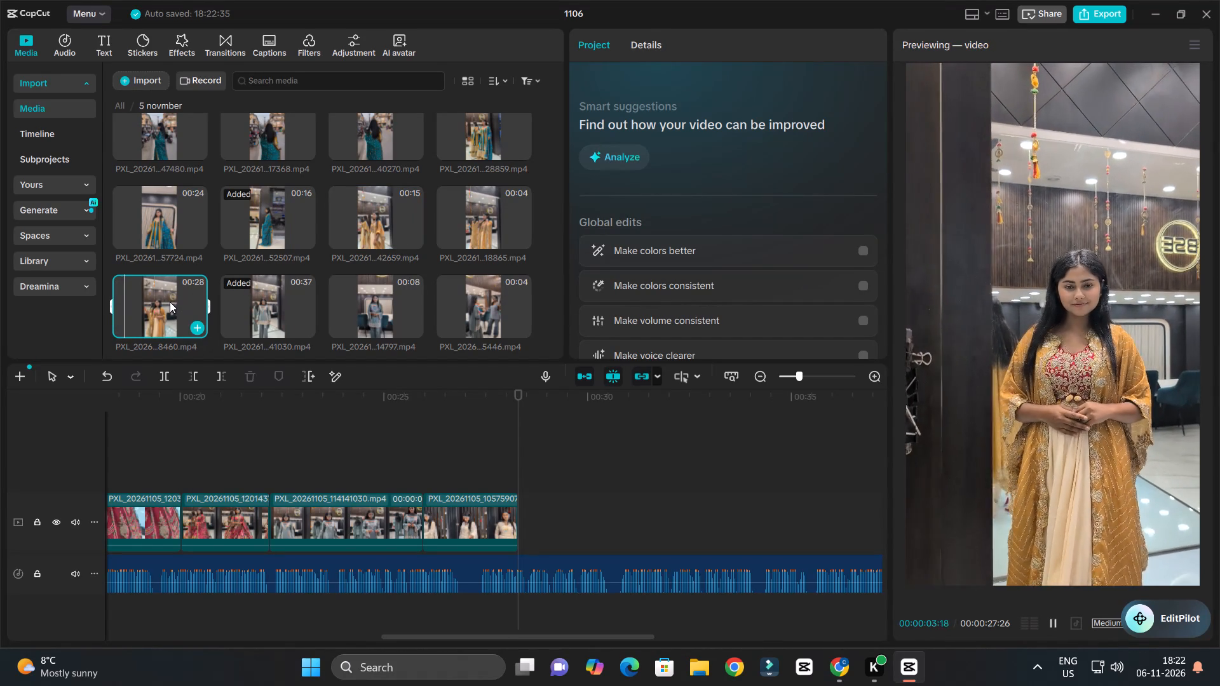
{"action": "key", "text": "space"}
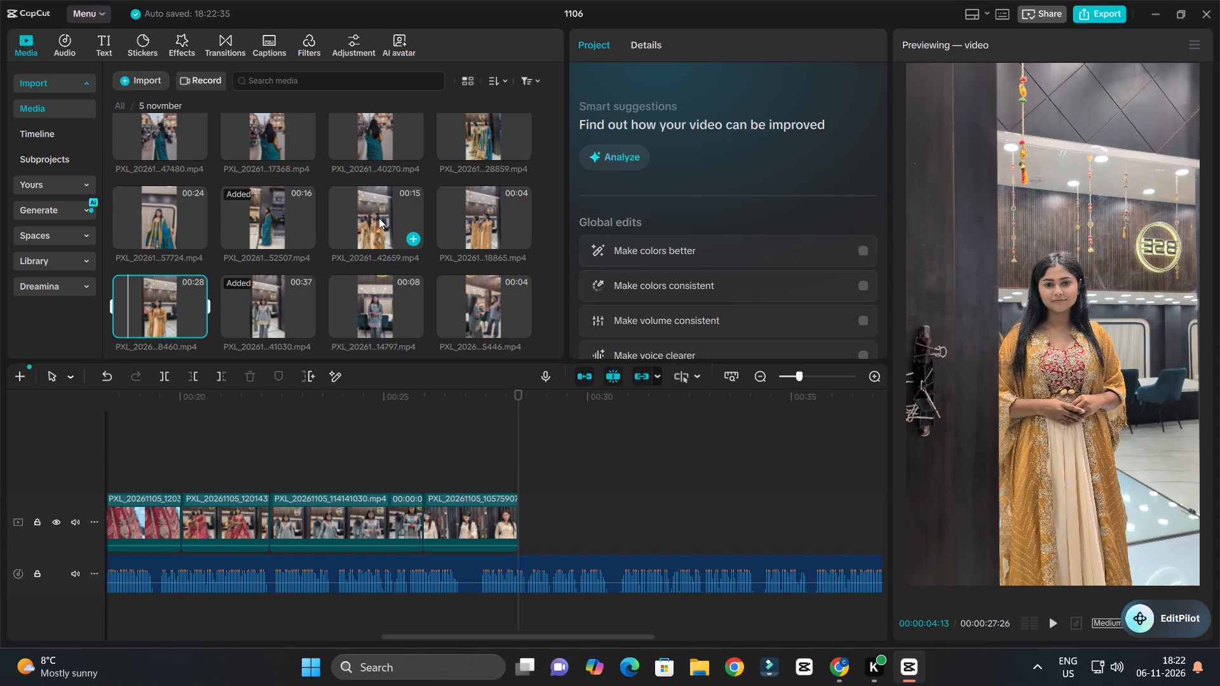
{"action": "double_click", "coordinate": [379, 218]}
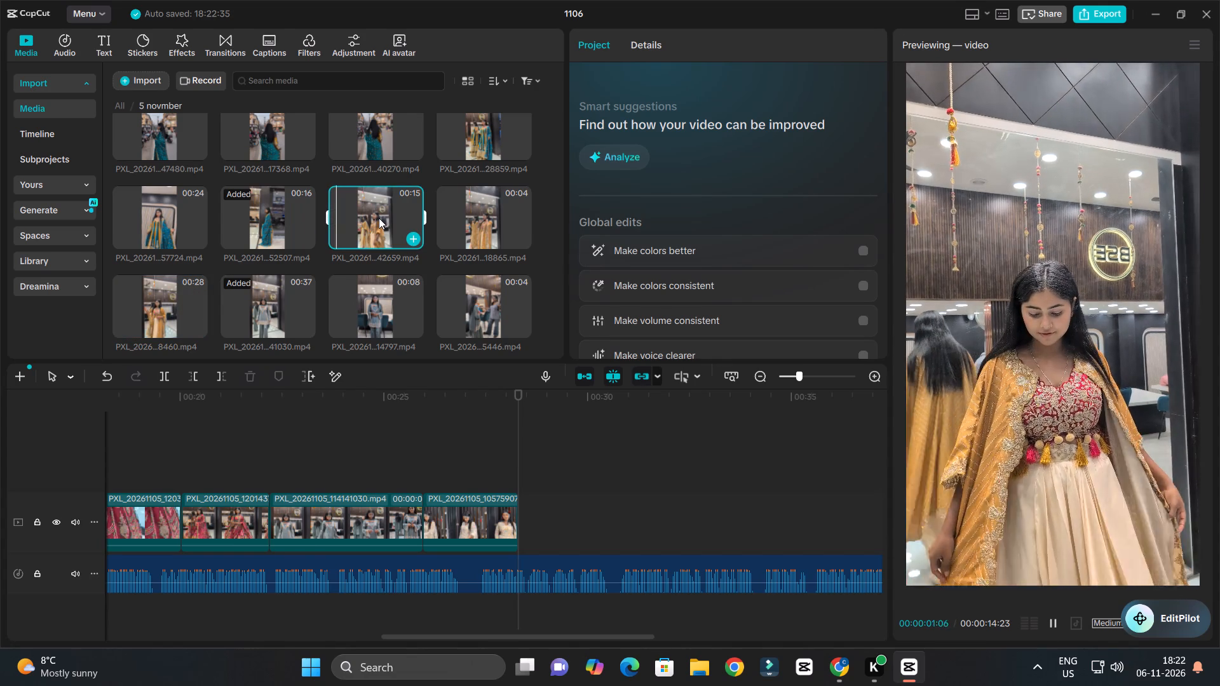
{"action": "key", "text": "space"}
{"action": "double_click", "coordinate": [162, 311]}
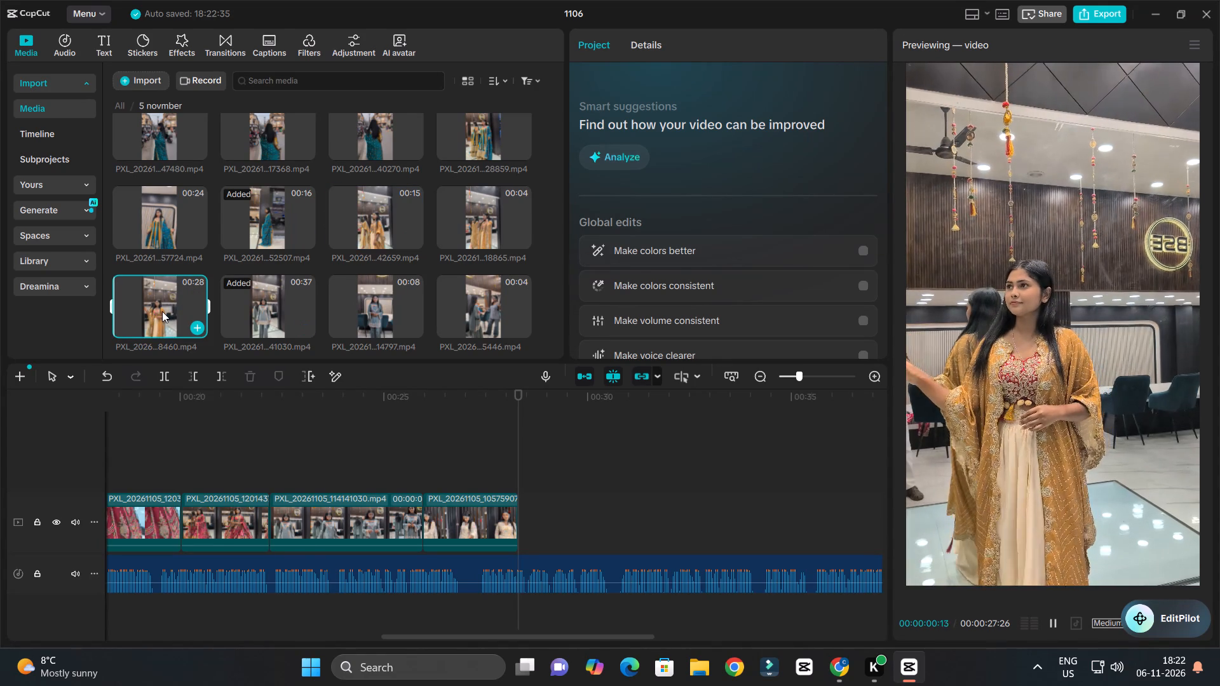
{"action": "key", "text": "space"}
{"action": "left_click_drag", "start_coordinate": [160, 312], "coordinate": [533, 529]}
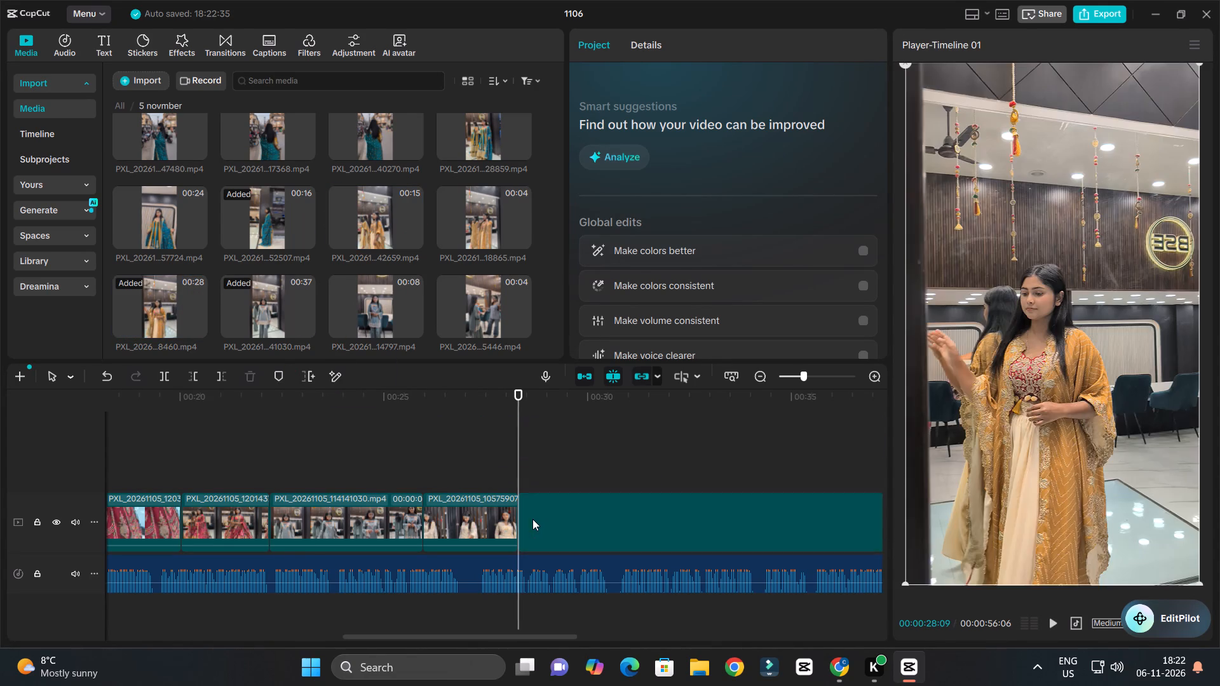
Play the beginning of clip 8460 and trim off its start up to the 00:00:28:26 timeline position.
{"action": "key", "text": "space"}
{"action": "key", "text": "space"}
{"action": "left_click", "coordinate": [549, 501]}
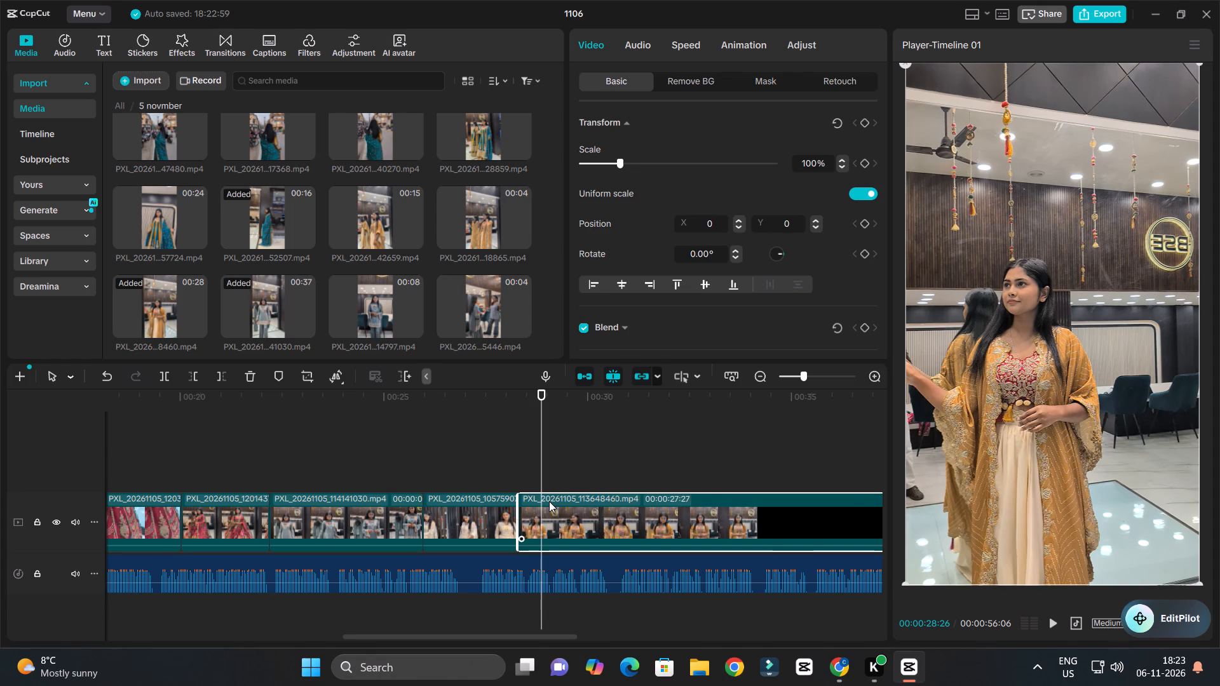
{"action": "type", "text": "Q"}
Play clip 8460 against the voice-over and trim its end to 00:00:29:25 on the timeline.
{"action": "key", "text": "space"}
{"action": "scroll", "coordinate": [549, 501], "scroll_direction": "down", "scroll_amount": 3, "text": "ctrl"}
{"action": "scroll", "coordinate": [573, 509], "scroll_direction": "up", "scroll_amount": 7, "text": "ctrl"}
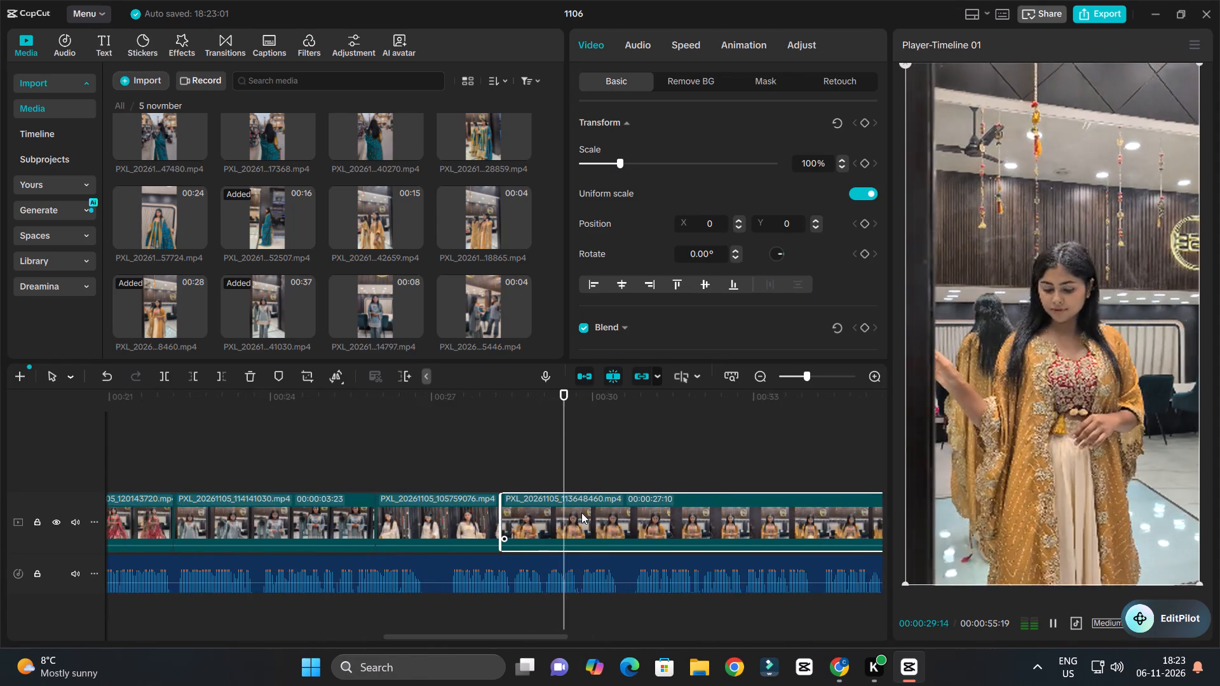
{"action": "key", "text": "space"}
{"action": "left_click", "coordinate": [621, 531]}
{"action": "key", "text": "space"}
{"action": "key", "text": "space"}
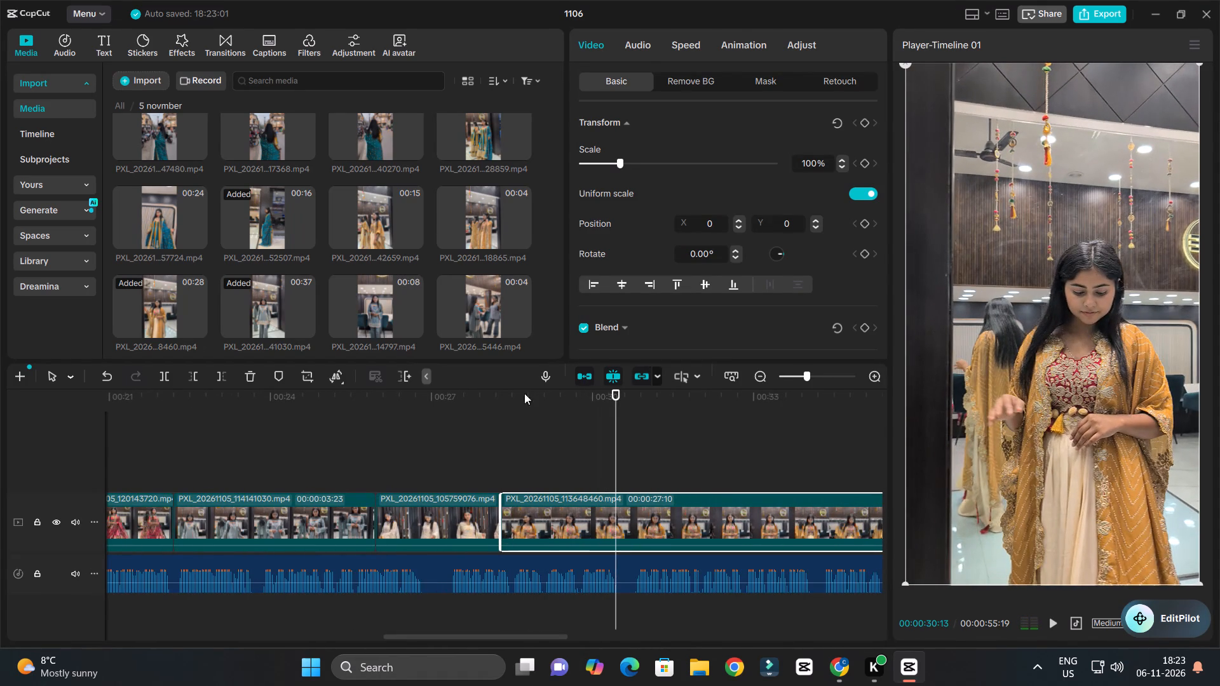
{"action": "left_click", "coordinate": [545, 401]}
{"action": "key", "text": "space"}
{"action": "key", "text": "space"}
{"action": "left_click", "coordinate": [608, 507]}
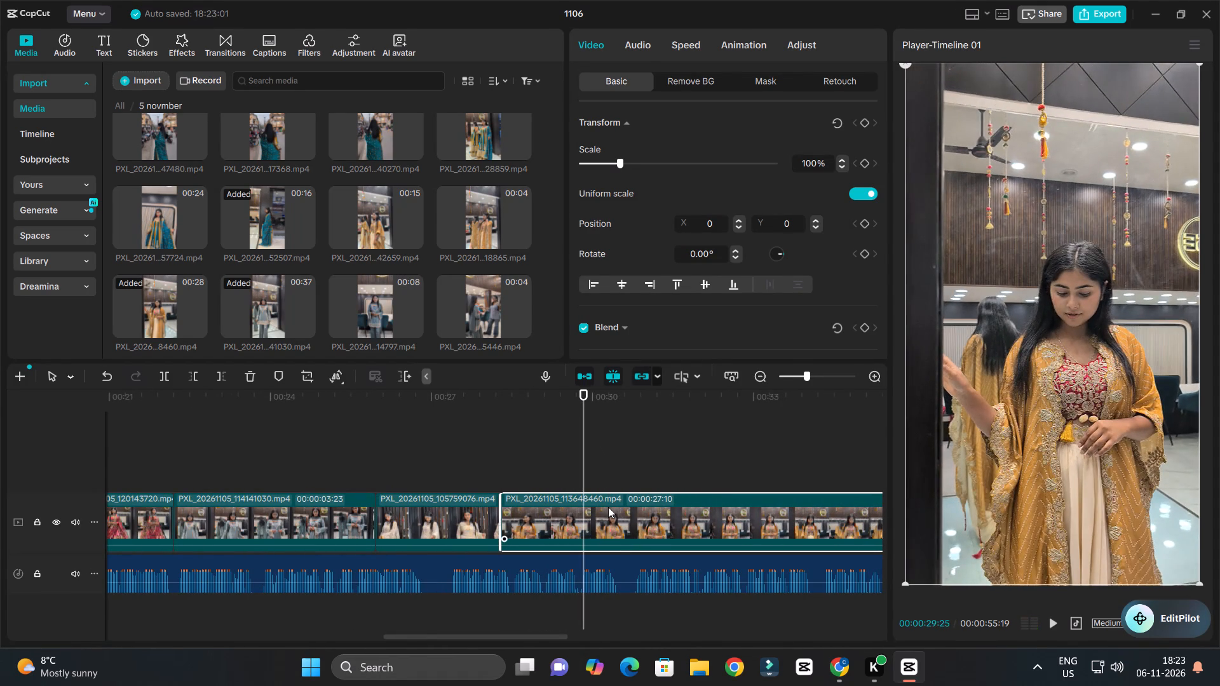
{"action": "type", "text": "W"}
Listen to the following voice-over line and preview teal outfit clip 57724 and cream outfit clips 16669, 46798, 08702, 49205 and 30467.
{"action": "key", "text": "space"}
{"action": "scroll", "coordinate": [610, 501], "scroll_direction": "down", "scroll_amount": 4, "text": "ctrl"}
{"action": "key", "text": "space"}
{"action": "scroll", "coordinate": [265, 222], "scroll_direction": "up", "scroll_amount": 1}
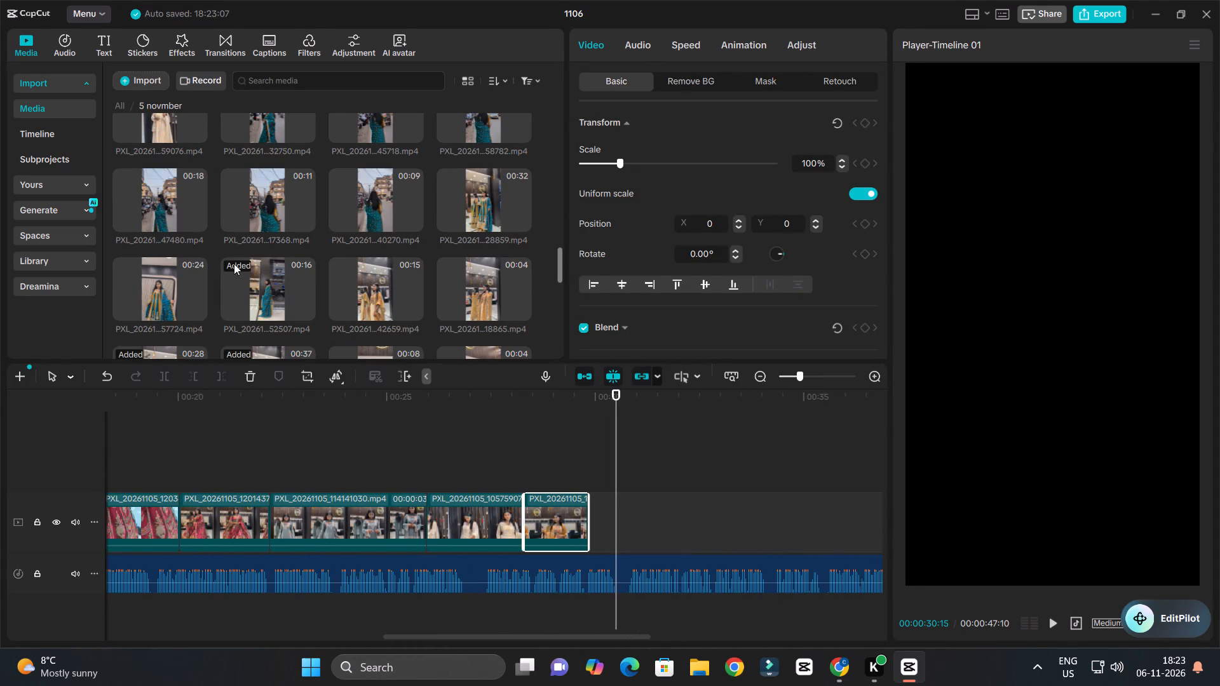
{"action": "double_click", "coordinate": [179, 282]}
{"action": "double_click", "coordinate": [155, 280]}
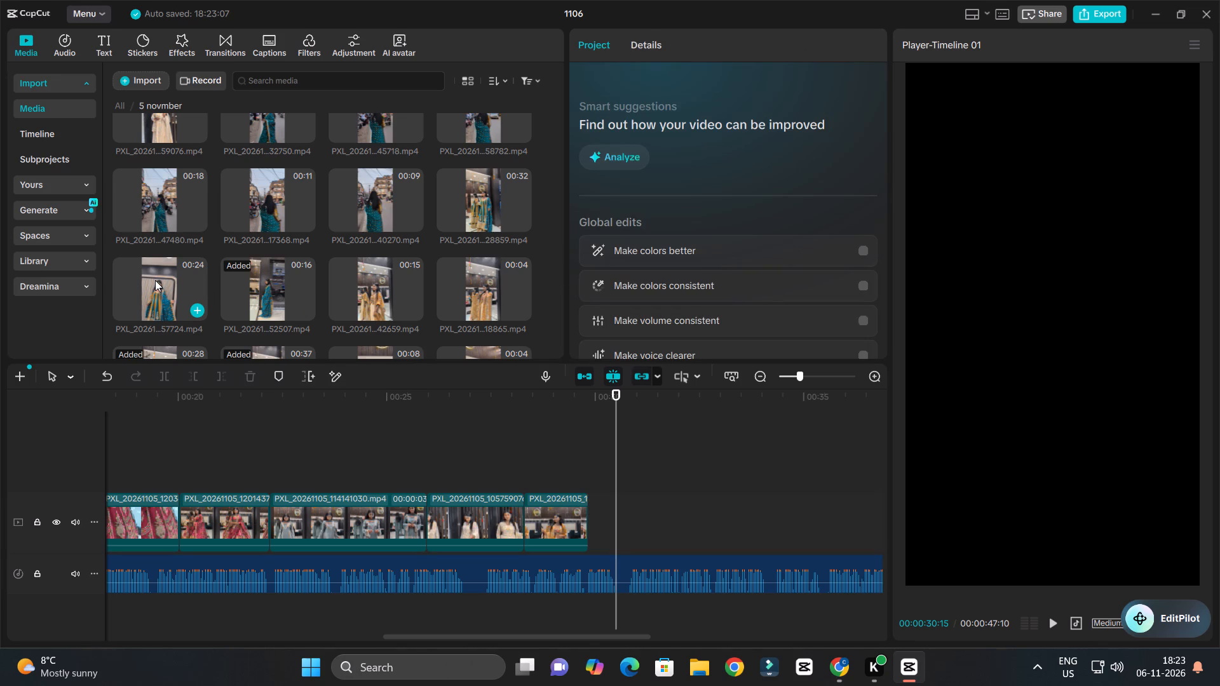
{"action": "scroll", "coordinate": [243, 291], "scroll_direction": "up", "scroll_amount": 3}
{"action": "key", "text": "space"}
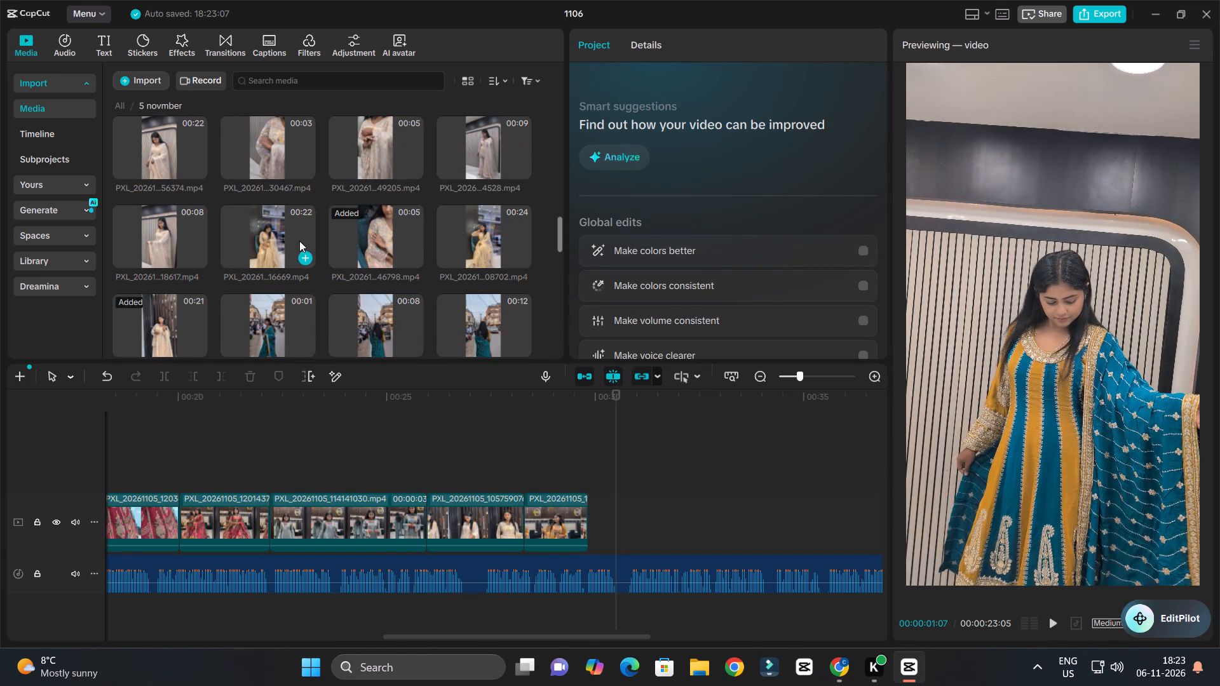
{"action": "double_click", "coordinate": [270, 238]}
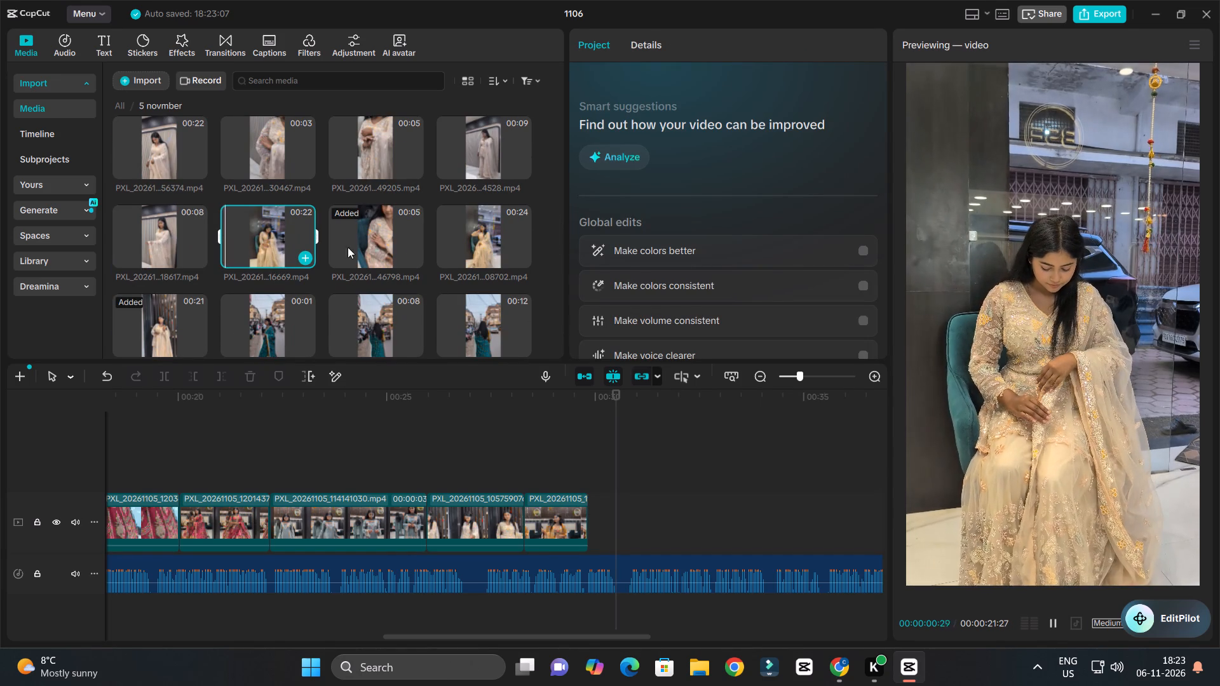
{"action": "left_click", "coordinate": [381, 241]}
{"action": "double_click", "coordinate": [478, 239]}
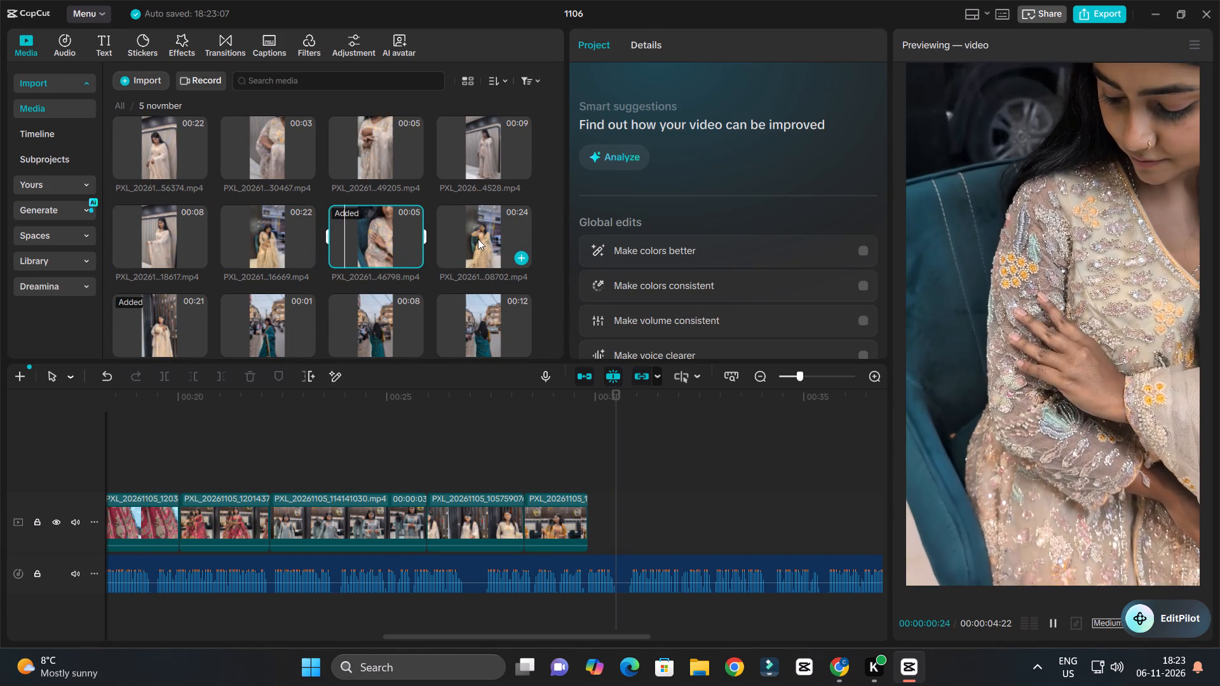
{"action": "scroll", "coordinate": [478, 239], "scroll_direction": "up", "scroll_amount": 1}
{"action": "double_click", "coordinate": [381, 193]}
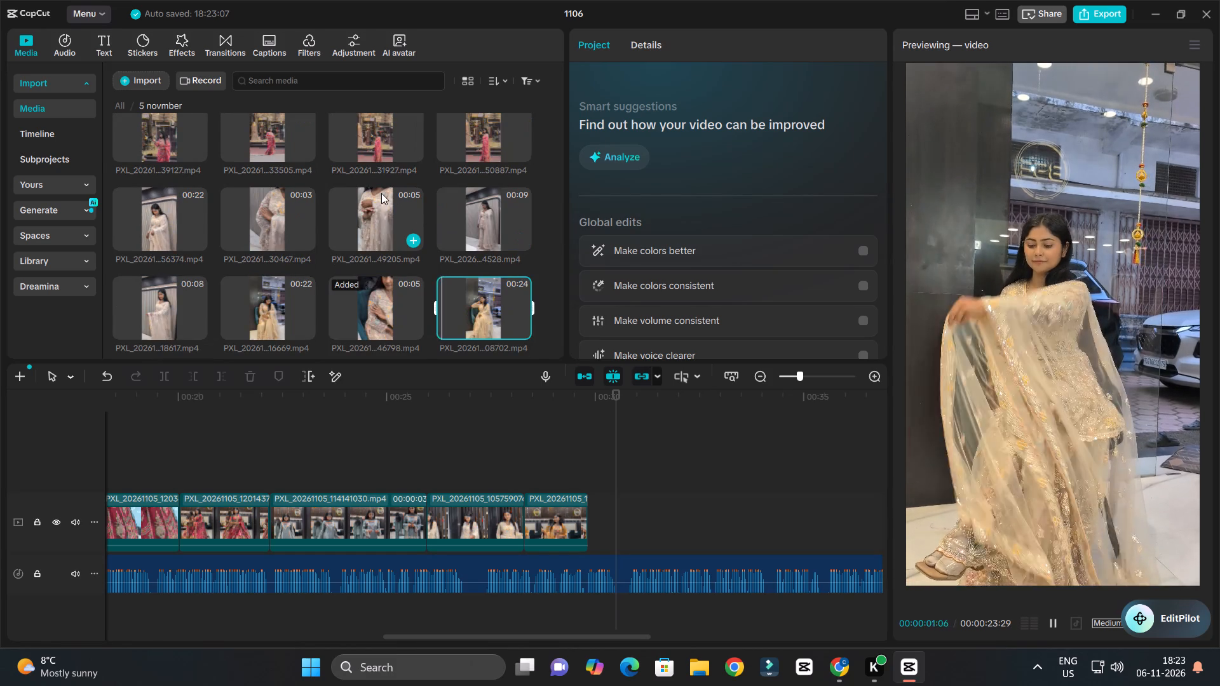
{"action": "key", "text": "space"}
{"action": "double_click", "coordinate": [253, 227]}
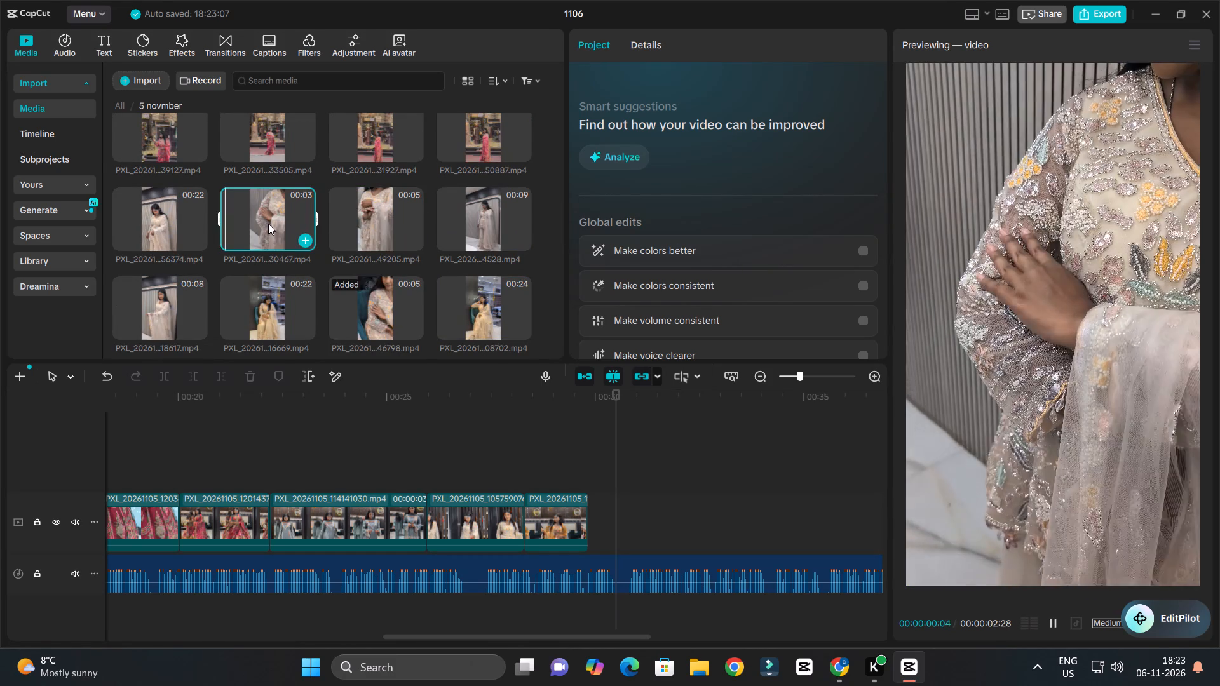
Preview storefront clip 33505, the rickshaw clip, cream gown clips C4471 and C4473, and red lehenga clip 03489.
{"action": "scroll", "coordinate": [268, 224], "scroll_direction": "up", "scroll_amount": 2}
{"action": "double_click", "coordinate": [274, 267]}
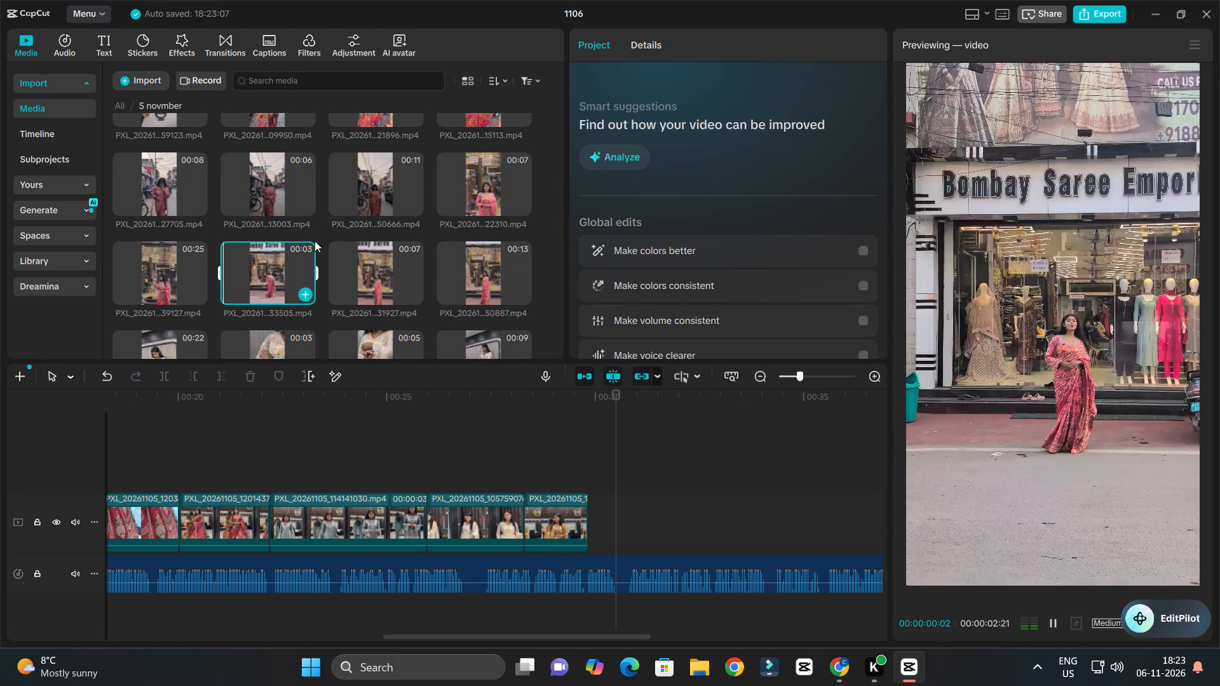
{"action": "scroll", "coordinate": [337, 225], "scroll_direction": "up", "scroll_amount": 1}
{"action": "key", "text": "space"}
{"action": "double_click", "coordinate": [383, 177]}
{"action": "scroll", "coordinate": [354, 205], "scroll_direction": "up", "scroll_amount": 3}
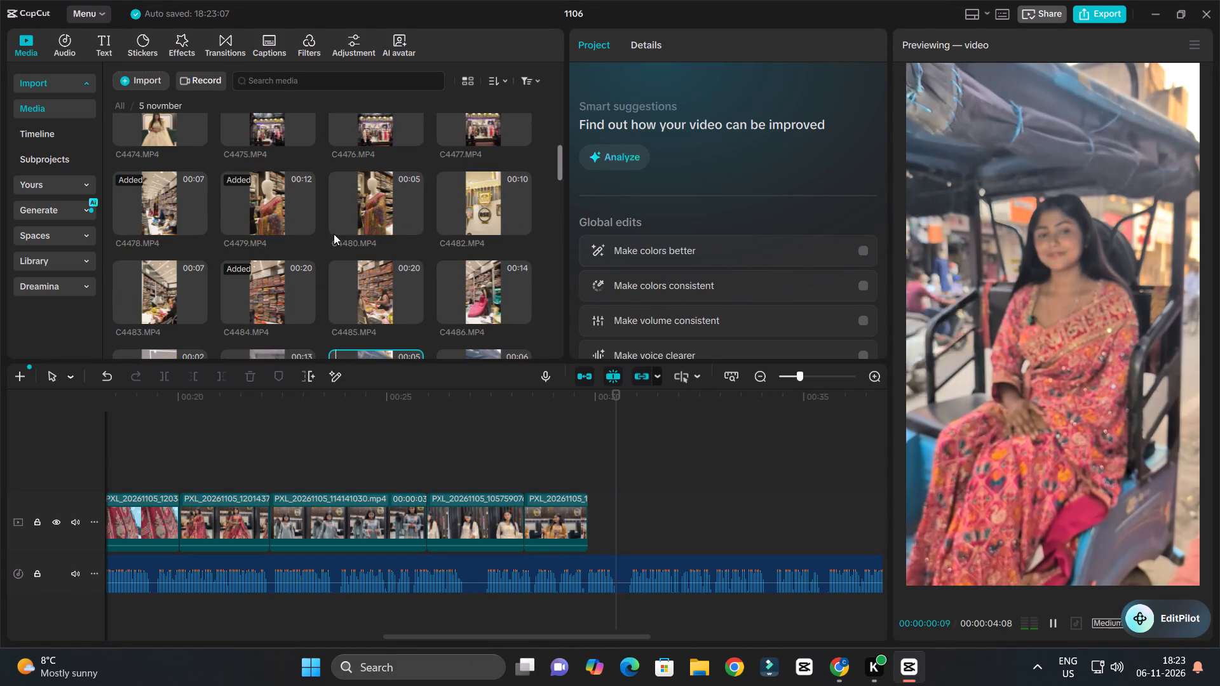
{"action": "scroll", "coordinate": [351, 208], "scroll_direction": "up", "scroll_amount": 2}
{"action": "key", "text": "space"}
{"action": "double_click", "coordinate": [276, 165]}
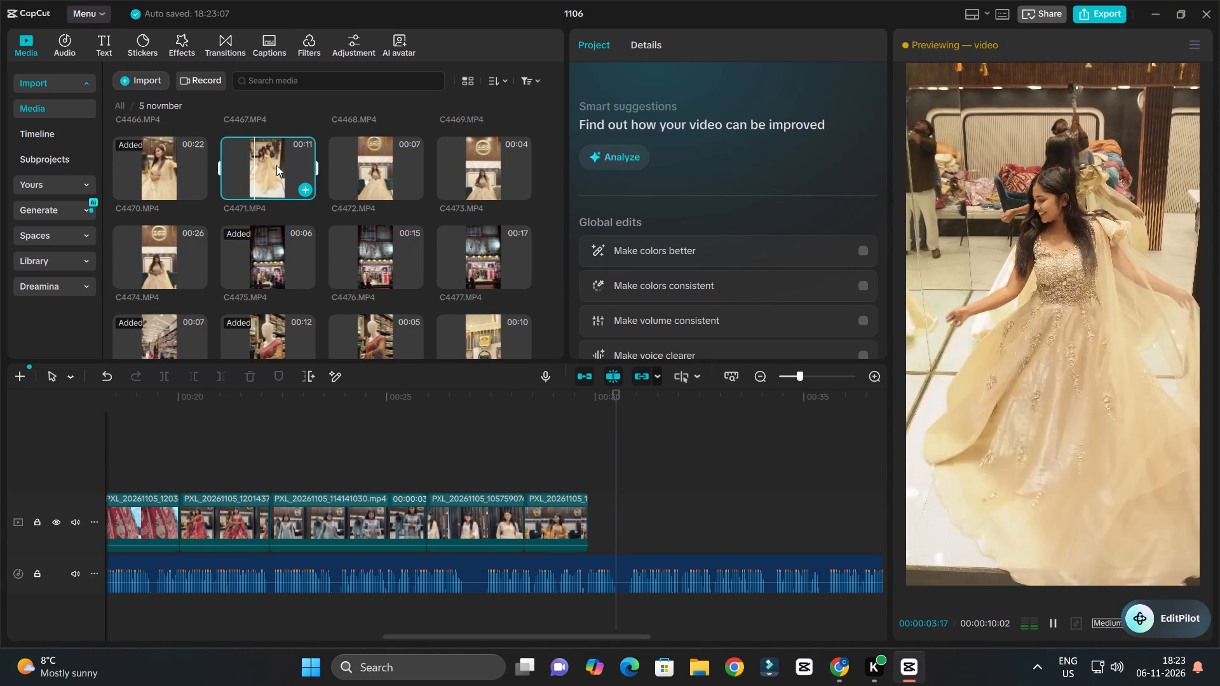
{"action": "key", "text": "space"}
{"action": "double_click", "coordinate": [485, 163]}
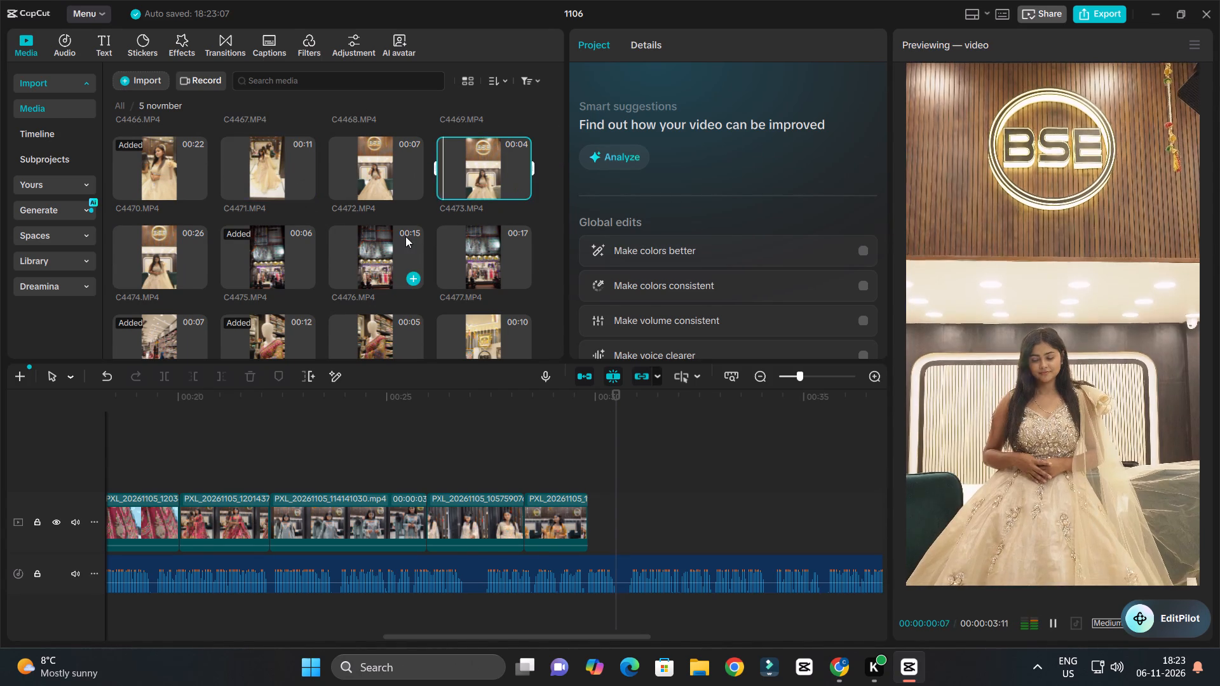
{"action": "scroll", "coordinate": [405, 236], "scroll_direction": "down", "scroll_amount": 14}
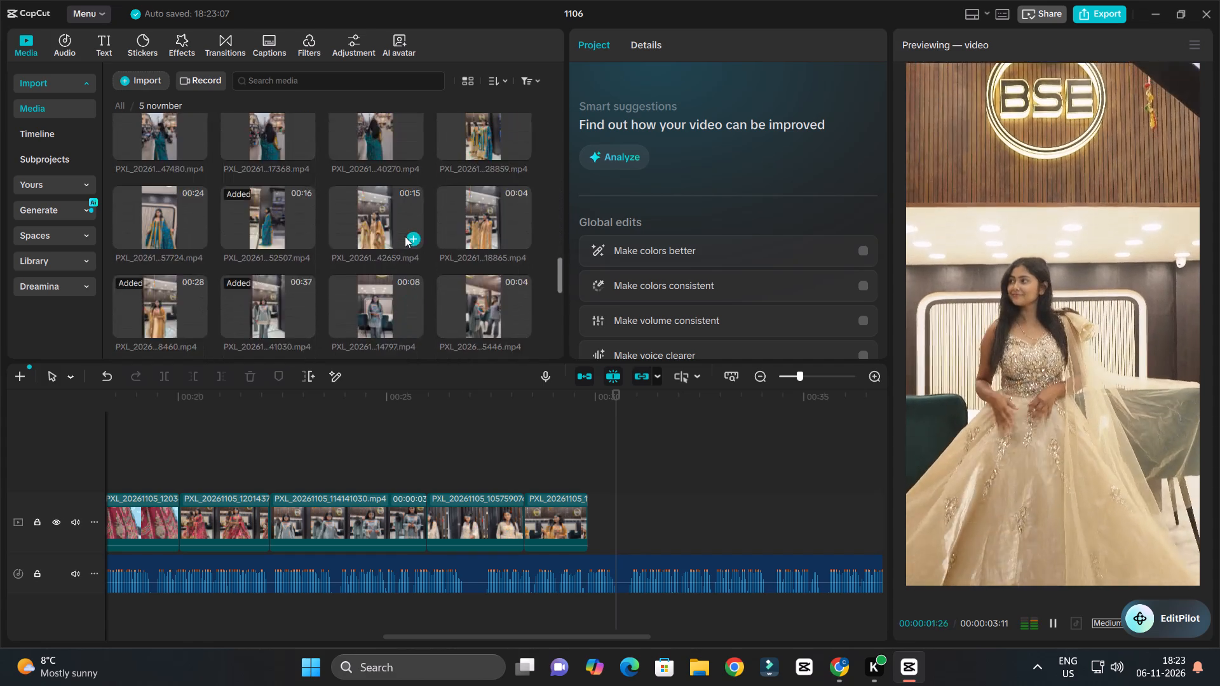
{"action": "scroll", "coordinate": [405, 236], "scroll_direction": "down", "scroll_amount": 1}
{"action": "key", "text": "space"}
{"action": "scroll", "coordinate": [463, 262], "scroll_direction": "down", "scroll_amount": 3}
{"action": "double_click", "coordinate": [393, 203]}
{"action": "scroll", "coordinate": [393, 203], "scroll_direction": "down", "scroll_amount": 1}
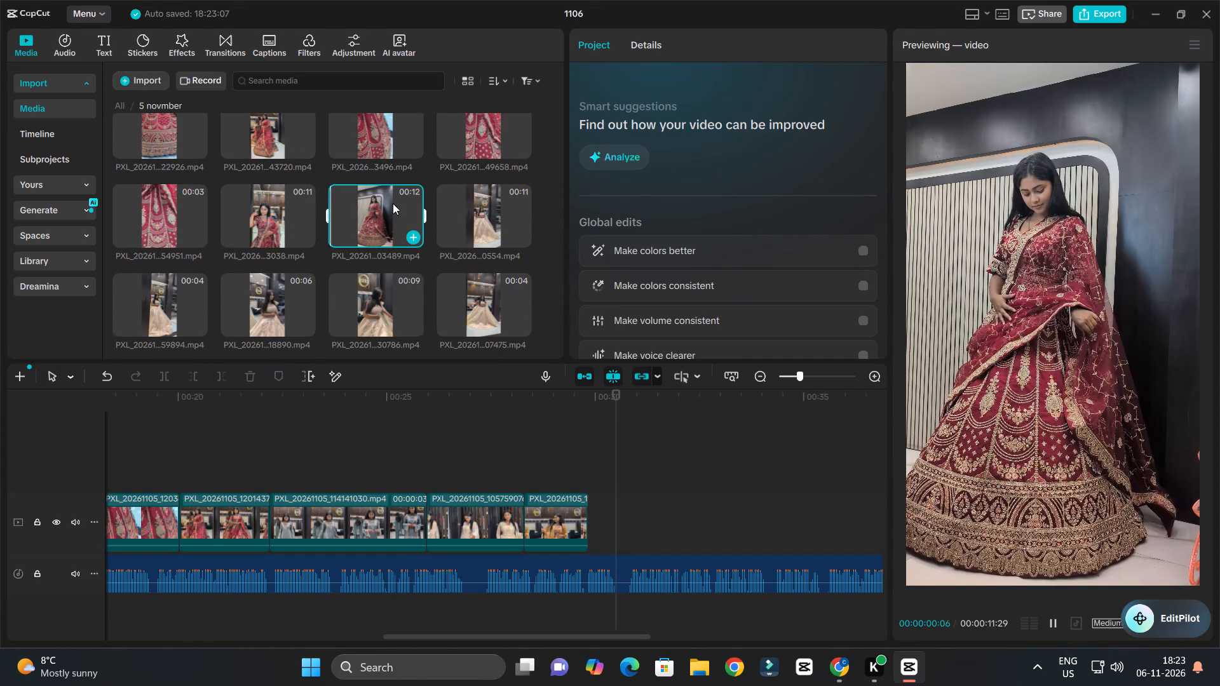
{"action": "scroll", "coordinate": [393, 203], "scroll_direction": "down", "scroll_amount": 1}
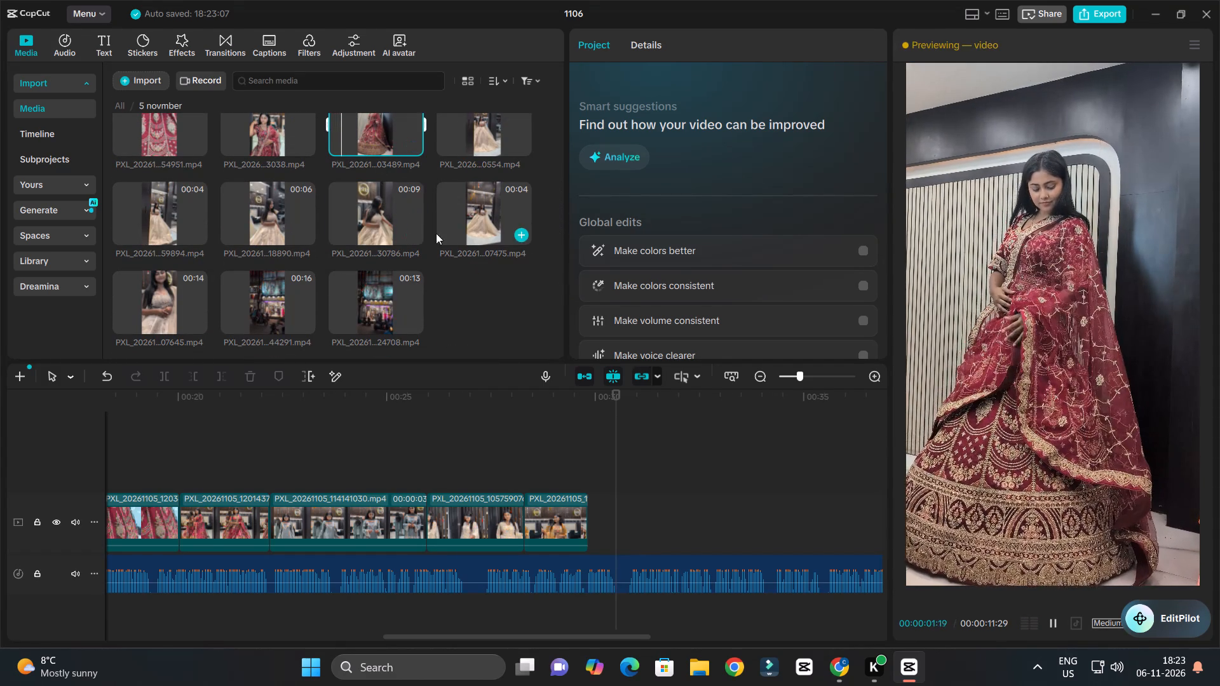
Preview cream gown clip 07475 and place it directly after clip 8460 on the timeline.
{"action": "double_click", "coordinate": [481, 212]}
{"action": "key", "text": "space"}
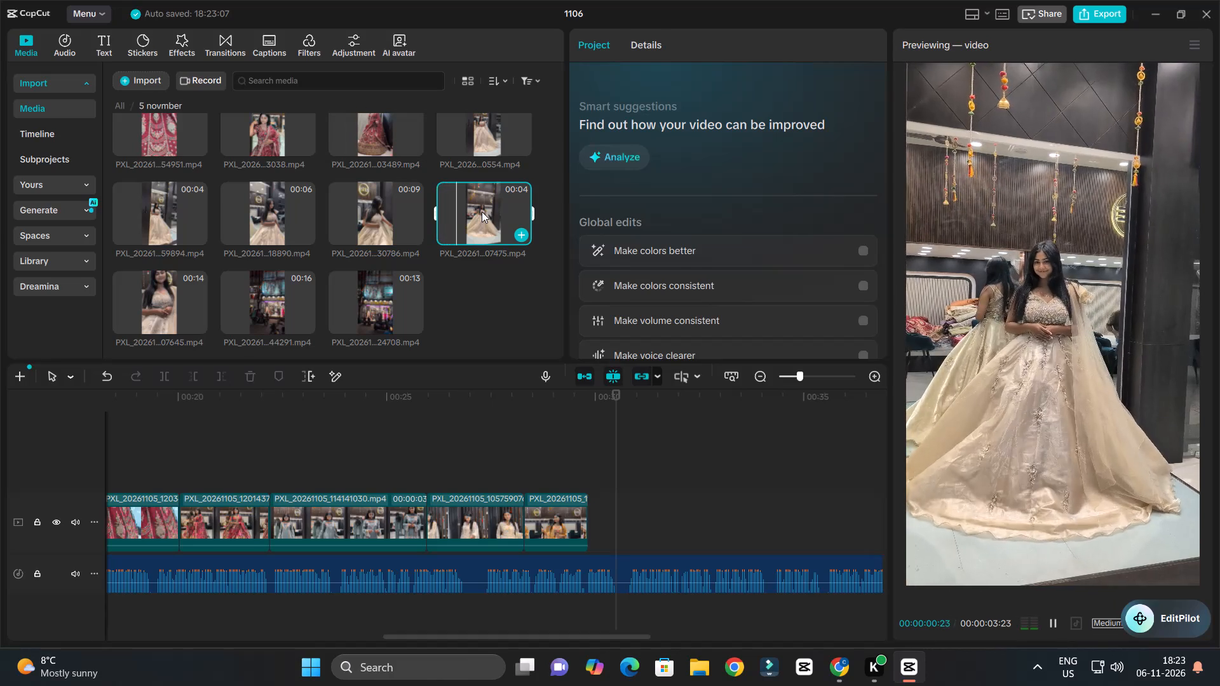
{"action": "left_click_drag", "start_coordinate": [482, 212], "coordinate": [625, 532]}
Play clip 07475 against the voice-over and trim its end to 00:00:32:11 on the timeline.
{"action": "key", "text": "space"}
{"action": "left_click", "coordinate": [588, 408]}
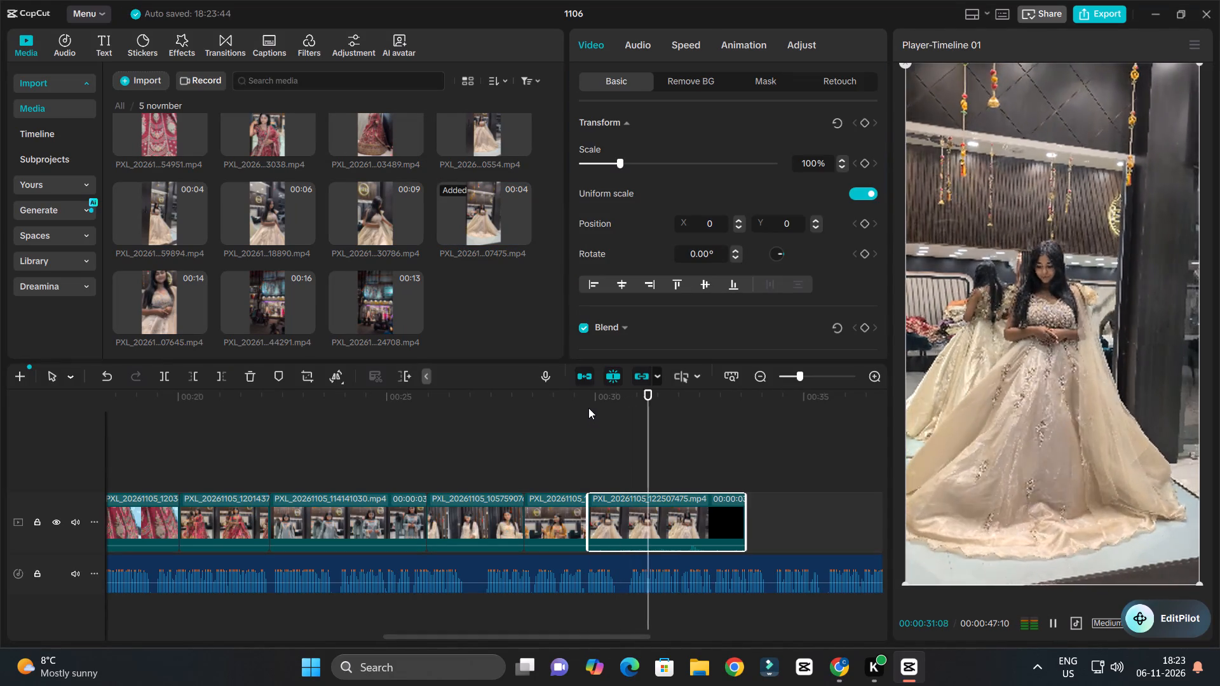
{"action": "key", "text": "space"}
{"action": "key", "text": "space"}
{"action": "scroll", "coordinate": [616, 417], "scroll_direction": "down", "scroll_amount": 3, "text": "ctrl"}
{"action": "scroll", "coordinate": [644, 430], "scroll_direction": "up", "scroll_amount": 3, "text": "ctrl"}
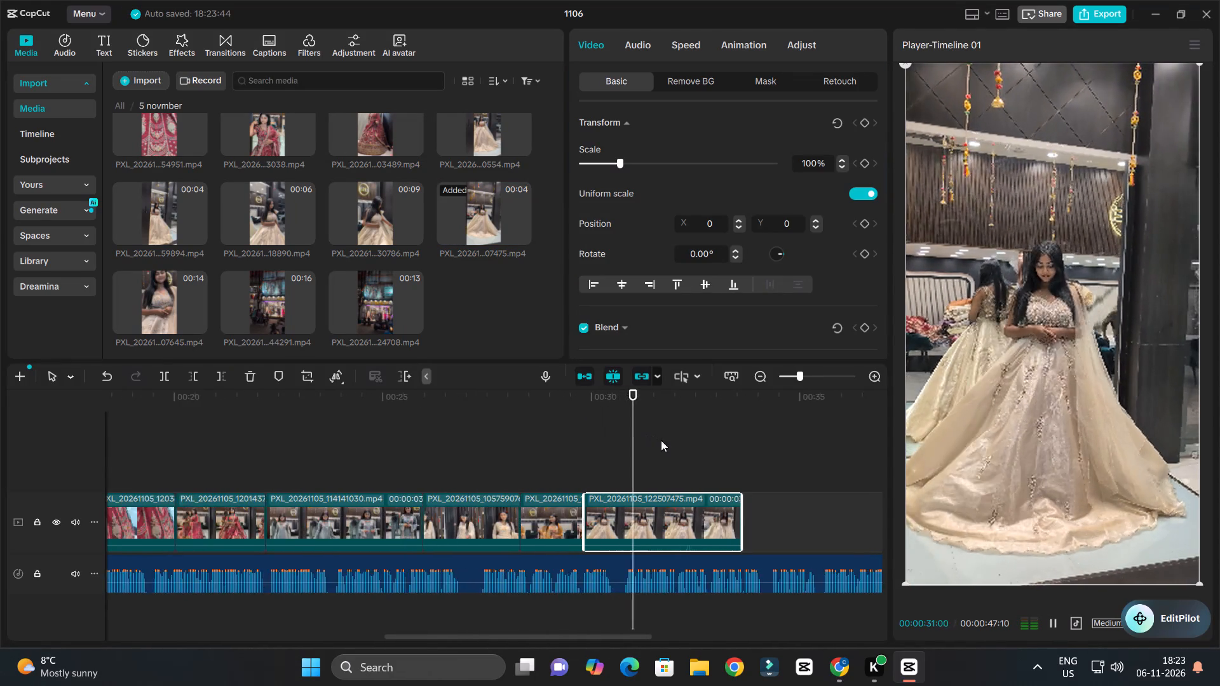
{"action": "scroll", "coordinate": [661, 440], "scroll_direction": "up", "scroll_amount": 8, "text": "ctrl"}
{"action": "key", "text": "space"}
{"action": "left_click", "coordinate": [729, 504]}
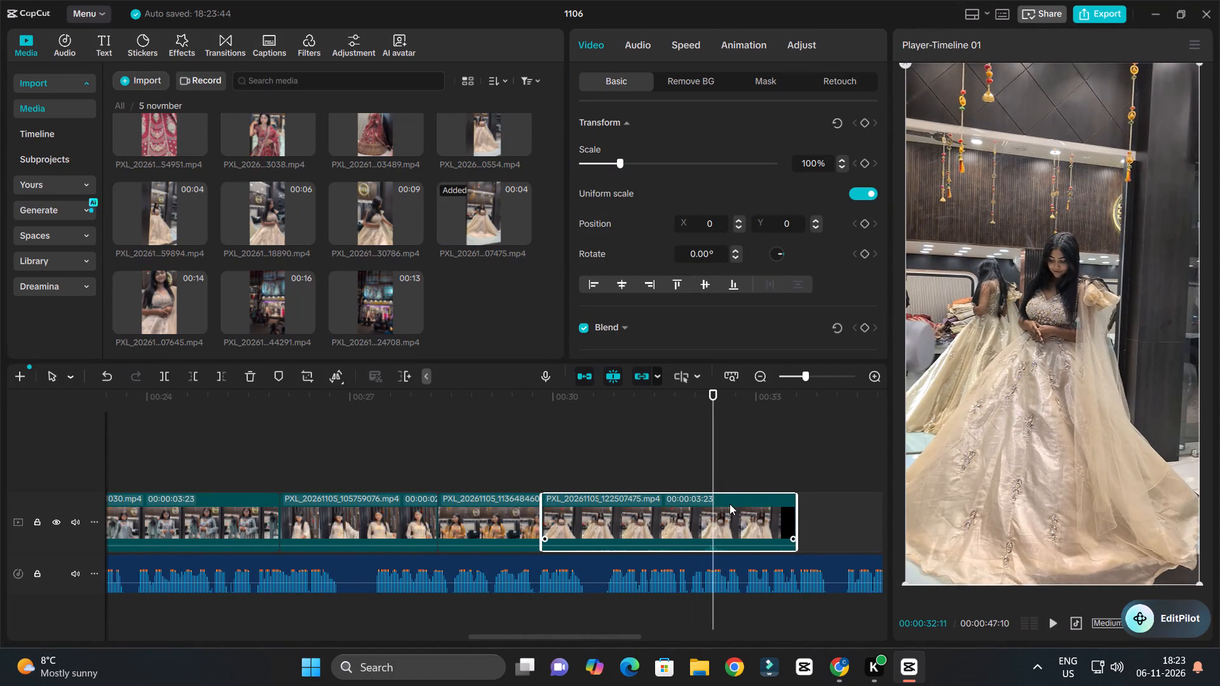
{"action": "type", "text": "W"}
Listen to the voice-over following clip 07475 and preview red outfit clips 54951 and 3038.
{"action": "key", "text": "space"}
{"action": "scroll", "coordinate": [720, 495], "scroll_direction": "down", "scroll_amount": 11, "text": "ctrl"}
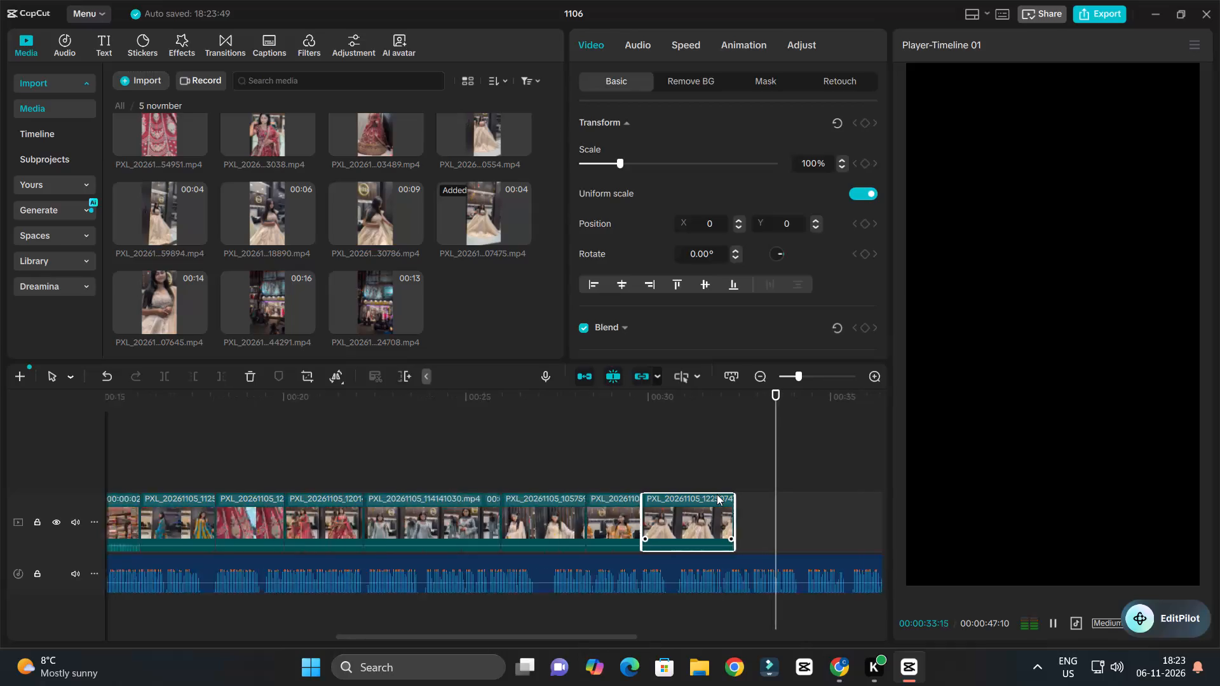
{"action": "scroll", "coordinate": [717, 494], "scroll_direction": "down", "scroll_amount": 1, "text": "ctrl"}
{"action": "scroll", "coordinate": [764, 501], "scroll_direction": "up", "scroll_amount": 3, "text": "ctrl"}
{"action": "key", "text": "space"}
{"action": "key", "text": "space"}
{"action": "scroll", "coordinate": [647, 461], "scroll_direction": "down", "scroll_amount": 10, "text": "ctrl"}
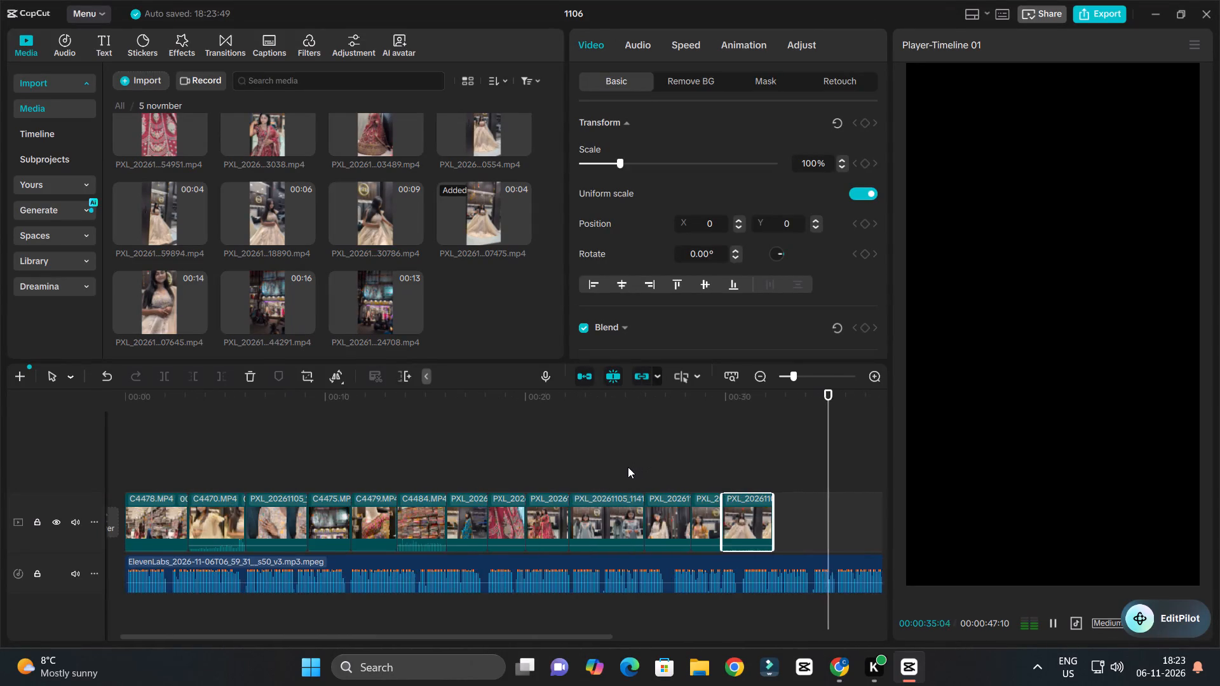
{"action": "scroll", "coordinate": [628, 467], "scroll_direction": "down", "scroll_amount": 2, "text": "ctrl"}
{"action": "scroll", "coordinate": [584, 484], "scroll_direction": "up", "scroll_amount": 5, "text": "ctrl"}
{"action": "key", "text": "space"}
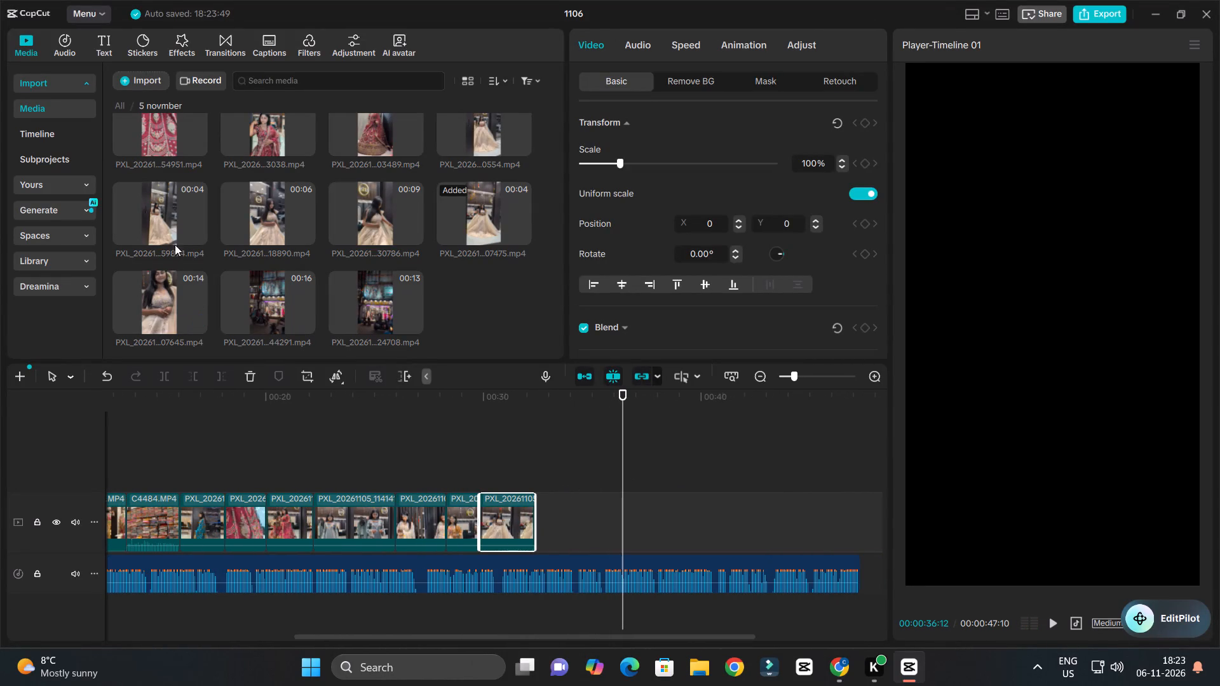
{"action": "left_click", "coordinate": [152, 144]}
{"action": "double_click", "coordinate": [259, 141]}
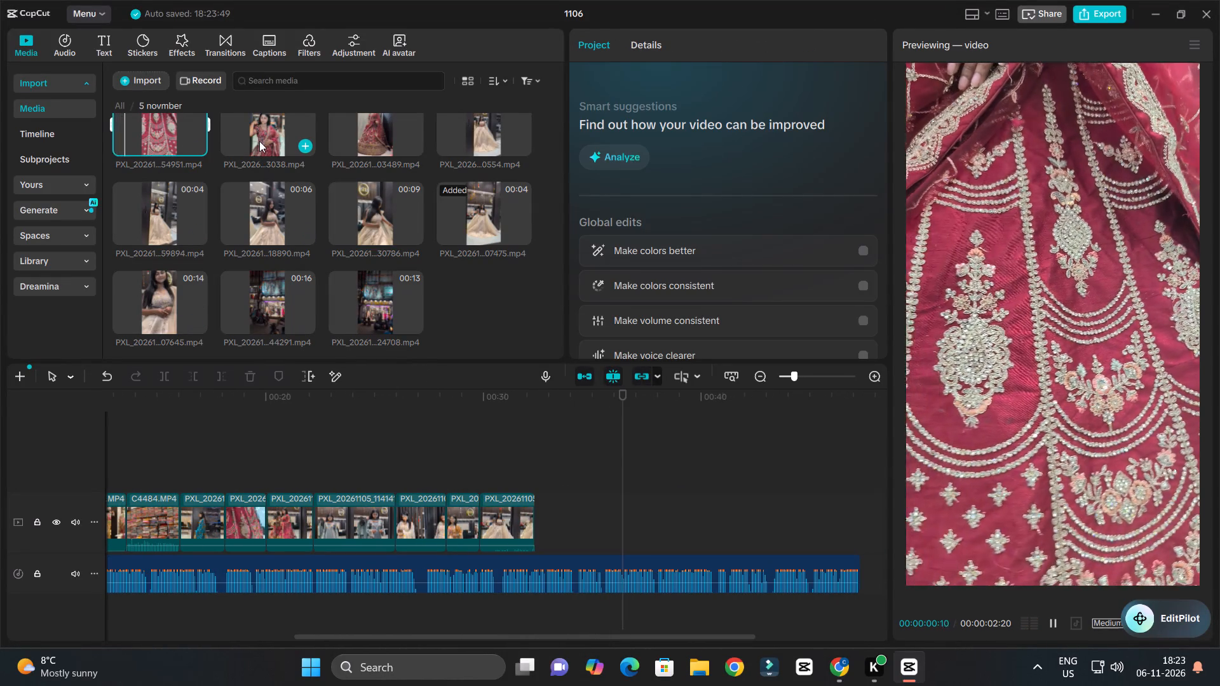
{"action": "key", "text": "space"}
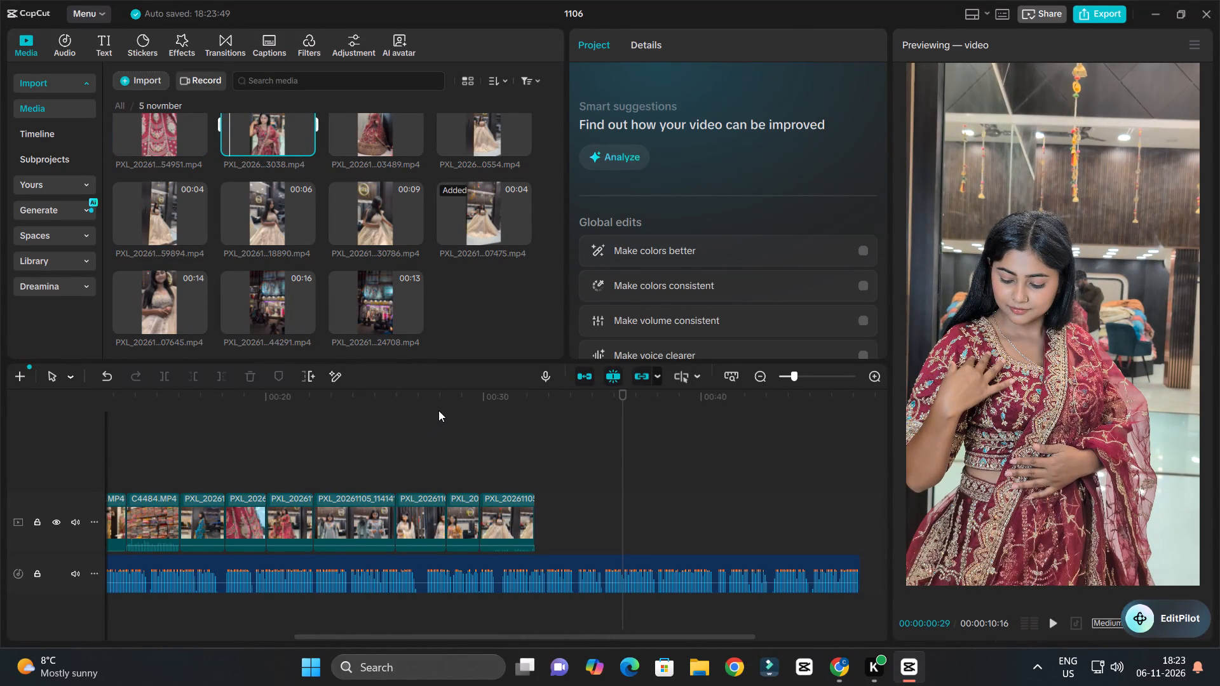
Play back the assembled clips with the voice-over from 00:00:20:09 through clip 07475.
{"action": "left_click_drag", "start_coordinate": [441, 404], "coordinate": [407, 416]}
{"action": "left_click", "coordinate": [285, 396]}
{"action": "left_click", "coordinate": [273, 433]}
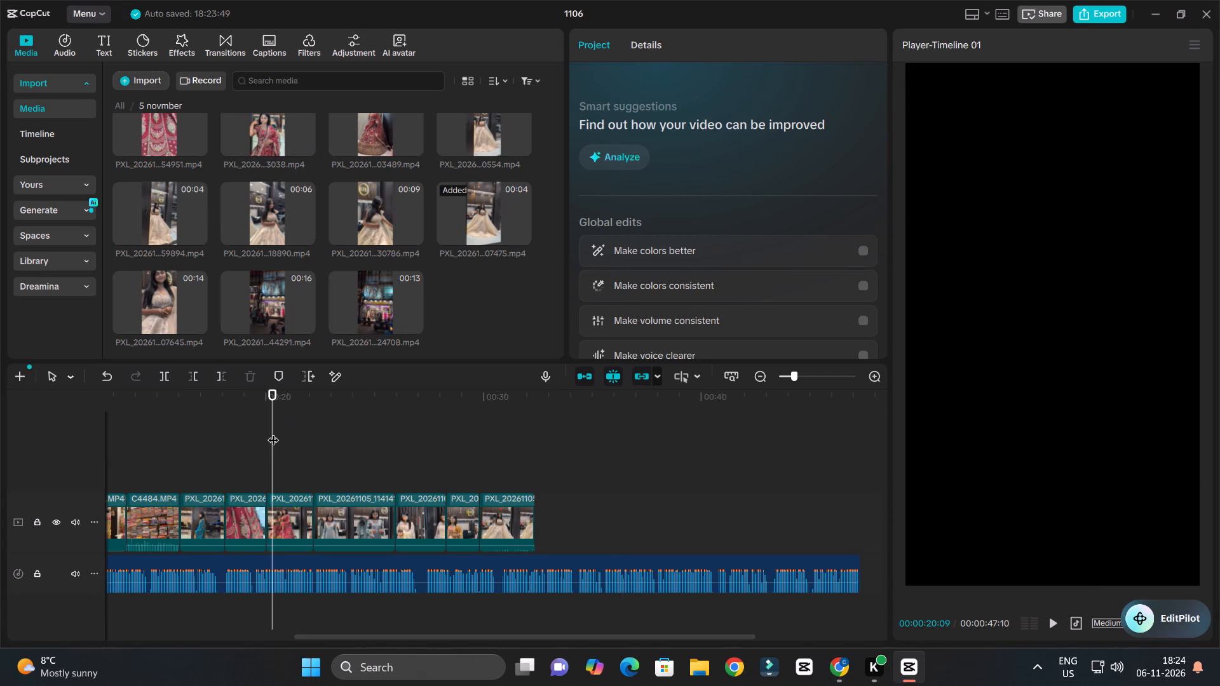
{"action": "key", "text": "space"}
{"action": "scroll", "coordinate": [323, 436], "scroll_direction": "up", "scroll_amount": 3, "text": "ctrl"}
{"action": "scroll", "coordinate": [323, 436], "scroll_direction": "down", "scroll_amount": 3, "text": "ctrl"}
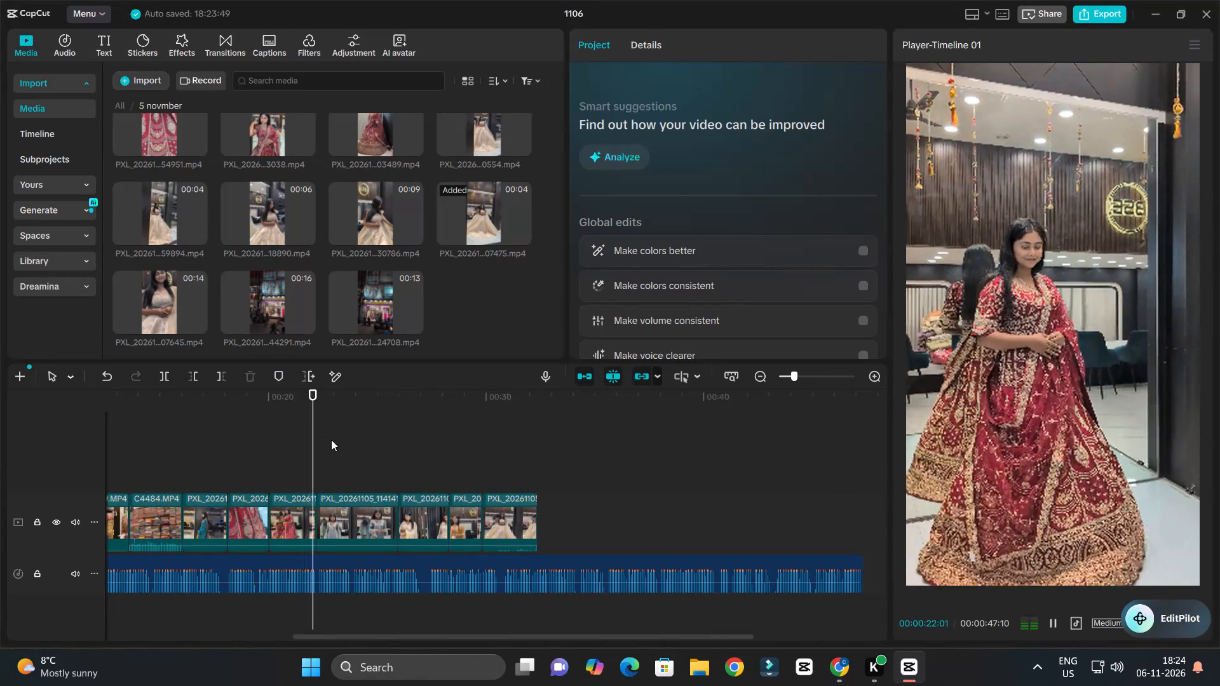
{"action": "scroll", "coordinate": [331, 440], "scroll_direction": "down", "scroll_amount": 3, "text": "ctrl"}
{"action": "scroll", "coordinate": [380, 455], "scroll_direction": "up", "scroll_amount": 2, "text": "ctrl"}
{"action": "scroll", "coordinate": [381, 455], "scroll_direction": "down", "scroll_amount": 2, "text": "ctrl"}
{"action": "scroll", "coordinate": [383, 455], "scroll_direction": "up", "scroll_amount": 3, "text": "ctrl"}
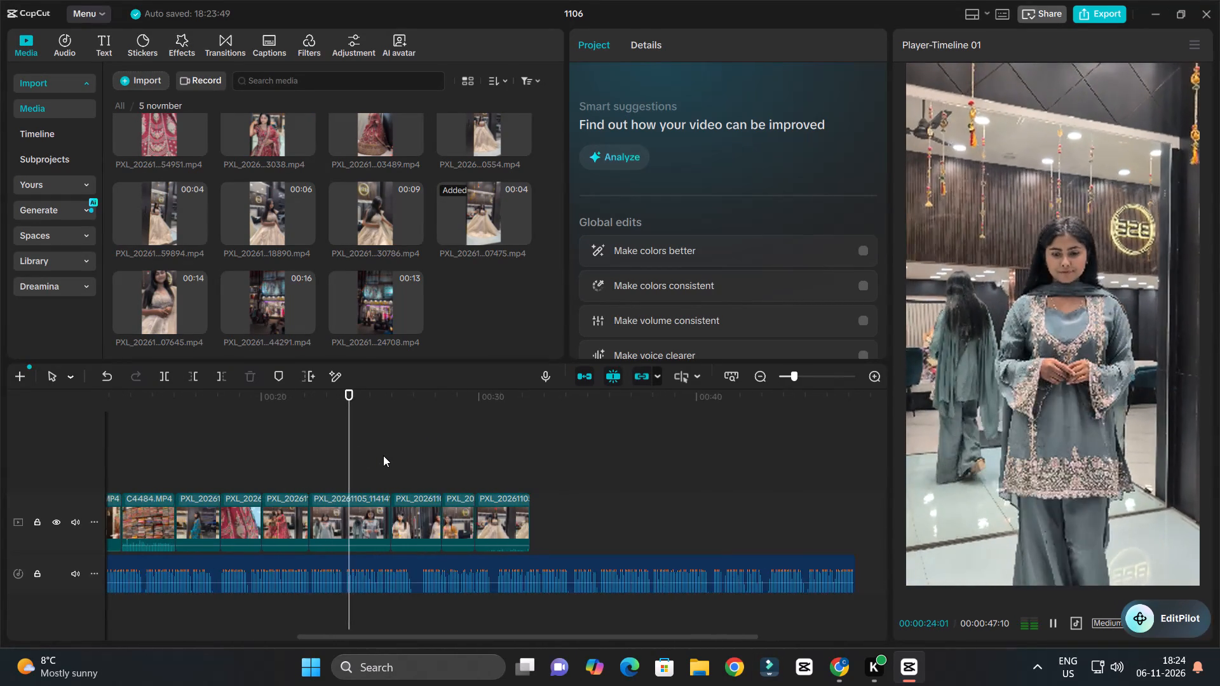
{"action": "scroll", "coordinate": [383, 455], "scroll_direction": "down", "scroll_amount": 3, "text": "ctrl"}
{"action": "scroll", "coordinate": [383, 455], "scroll_direction": "up", "scroll_amount": 3, "text": "ctrl"}
{"action": "scroll", "coordinate": [383, 455], "scroll_direction": "down", "scroll_amount": 3, "text": "ctrl"}
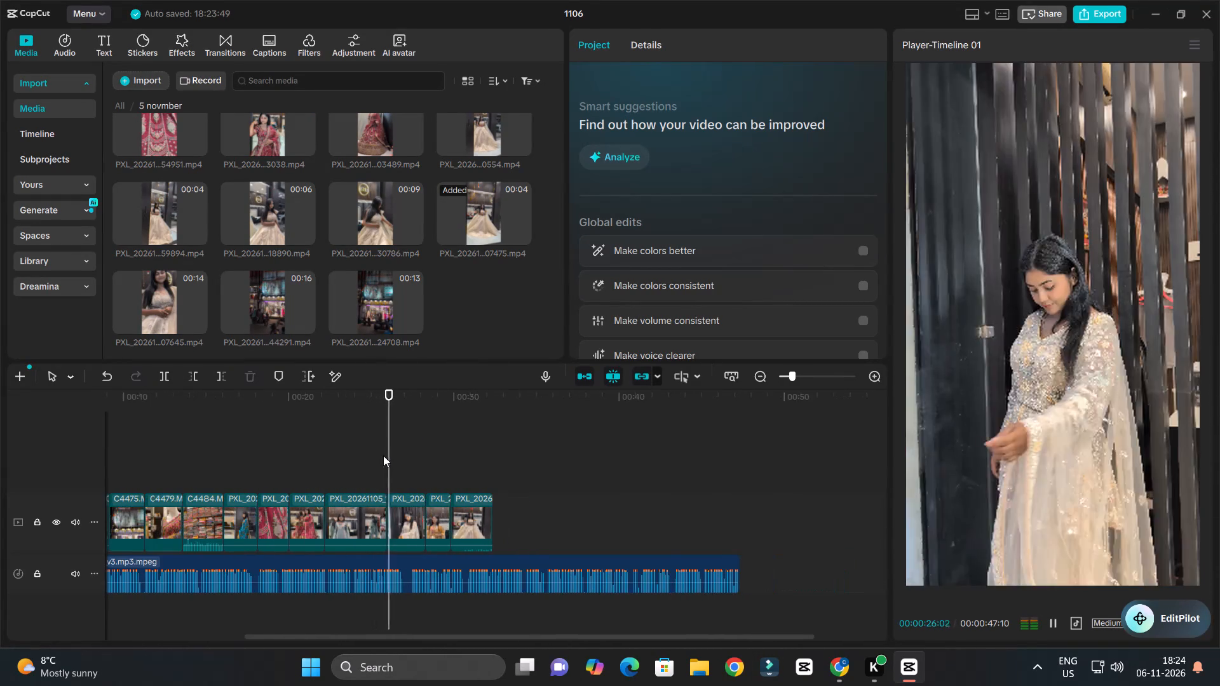
{"action": "scroll", "coordinate": [385, 455], "scroll_direction": "up", "scroll_amount": 3, "text": "ctrl"}
{"action": "scroll", "coordinate": [385, 455], "scroll_direction": "down", "scroll_amount": 3, "text": "ctrl"}
{"action": "scroll", "coordinate": [409, 466], "scroll_direction": "up", "scroll_amount": 3, "text": "ctrl"}
{"action": "scroll", "coordinate": [409, 466], "scroll_direction": "down", "scroll_amount": 1, "text": "ctrl"}
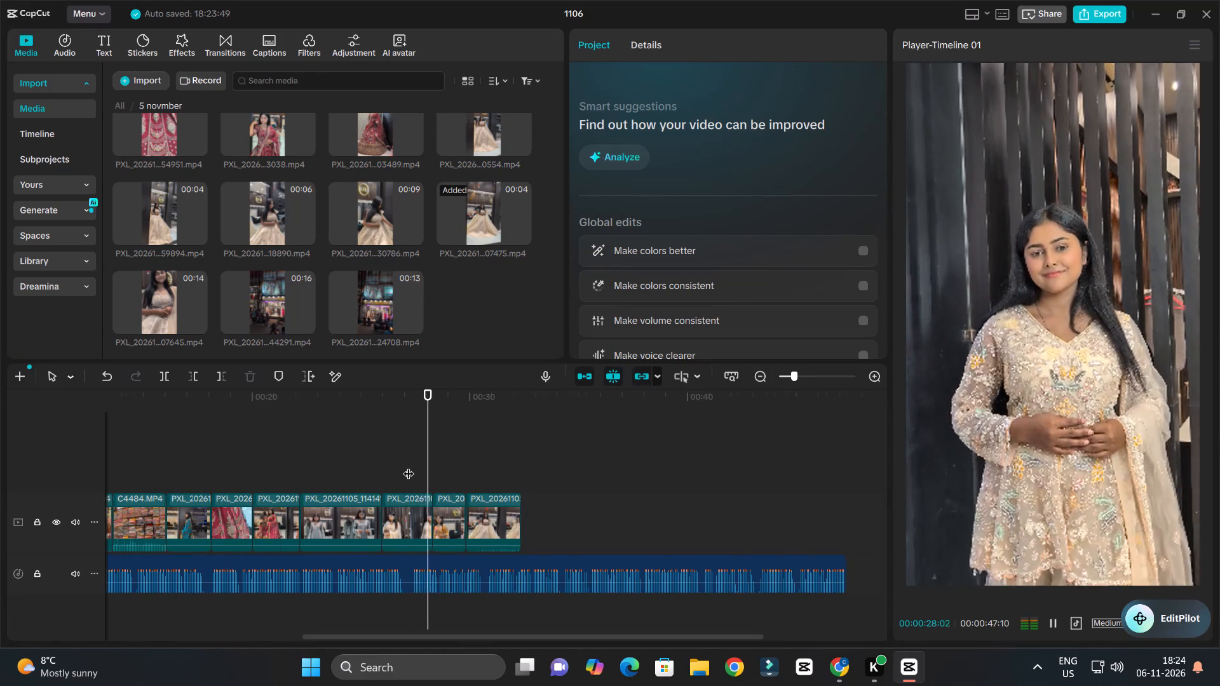
{"action": "scroll", "coordinate": [409, 466], "scroll_direction": "down", "scroll_amount": 2, "text": "ctrl"}
{"action": "scroll", "coordinate": [431, 475], "scroll_direction": "up", "scroll_amount": 3, "text": "ctrl"}
{"action": "scroll", "coordinate": [431, 475], "scroll_direction": "down", "scroll_amount": 4, "text": "ctrl"}
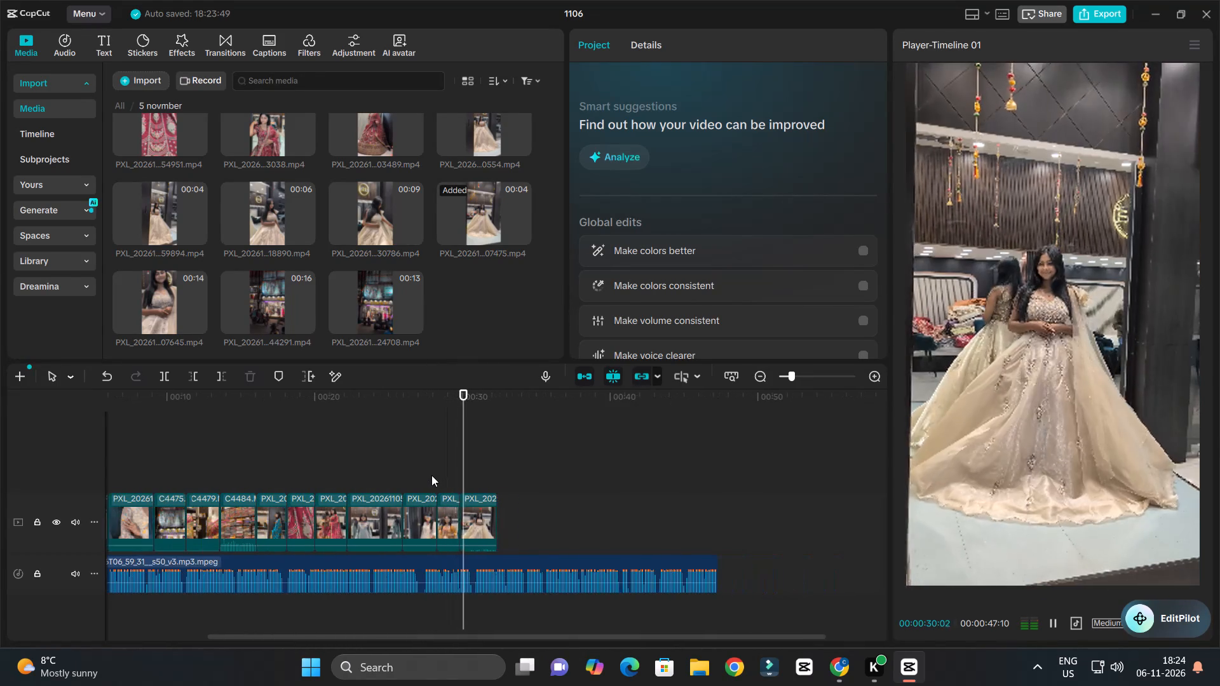
{"action": "scroll", "coordinate": [433, 475], "scroll_direction": "up", "scroll_amount": 3, "text": "ctrl"}
{"action": "scroll", "coordinate": [520, 474], "scroll_direction": "up", "scroll_amount": 5, "text": "ctrl"}
{"action": "key", "text": "space"}
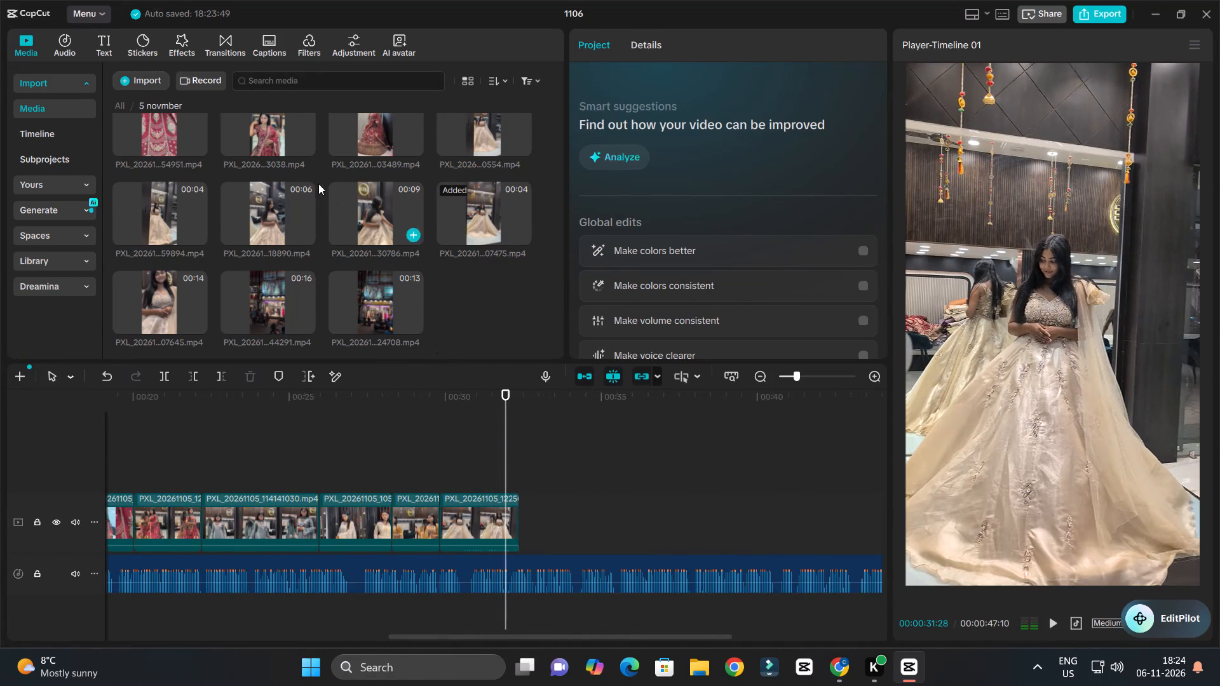
Place red outfit clip 3038 directly after clip 07475 on the timeline.
{"action": "left_click_drag", "start_coordinate": [271, 134], "coordinate": [529, 523]}
Play the beginning of clip 3038 and trim off its start up to the 00:00:34:12 timeline position.
{"action": "key", "text": "space"}
{"action": "scroll", "coordinate": [533, 502], "scroll_direction": "down", "scroll_amount": 3, "text": "ctrl"}
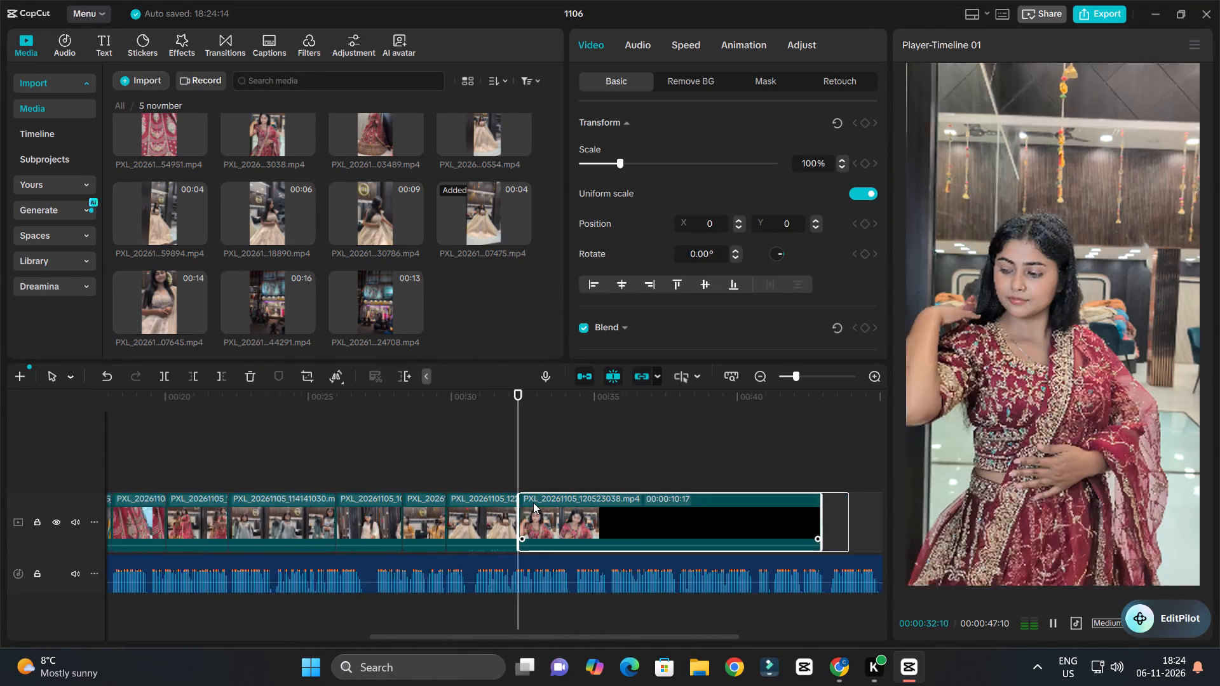
{"action": "scroll", "coordinate": [533, 502], "scroll_direction": "down", "scroll_amount": 1, "text": "ctrl"}
{"action": "scroll", "coordinate": [533, 502], "scroll_direction": "up", "scroll_amount": 6, "text": "ctrl"}
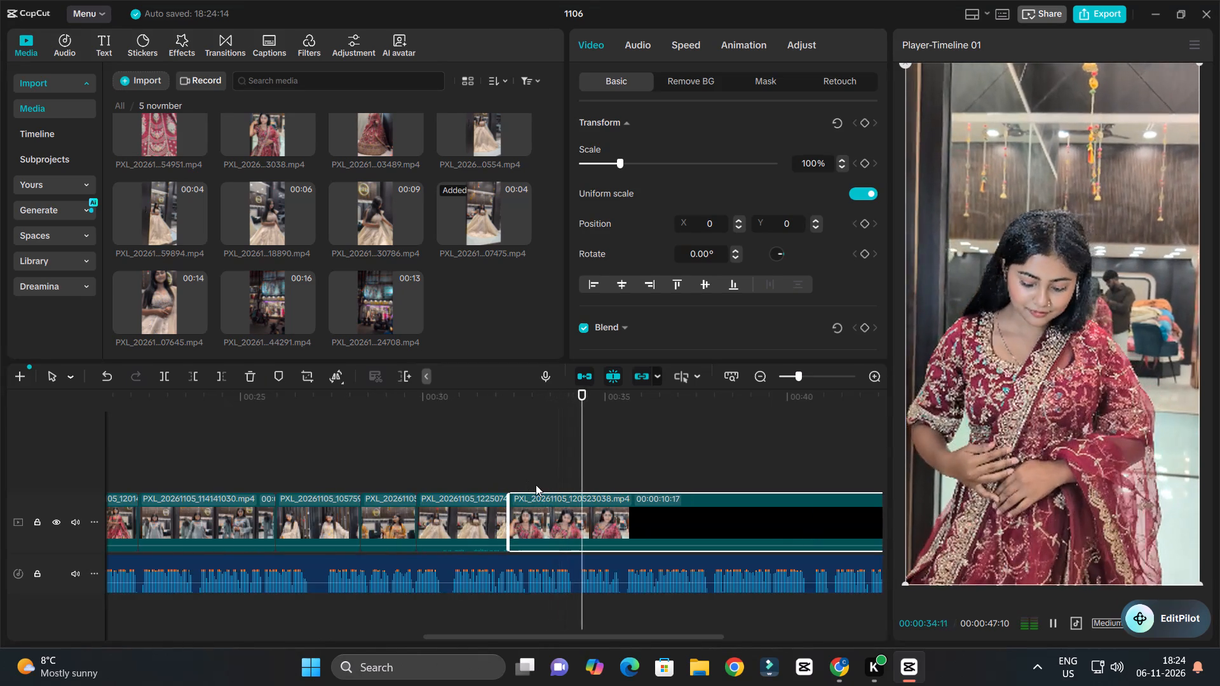
{"action": "key", "text": "space"}
{"action": "left_click_drag", "start_coordinate": [595, 408], "coordinate": [582, 423]}
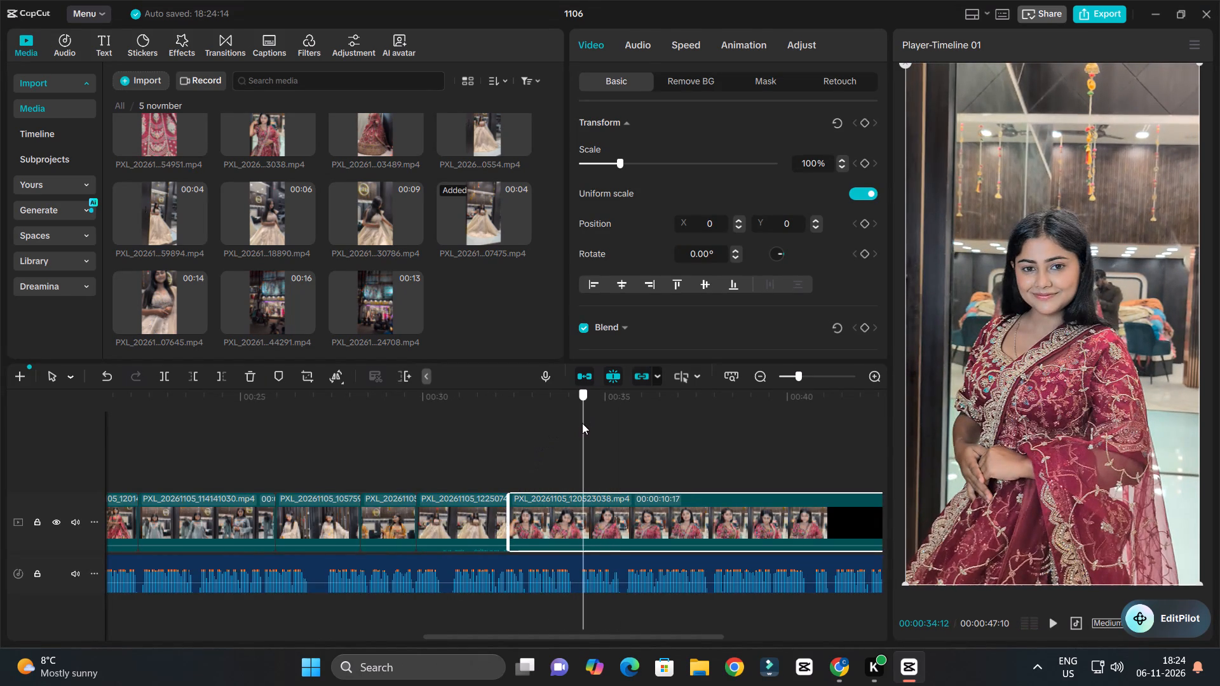
{"action": "left_click_drag", "start_coordinate": [582, 423], "coordinate": [582, 424]}
{"action": "left_click", "coordinate": [606, 519]}
{"action": "key", "text": "q"}
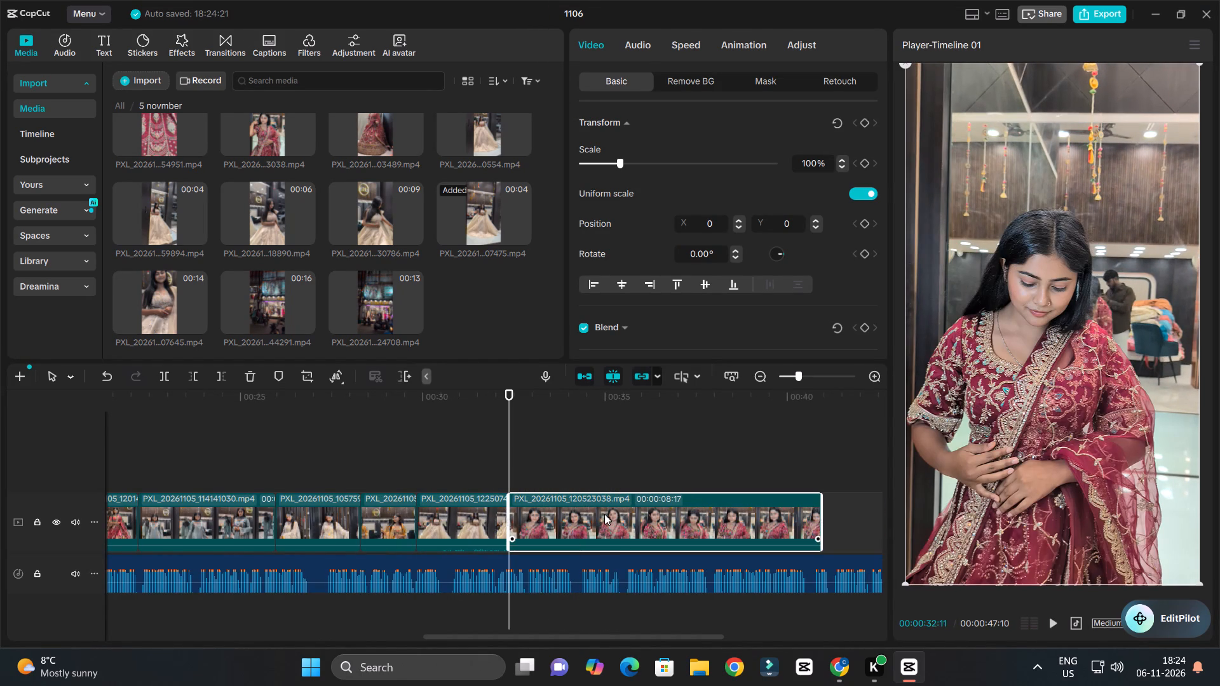
Play clip 3038 against the voice-over and trim its end to 00:00:35:06 on the timeline.
{"action": "key", "text": "space"}
{"action": "scroll", "coordinate": [578, 495], "scroll_direction": "down", "scroll_amount": 8, "text": "ctrl"}
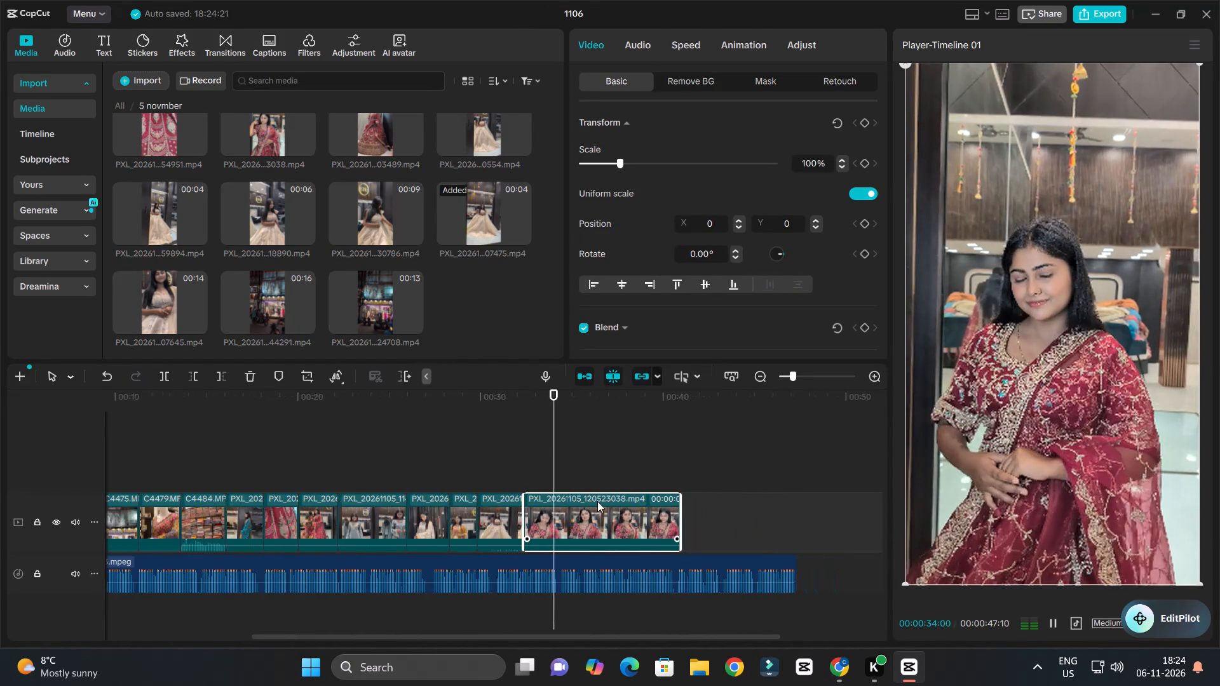
{"action": "key", "text": "space"}
{"action": "key", "text": "space"}
{"action": "key", "text": "space"}
{"action": "key", "text": "space"}
{"action": "key", "text": "space"}
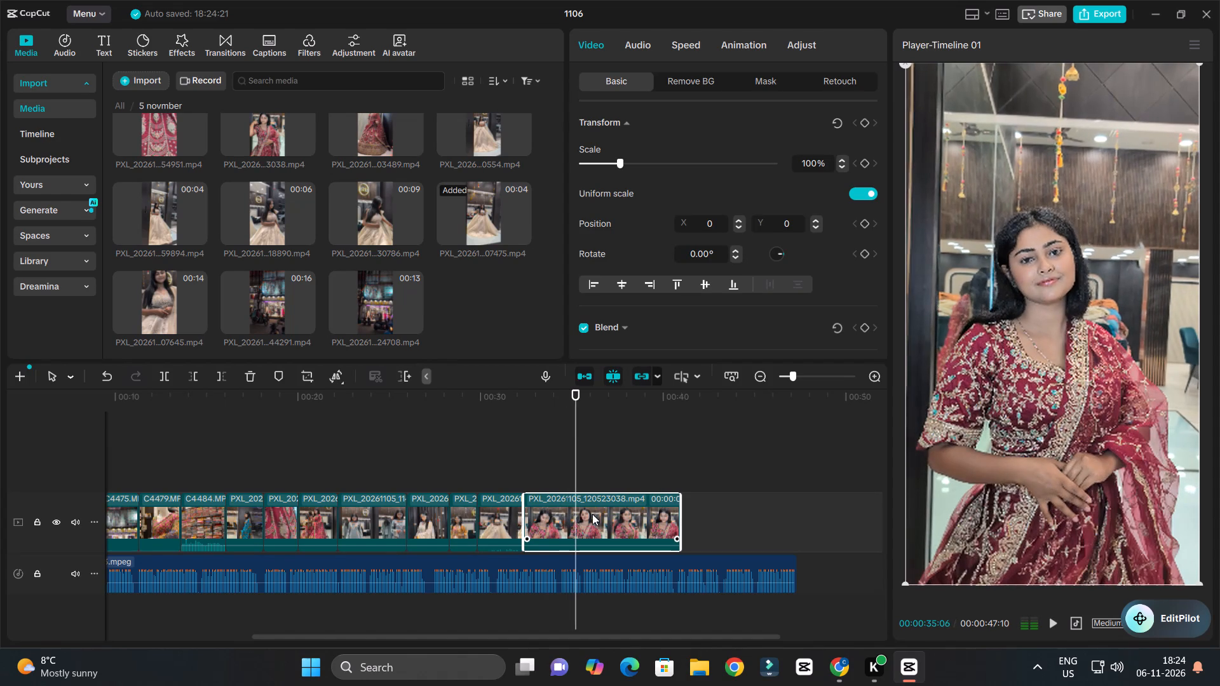
{"action": "left_click", "coordinate": [571, 408]}
{"action": "key", "text": "space"}
{"action": "key", "text": "space"}
{"action": "left_click", "coordinate": [590, 516]}
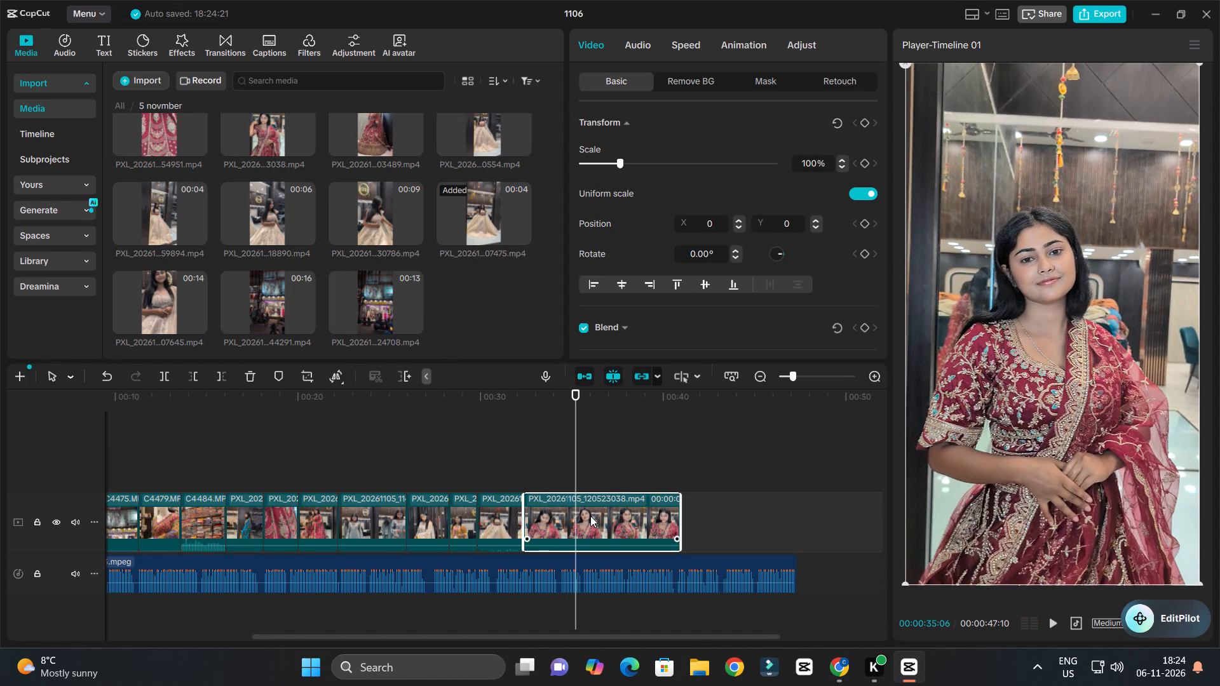
{"action": "key", "text": "w"}
Listen to the voice-over just past clip 3038 and replay the trimmed clip against it.
{"action": "key", "text": "space"}
{"action": "scroll", "coordinate": [597, 508], "scroll_direction": "down", "scroll_amount": 7, "text": "ctrl"}
{"action": "scroll", "coordinate": [434, 537], "scroll_direction": "up", "scroll_amount": 3, "text": "ctrl"}
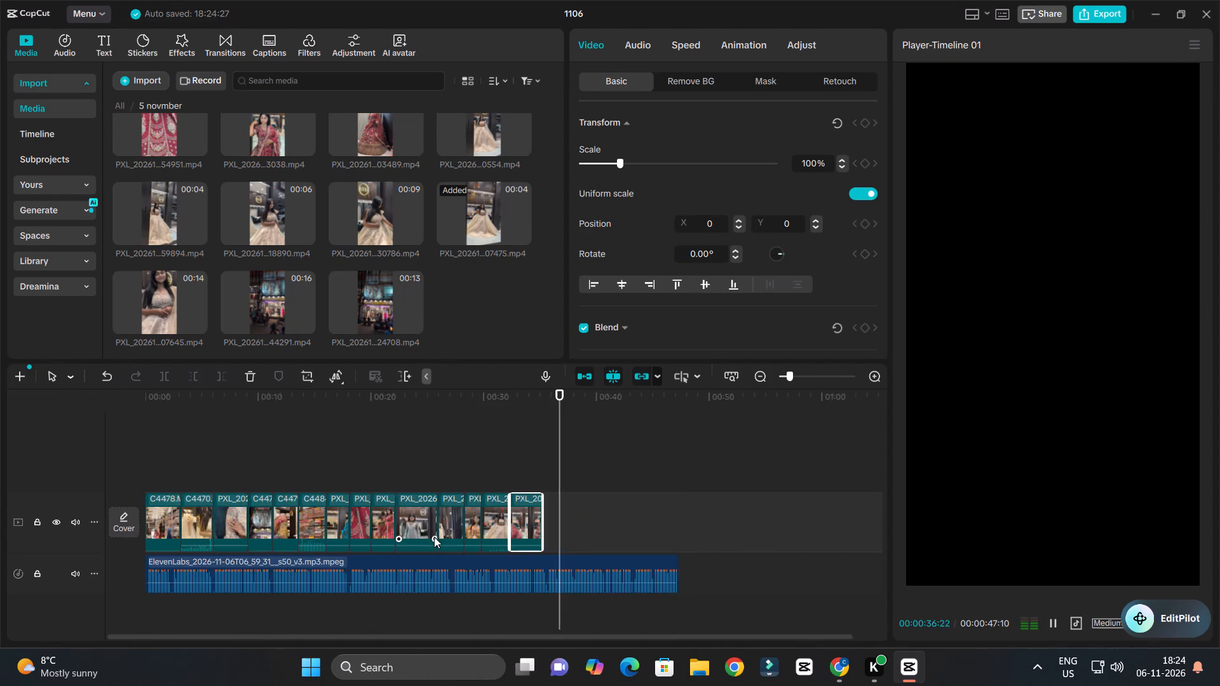
{"action": "scroll", "coordinate": [434, 537], "scroll_direction": "up", "scroll_amount": 3, "text": "ctrl"}
{"action": "key", "text": "space"}
{"action": "left_click", "coordinate": [493, 403]}
{"action": "key", "text": "space"}
{"action": "scroll", "coordinate": [537, 457], "scroll_direction": "up", "scroll_amount": 5, "text": "ctrl"}
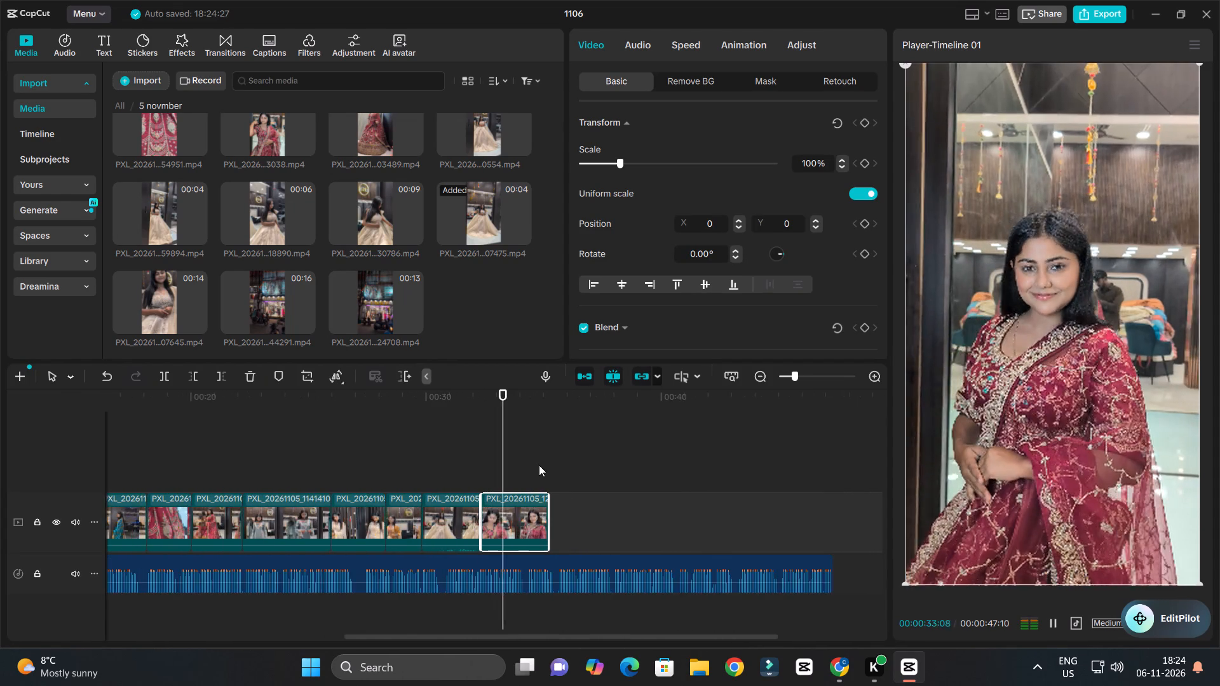
{"action": "scroll", "coordinate": [539, 465], "scroll_direction": "up", "scroll_amount": 2, "text": "ctrl"}
{"action": "key", "text": "space"}
Play the edit from its beginning to 00:00:03:29, checking clips C4478 and C4470 against the voice-over.
{"action": "left_click_drag", "start_coordinate": [335, 400], "coordinate": [0, 504]}
{"action": "key", "text": "space"}
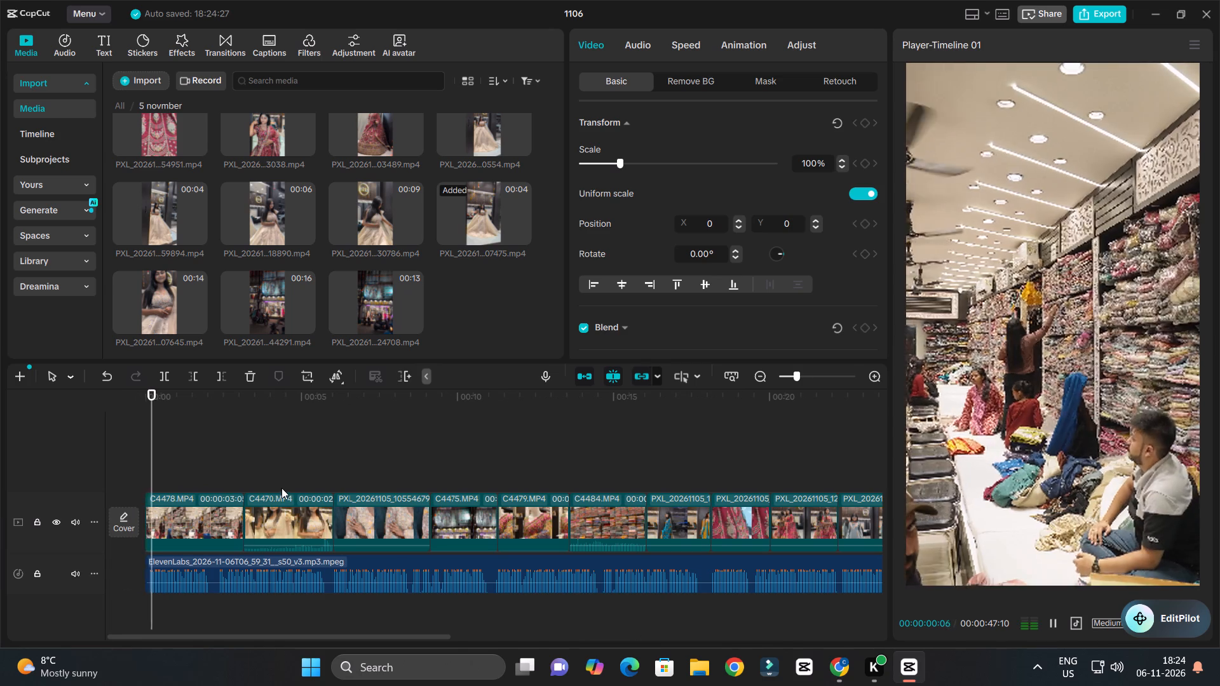
{"action": "scroll", "coordinate": [283, 487], "scroll_direction": "down", "scroll_amount": 3, "text": "ctrl"}
{"action": "scroll", "coordinate": [283, 487], "scroll_direction": "up", "scroll_amount": 6, "text": "ctrl"}
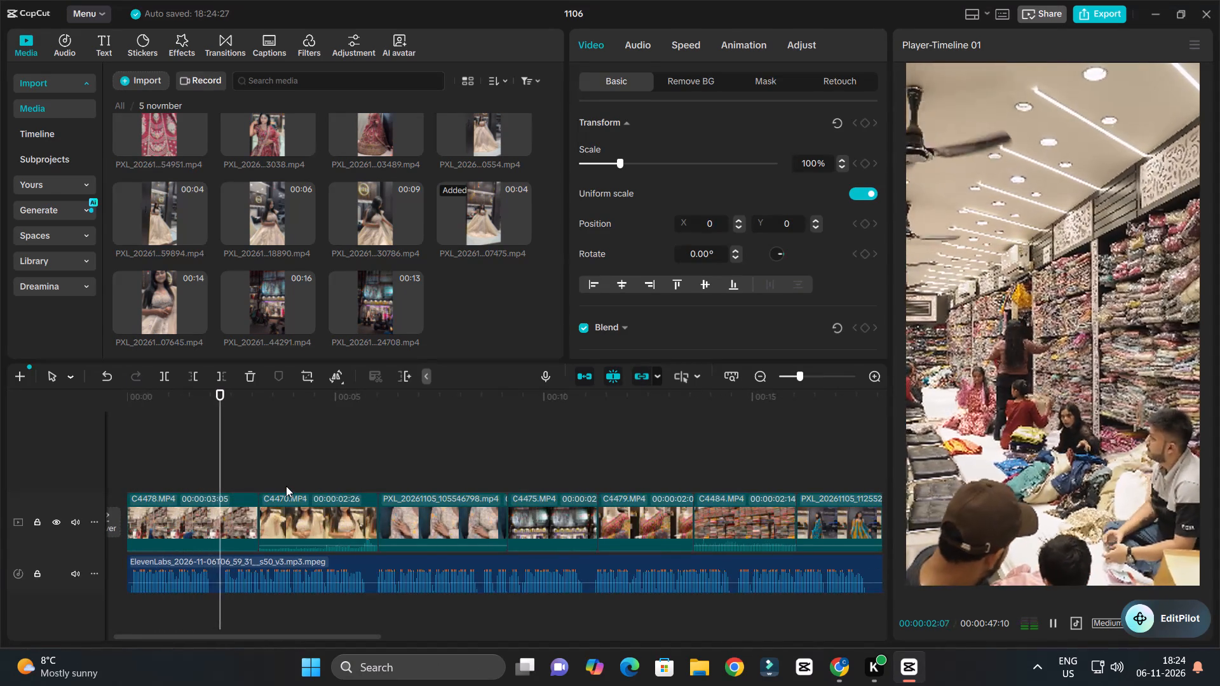
{"action": "scroll", "coordinate": [293, 487], "scroll_direction": "down", "scroll_amount": 3, "text": "ctrl"}
{"action": "key", "text": "space"}
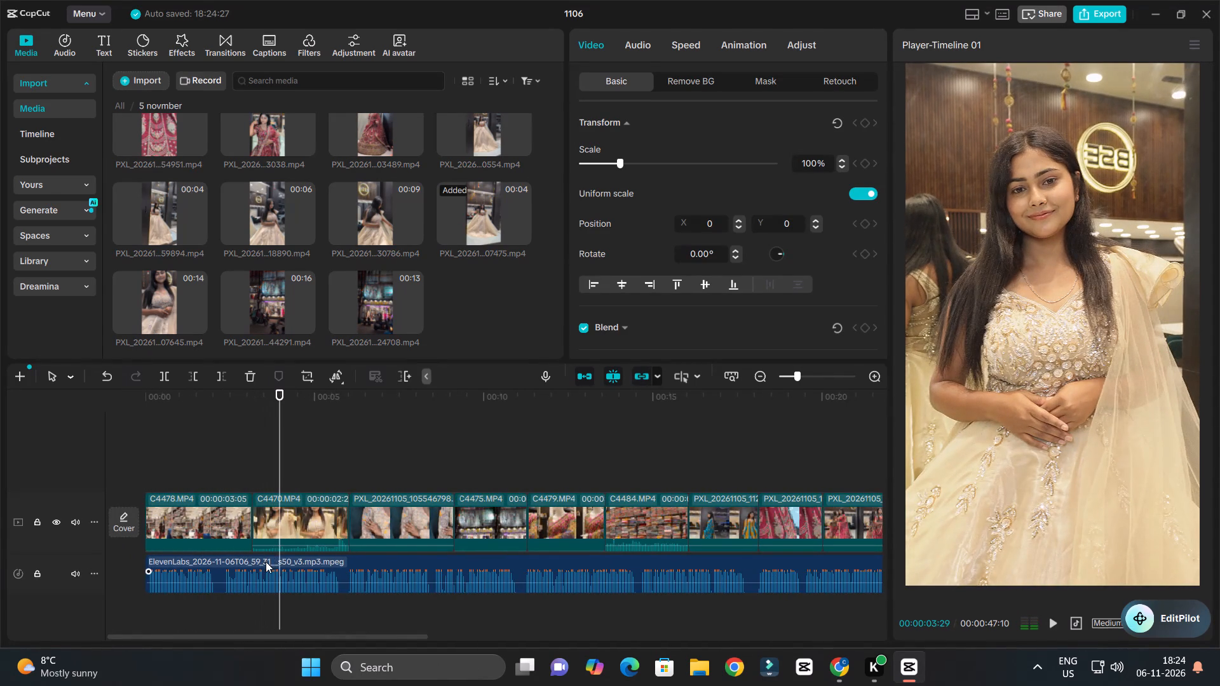
Turn the original audio of clip C4470 all the way down on the timeline.
{"action": "left_click_drag", "start_coordinate": [298, 545], "coordinate": [298, 575]}
Play the rest of clip C4470 and trim its end to 00:00:05:08 on the timeline.
{"action": "key", "text": "space"}
{"action": "scroll", "coordinate": [337, 480], "scroll_direction": "down", "scroll_amount": 3, "text": "ctrl"}
{"action": "scroll", "coordinate": [342, 485], "scroll_direction": "up", "scroll_amount": 3, "text": "ctrl"}
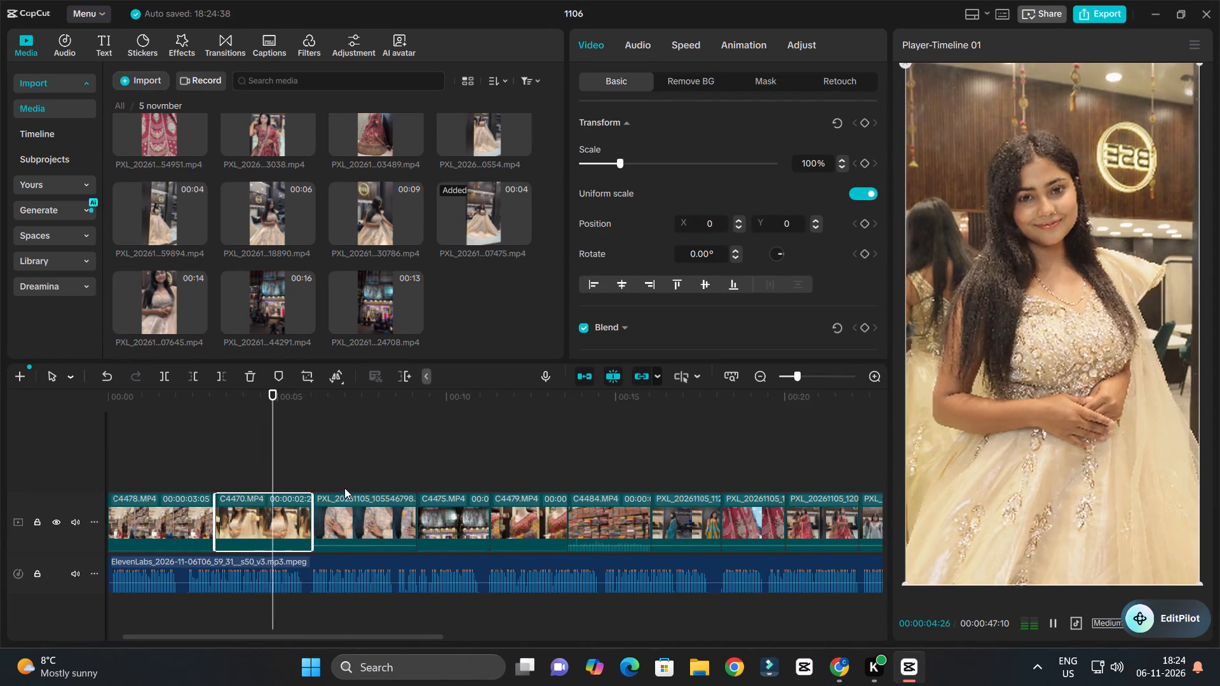
{"action": "scroll", "coordinate": [344, 488], "scroll_direction": "up", "scroll_amount": 2, "text": "ctrl"}
{"action": "key", "text": "space"}
{"action": "key", "text": "space"}
{"action": "key", "text": "space"}
{"action": "left_click_drag", "start_coordinate": [303, 427], "coordinate": [293, 442]}
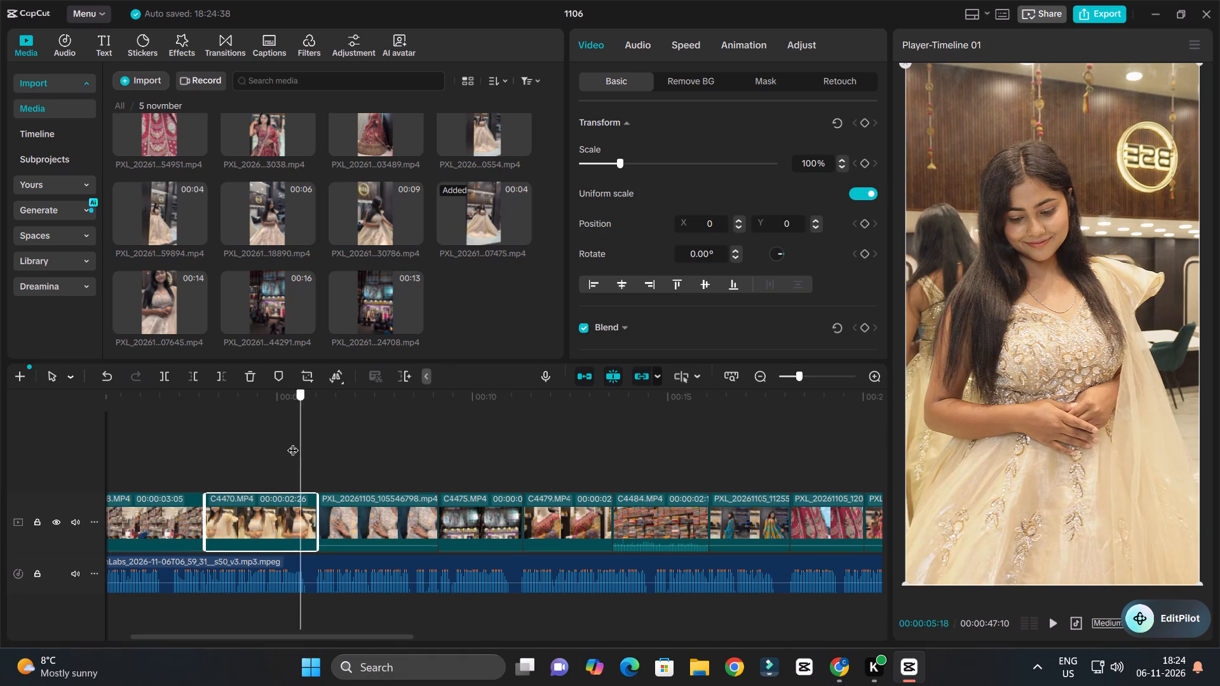
{"action": "left_click_drag", "start_coordinate": [293, 442], "coordinate": [287, 456]}
{"action": "left_click", "coordinate": [283, 524]}
{"action": "type", "text": "W"}
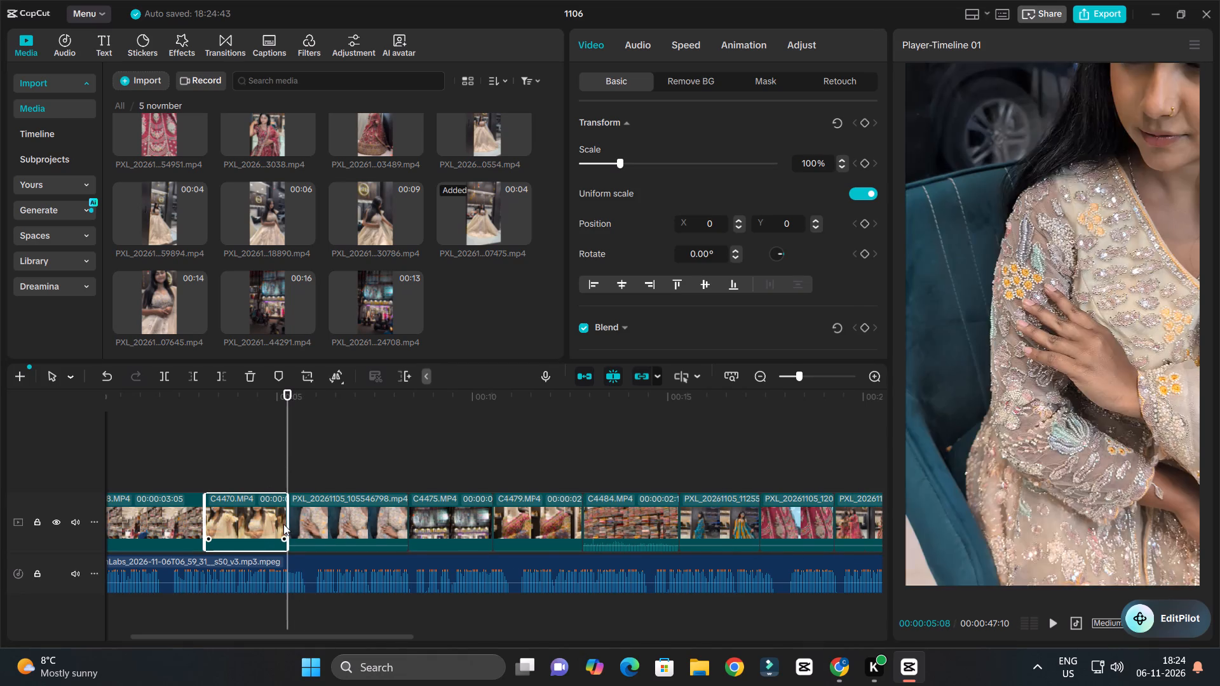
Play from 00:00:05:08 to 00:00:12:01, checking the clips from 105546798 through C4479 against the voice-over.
{"action": "key", "text": "space"}
{"action": "scroll", "coordinate": [327, 507], "scroll_direction": "down", "scroll_amount": 3, "text": "ctrl"}
{"action": "scroll", "coordinate": [353, 511], "scroll_direction": "up", "scroll_amount": 3, "text": "ctrl"}
{"action": "scroll", "coordinate": [353, 511], "scroll_direction": "down", "scroll_amount": 3, "text": "ctrl"}
{"action": "scroll", "coordinate": [358, 513], "scroll_direction": "up", "scroll_amount": 3, "text": "ctrl"}
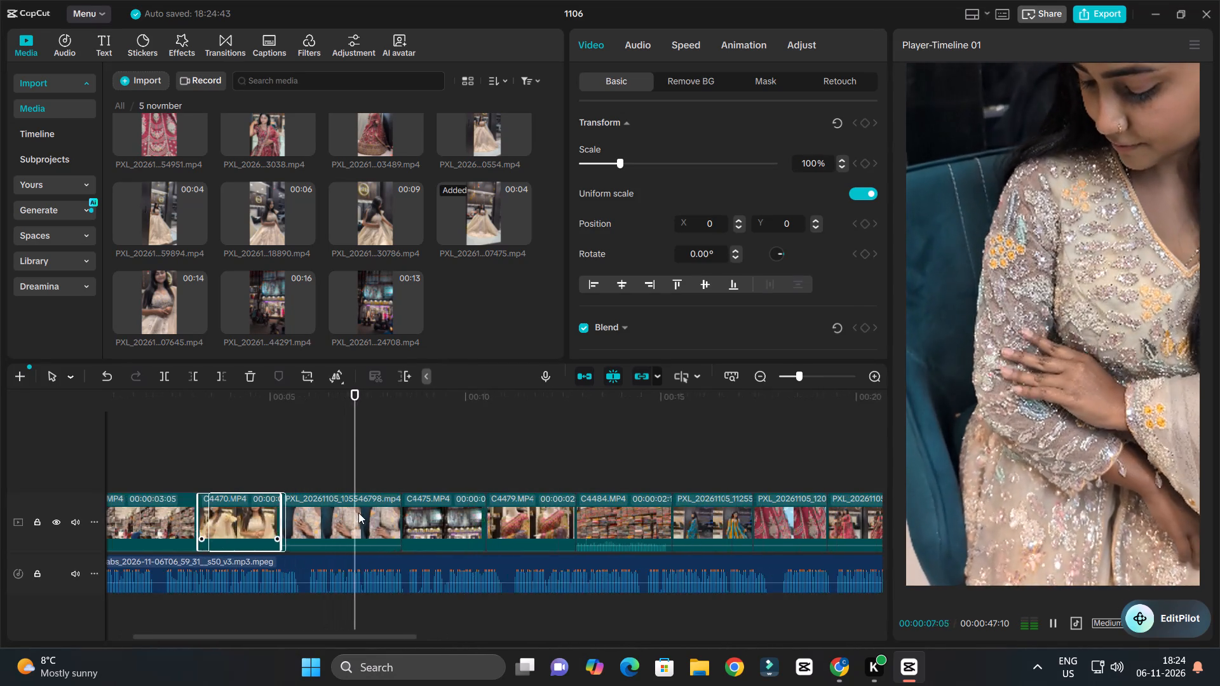
{"action": "key", "text": "space"}
{"action": "key", "text": "space"}
{"action": "scroll", "coordinate": [371, 519], "scroll_direction": "down", "scroll_amount": 4, "text": "ctrl"}
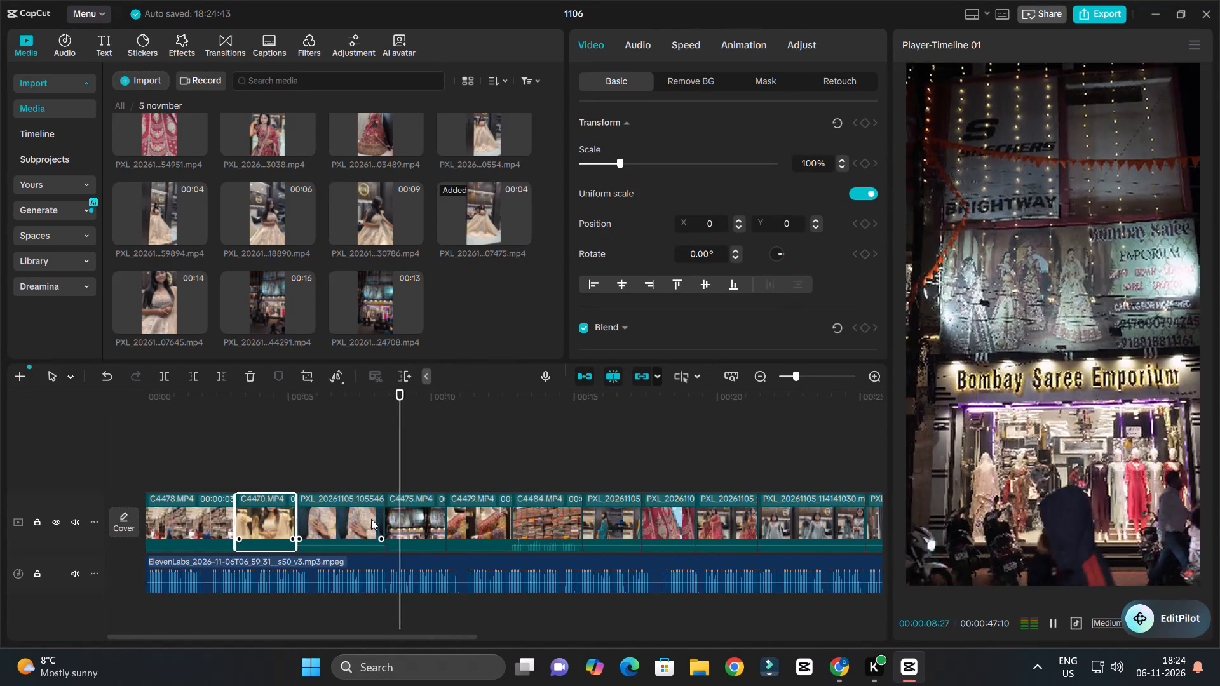
{"action": "scroll", "coordinate": [371, 519], "scroll_direction": "down", "scroll_amount": 5, "text": "ctrl"}
{"action": "scroll", "coordinate": [417, 521], "scroll_direction": "up", "scroll_amount": 3, "text": "ctrl"}
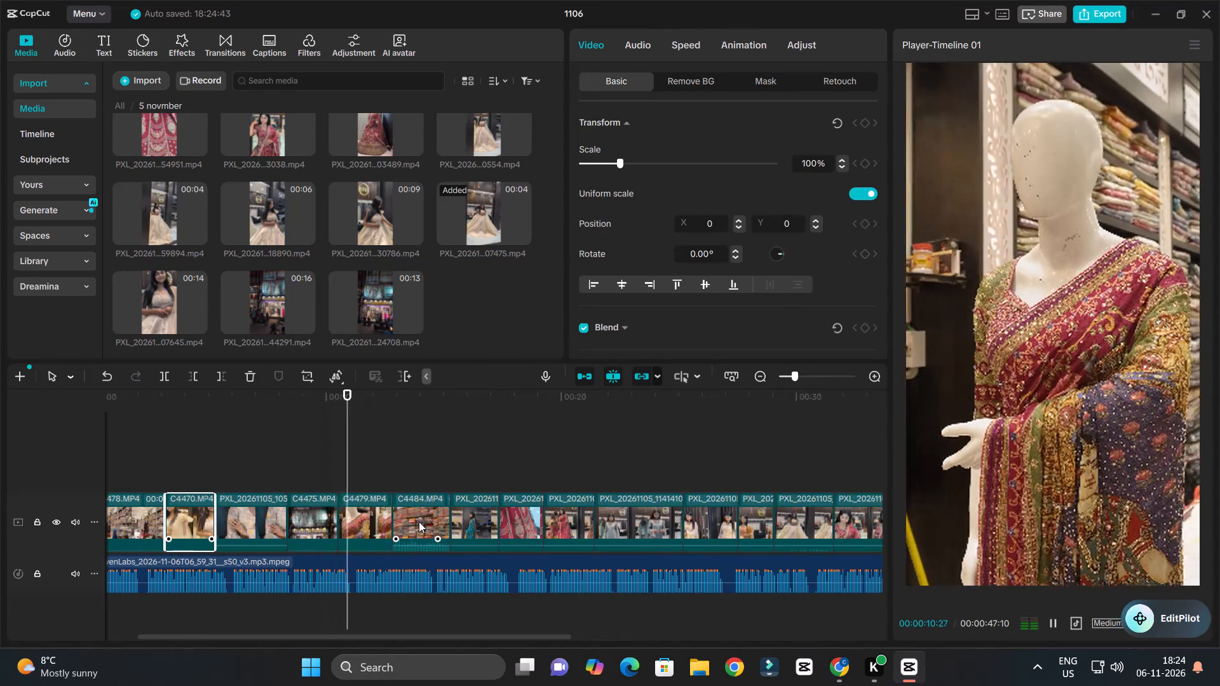
{"action": "scroll", "coordinate": [419, 521], "scroll_direction": "down", "scroll_amount": 3, "text": "ctrl"}
{"action": "scroll", "coordinate": [419, 521], "scroll_direction": "up", "scroll_amount": 3, "text": "ctrl"}
{"action": "key", "text": "space"}
Extend the end of clip C4475 to a duration of 00:00:02:27.
{"action": "left_click", "coordinate": [352, 520]}
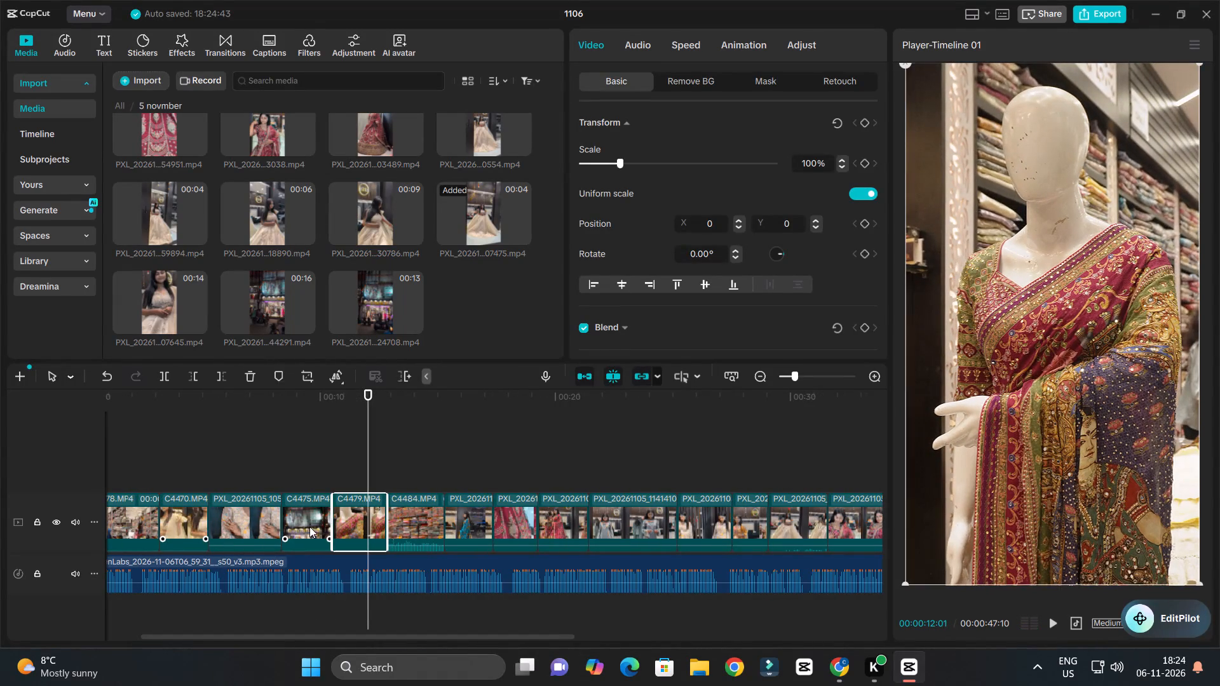
{"action": "left_click", "coordinate": [309, 527]}
{"action": "left_click_drag", "start_coordinate": [334, 522], "coordinate": [348, 527]}
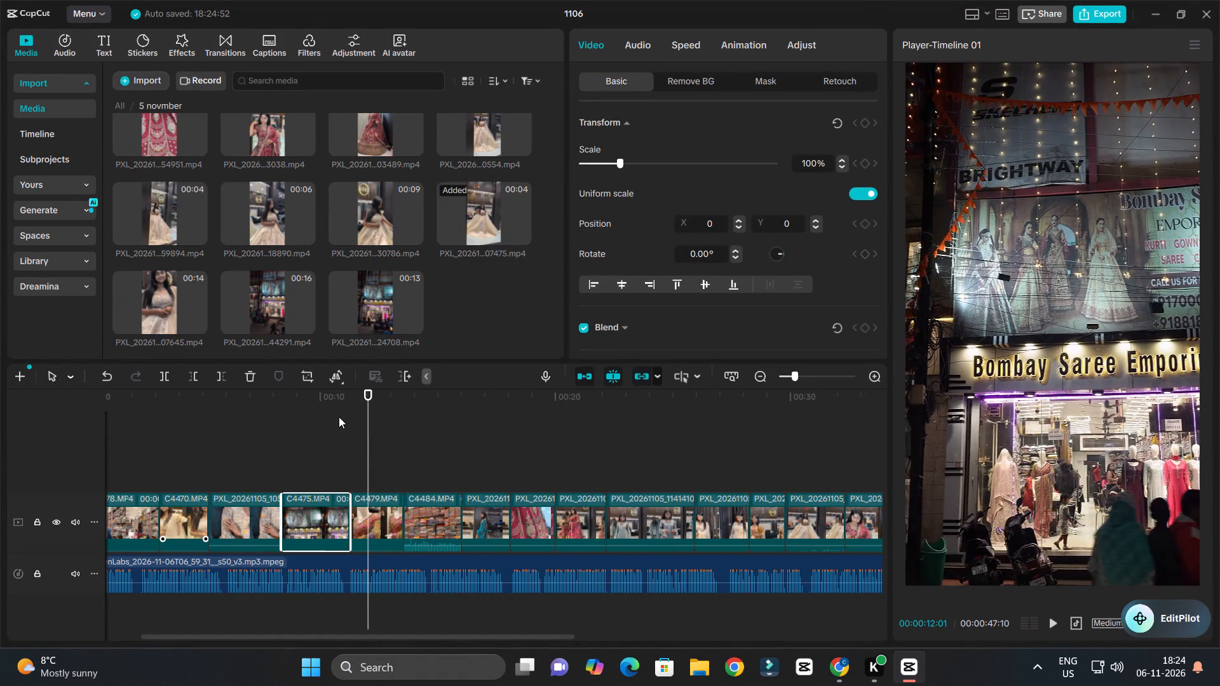
Play from the end of clip C4475 through C4479 into C4484, checking the cuts against the voice-over.
{"action": "left_click", "coordinate": [335, 406]}
{"action": "key", "text": "space"}
{"action": "scroll", "coordinate": [370, 464], "scroll_direction": "down", "scroll_amount": 3, "text": "ctrl"}
{"action": "scroll", "coordinate": [377, 477], "scroll_direction": "up", "scroll_amount": 2, "text": "ctrl"}
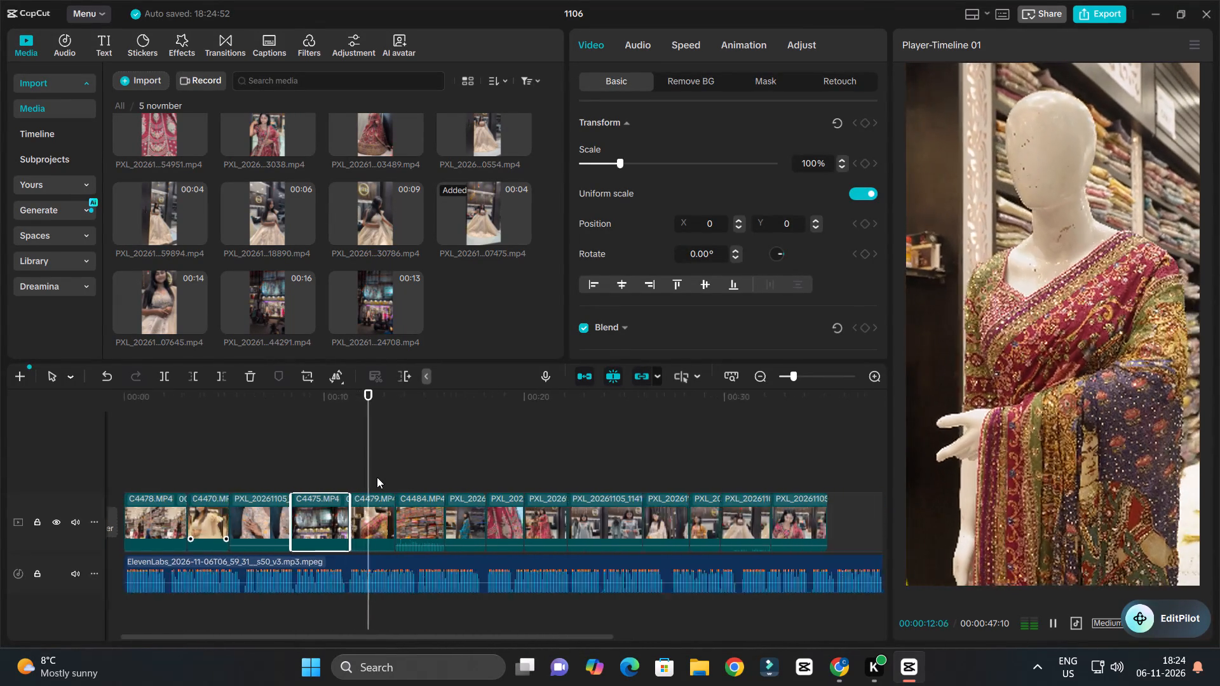
{"action": "scroll", "coordinate": [377, 477], "scroll_direction": "up", "scroll_amount": 1, "text": "ctrl"}
{"action": "scroll", "coordinate": [377, 477], "scroll_direction": "down", "scroll_amount": 3, "text": "ctrl"}
{"action": "scroll", "coordinate": [377, 477], "scroll_direction": "up", "scroll_amount": 3, "text": "ctrl"}
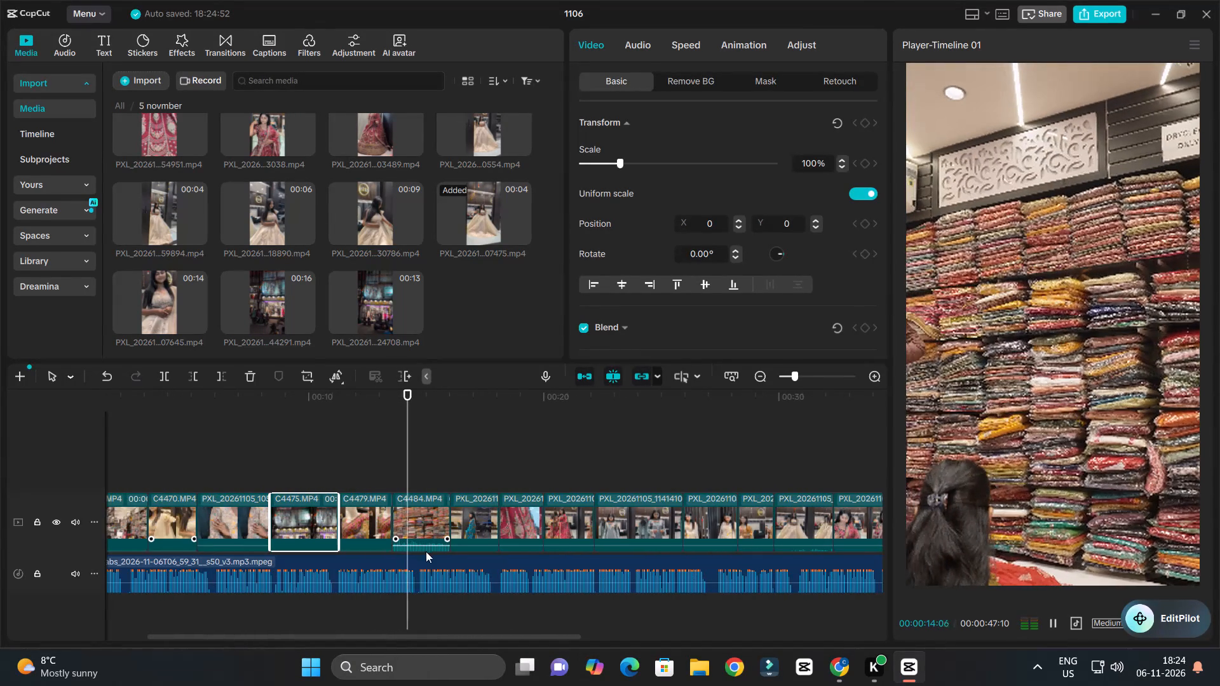
{"action": "key", "text": "space"}
Turn the original audio of clip C4484 all the way down on the timeline.
{"action": "left_click_drag", "start_coordinate": [430, 546], "coordinate": [430, 566]}
Play on from clip C4484 and trim off the start of the following clip, PXL_20261105_11255, up to 00:00:16:13.
{"action": "key", "text": "space"}
{"action": "scroll", "coordinate": [456, 493], "scroll_direction": "down", "scroll_amount": 1, "text": "ctrl"}
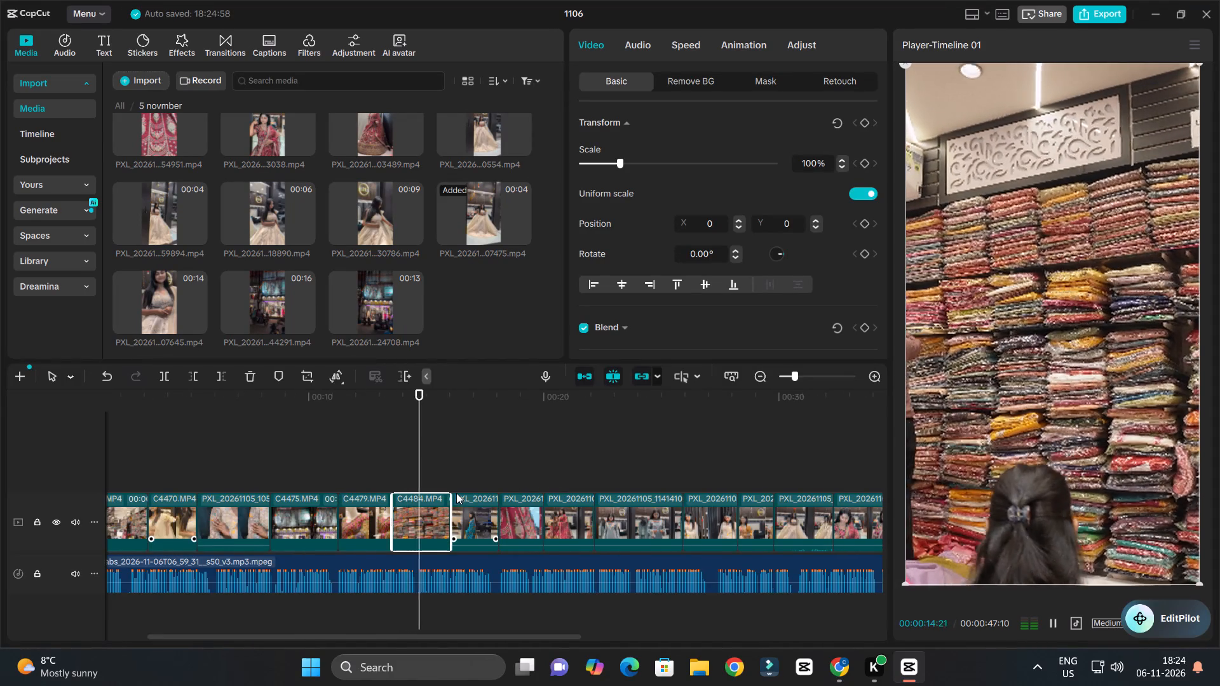
{"action": "scroll", "coordinate": [456, 493], "scroll_direction": "down", "scroll_amount": 2, "text": "ctrl"}
{"action": "scroll", "coordinate": [458, 492], "scroll_direction": "up", "scroll_amount": 3, "text": "ctrl"}
{"action": "scroll", "coordinate": [459, 491], "scroll_direction": "down", "scroll_amount": 3, "text": "ctrl"}
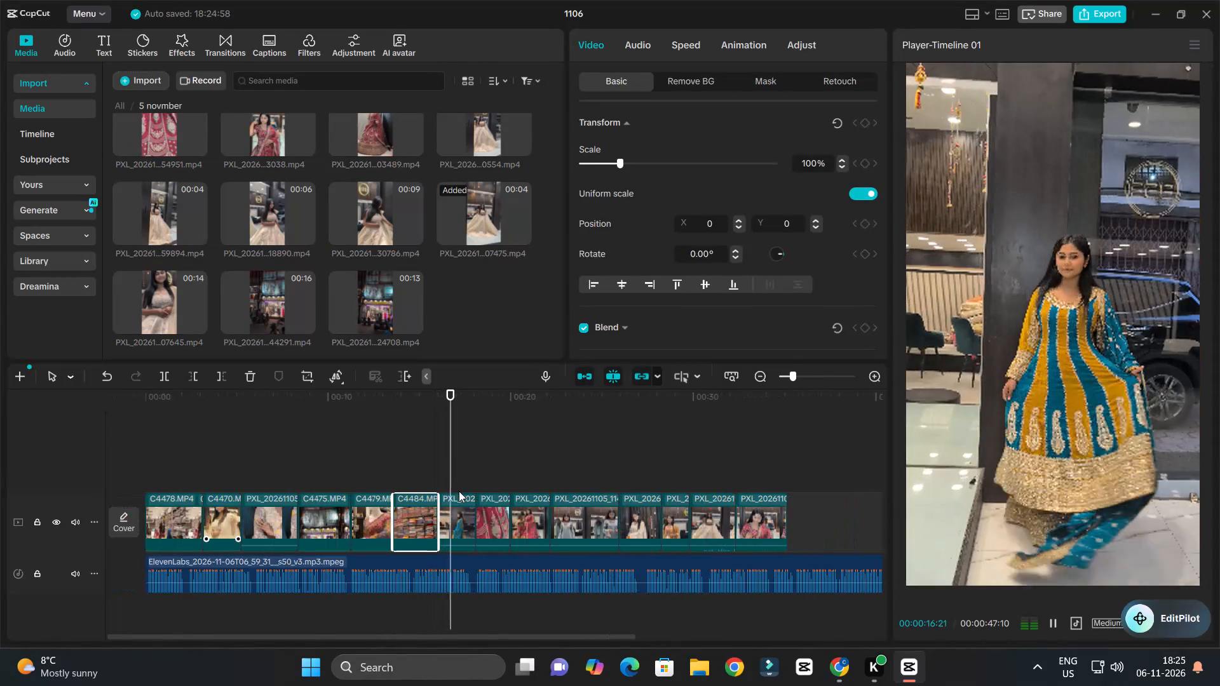
{"action": "scroll", "coordinate": [459, 491], "scroll_direction": "up", "scroll_amount": 9, "text": "ctrl"}
{"action": "scroll", "coordinate": [464, 492], "scroll_direction": "down", "scroll_amount": 3, "text": "ctrl"}
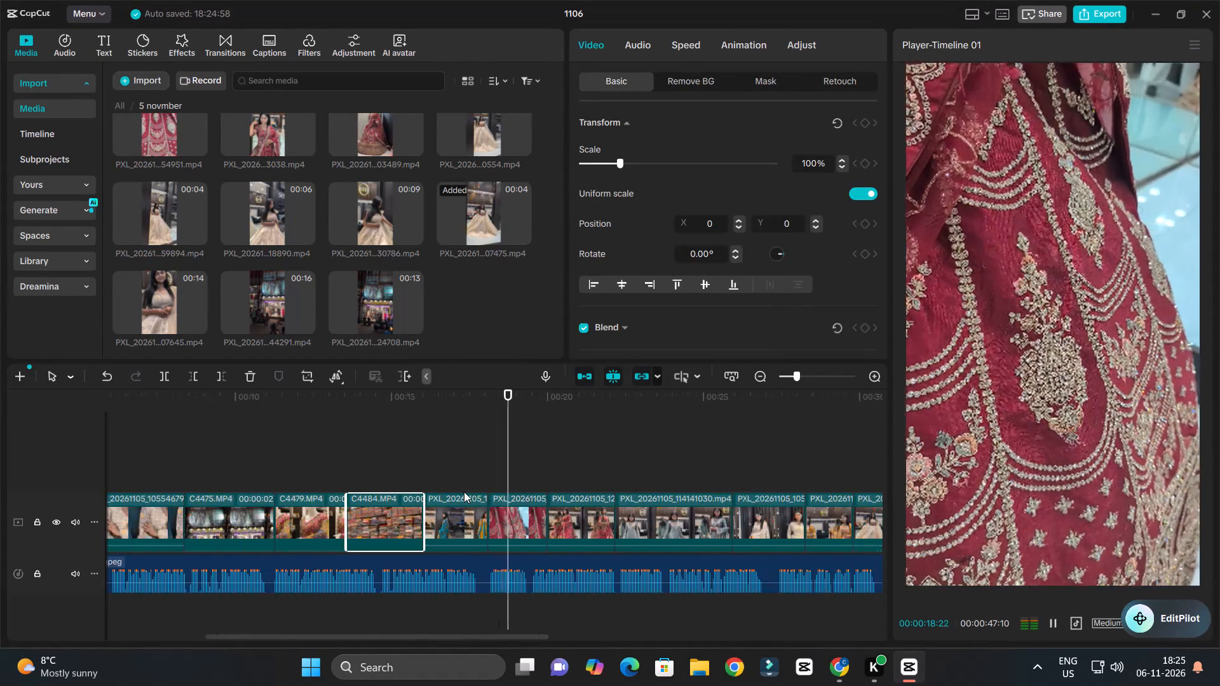
{"action": "key", "text": "space"}
{"action": "left_click_drag", "start_coordinate": [440, 404], "coordinate": [436, 423]}
{"action": "left_click", "coordinate": [440, 526]}
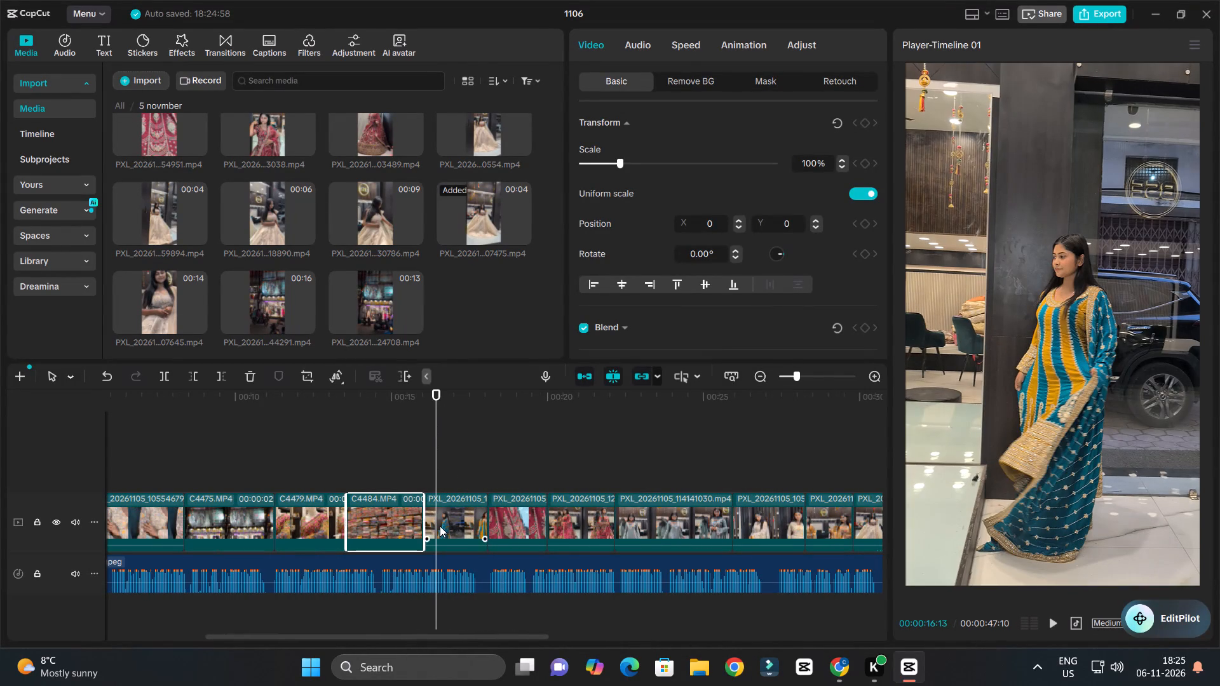
{"action": "key", "text": "q"}
Play from the retrimmed blue-and-yellow outfit clip to 00:00:23:02, checking the red lehenga clips against the voice-over.
{"action": "key", "text": "space"}
{"action": "scroll", "coordinate": [466, 518], "scroll_direction": "up", "scroll_amount": 7, "text": "ctrl"}
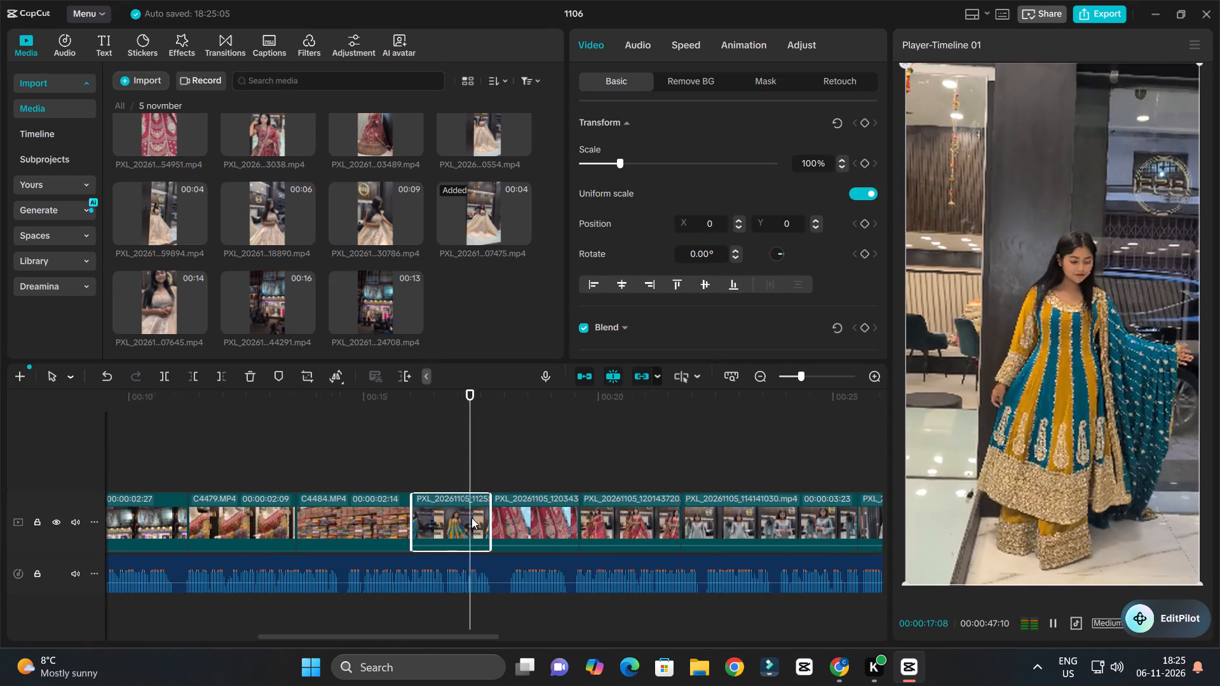
{"action": "scroll", "coordinate": [471, 518], "scroll_direction": "up", "scroll_amount": 5, "text": "ctrl"}
{"action": "scroll", "coordinate": [473, 518], "scroll_direction": "down", "scroll_amount": 7, "text": "ctrl"}
{"action": "scroll", "coordinate": [546, 532], "scroll_direction": "up", "scroll_amount": 2, "text": "ctrl"}
{"action": "scroll", "coordinate": [546, 532], "scroll_direction": "down", "scroll_amount": 9, "text": "ctrl"}
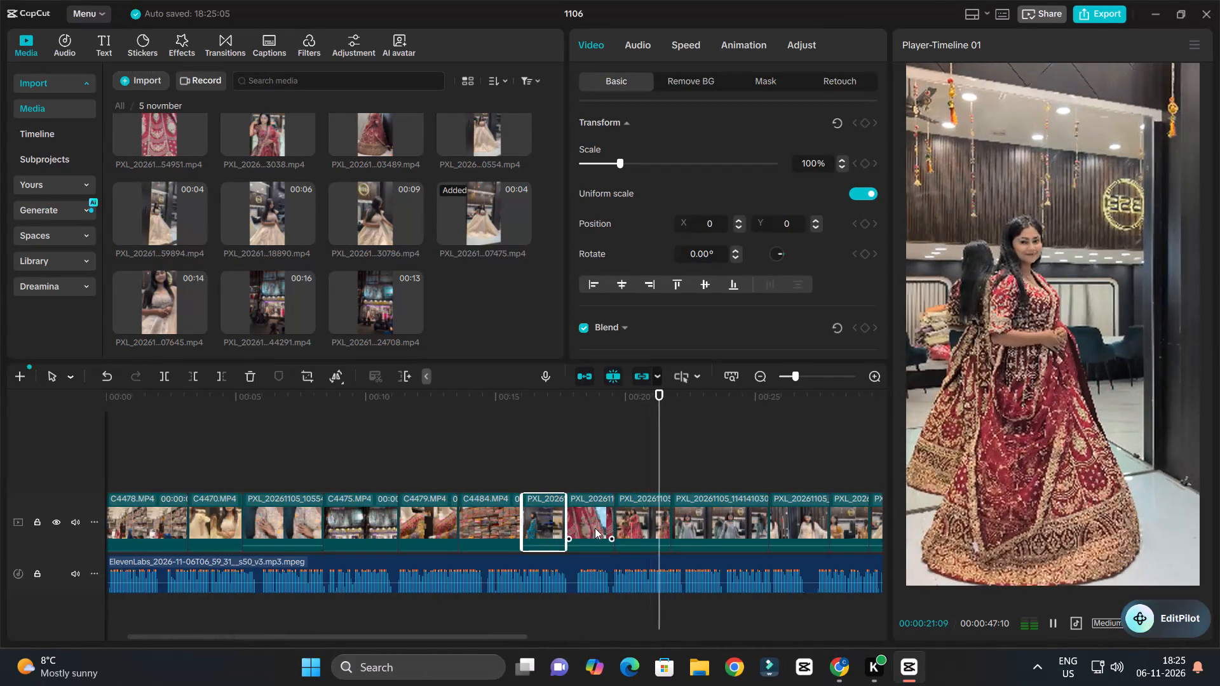
{"action": "scroll", "coordinate": [595, 528], "scroll_direction": "up", "scroll_amount": 3, "text": "ctrl"}
{"action": "scroll", "coordinate": [596, 528], "scroll_direction": "down", "scroll_amount": 7, "text": "ctrl"}
{"action": "key", "text": "space"}
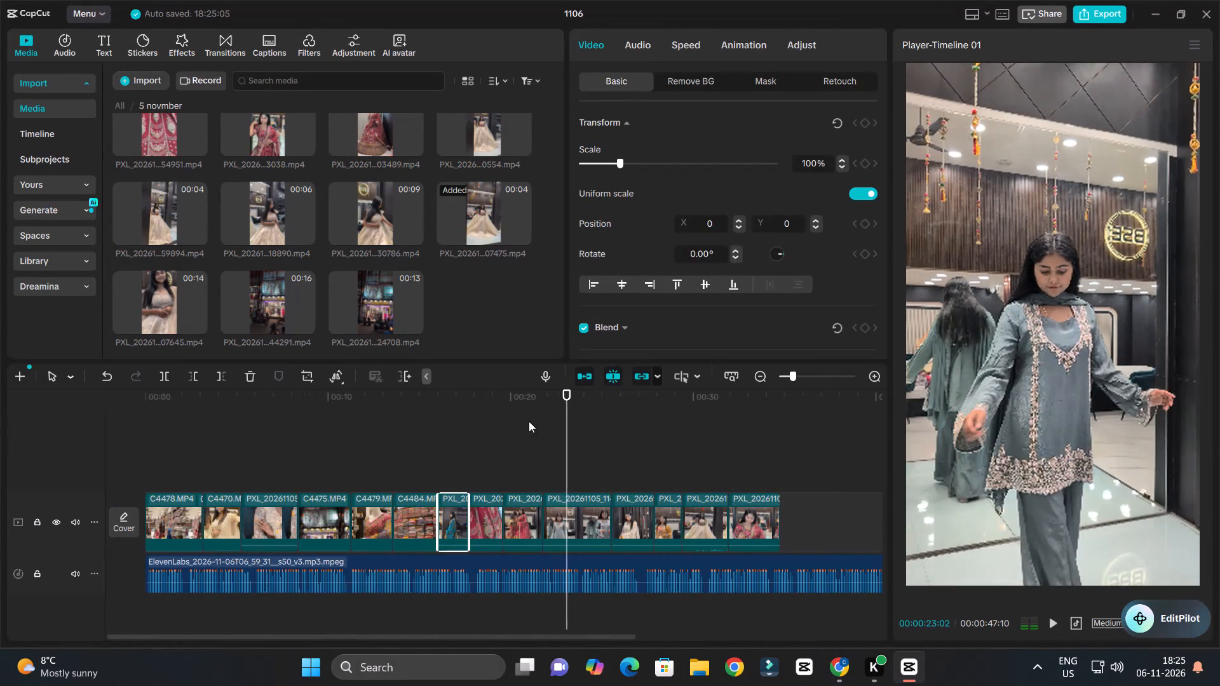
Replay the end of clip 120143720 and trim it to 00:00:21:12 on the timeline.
{"action": "left_click", "coordinate": [525, 405]}
{"action": "key", "text": "space"}
{"action": "scroll", "coordinate": [556, 433], "scroll_direction": "up", "scroll_amount": 3, "text": "ctrl"}
{"action": "key", "text": "space"}
{"action": "left_click", "coordinate": [534, 502]}
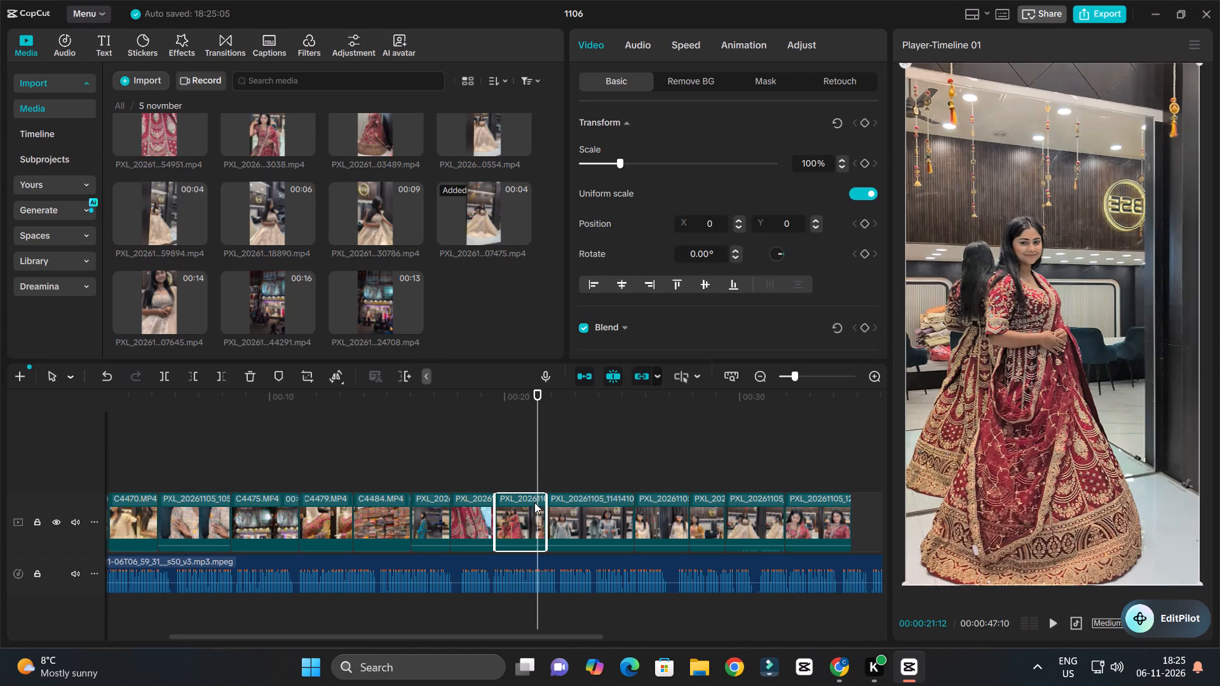
{"action": "type", "text": "W"}
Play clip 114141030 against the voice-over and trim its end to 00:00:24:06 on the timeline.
{"action": "key", "text": "space"}
{"action": "scroll", "coordinate": [543, 497], "scroll_direction": "down", "scroll_amount": 3, "text": "ctrl"}
{"action": "scroll", "coordinate": [584, 513], "scroll_direction": "up", "scroll_amount": 6, "text": "ctrl"}
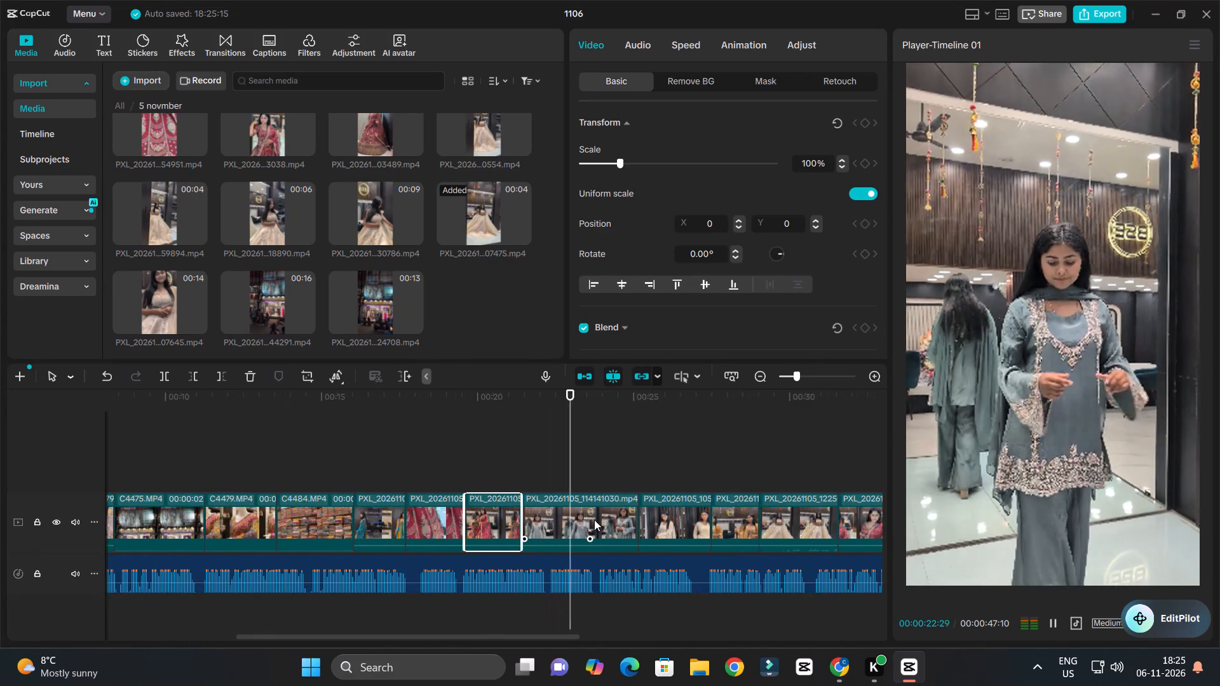
{"action": "scroll", "coordinate": [595, 520], "scroll_direction": "up", "scroll_amount": 2, "text": "ctrl"}
{"action": "key", "text": "space"}
{"action": "left_click", "coordinate": [623, 525]}
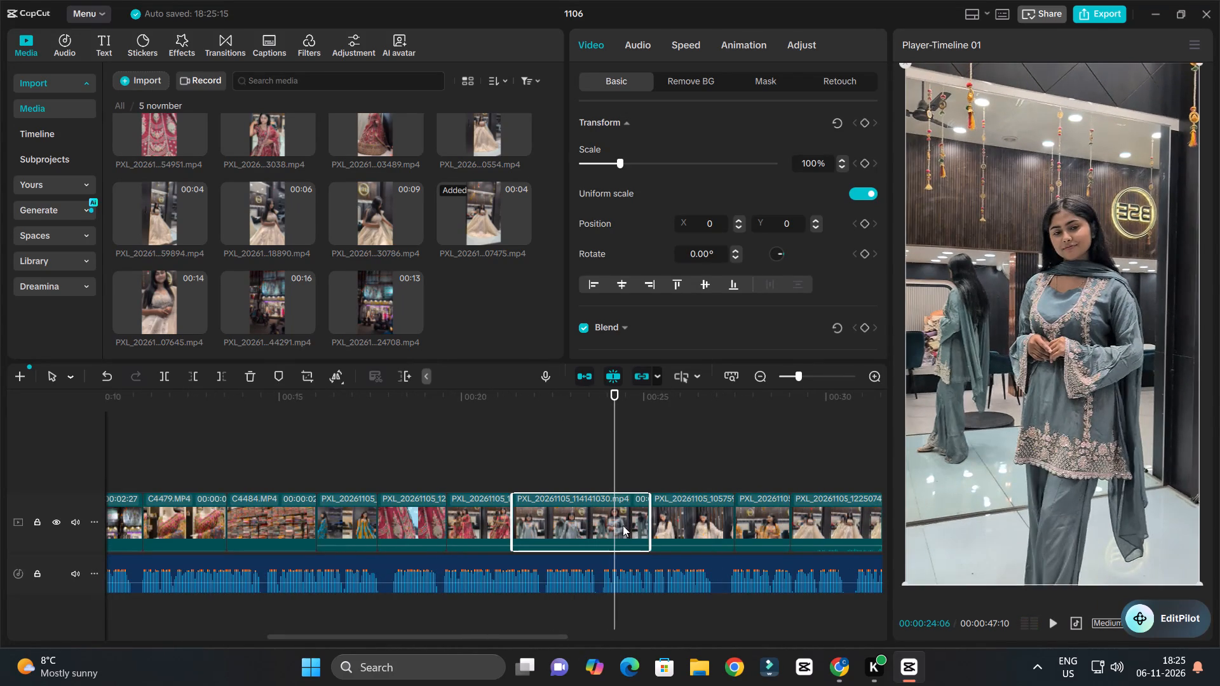
{"action": "key", "text": "w"}
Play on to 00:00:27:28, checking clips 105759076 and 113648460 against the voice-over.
{"action": "key", "text": "space"}
{"action": "scroll", "coordinate": [623, 525], "scroll_direction": "down", "scroll_amount": 3, "text": "ctrl"}
{"action": "scroll", "coordinate": [623, 525], "scroll_direction": "up", "scroll_amount": 3, "text": "ctrl"}
{"action": "scroll", "coordinate": [623, 525], "scroll_direction": "down", "scroll_amount": 3, "text": "ctrl"}
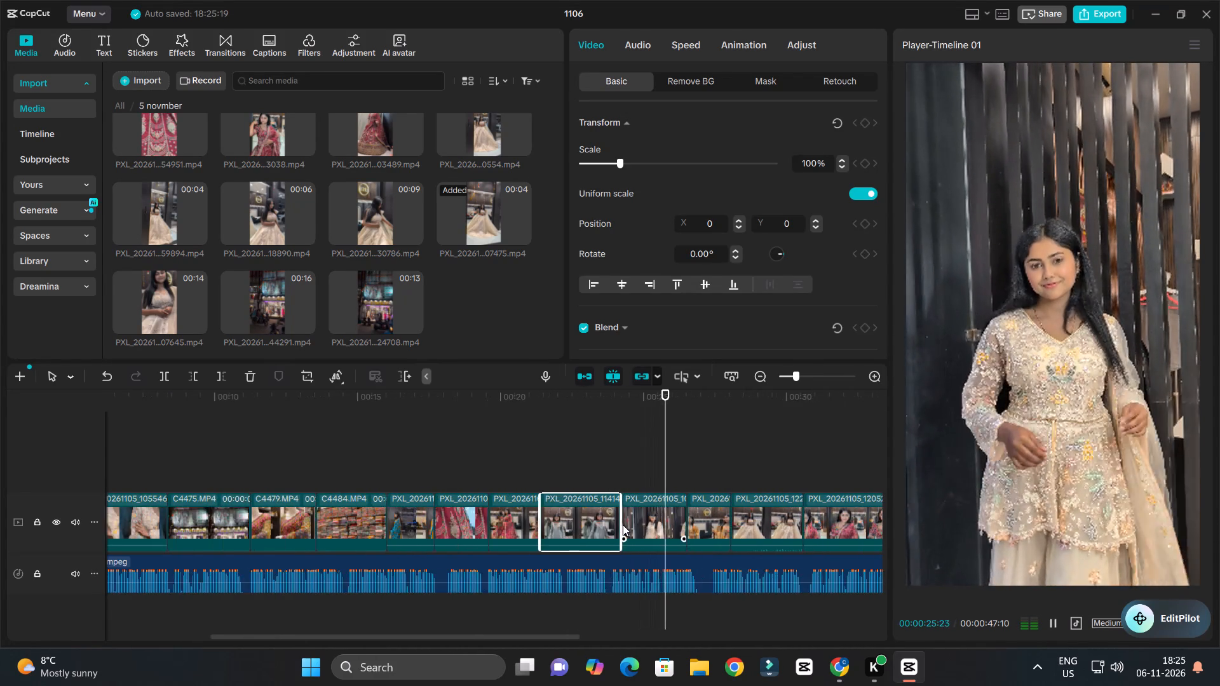
{"action": "scroll", "coordinate": [623, 525], "scroll_direction": "down", "scroll_amount": 3, "text": "ctrl"}
{"action": "scroll", "coordinate": [634, 523], "scroll_direction": "up", "scroll_amount": 3, "text": "ctrl"}
{"action": "scroll", "coordinate": [695, 525], "scroll_direction": "up", "scroll_amount": 4, "text": "ctrl"}
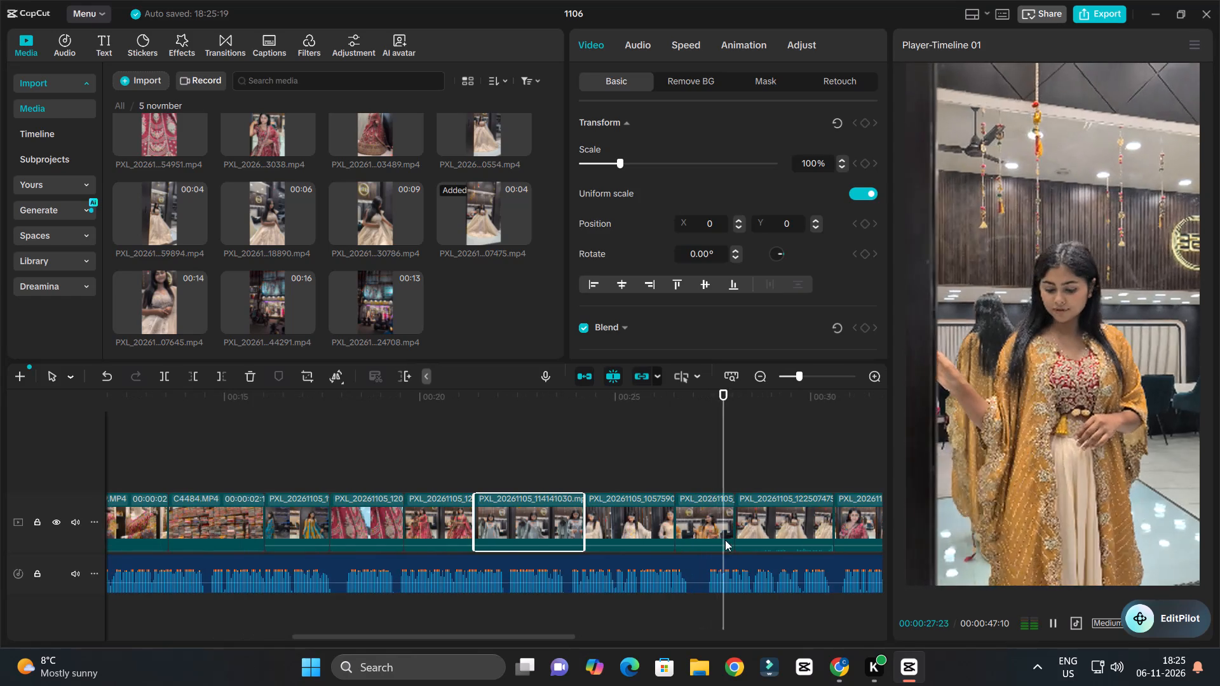
{"action": "key", "text": "space"}
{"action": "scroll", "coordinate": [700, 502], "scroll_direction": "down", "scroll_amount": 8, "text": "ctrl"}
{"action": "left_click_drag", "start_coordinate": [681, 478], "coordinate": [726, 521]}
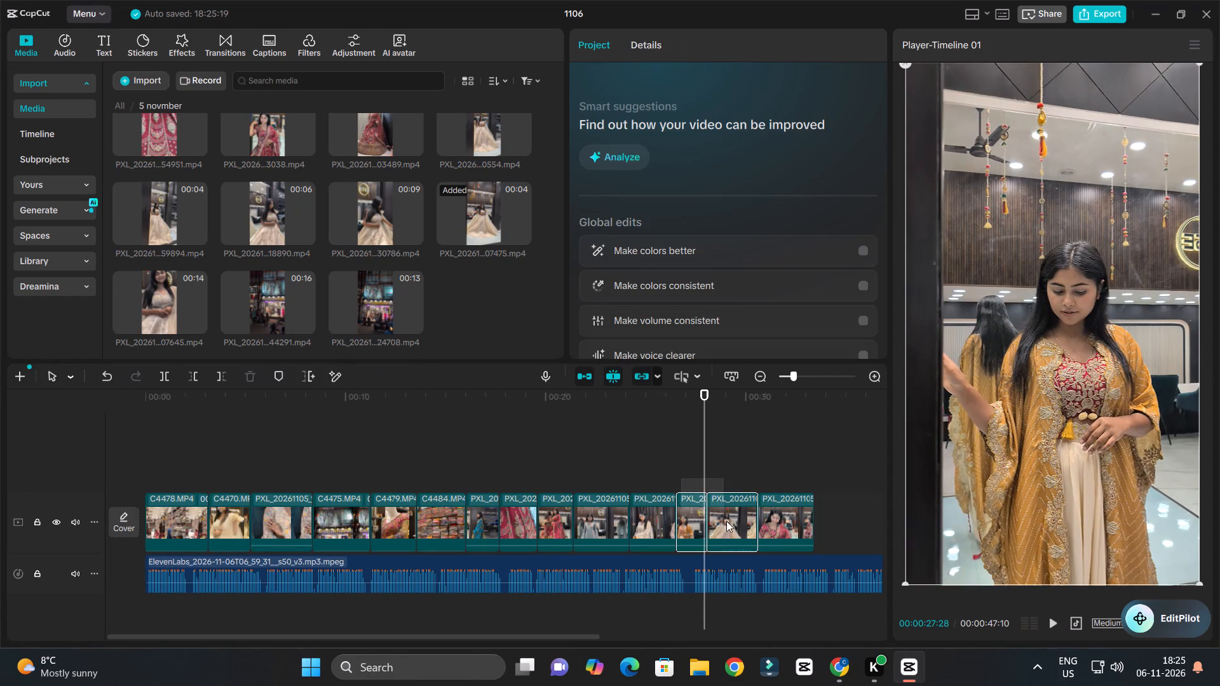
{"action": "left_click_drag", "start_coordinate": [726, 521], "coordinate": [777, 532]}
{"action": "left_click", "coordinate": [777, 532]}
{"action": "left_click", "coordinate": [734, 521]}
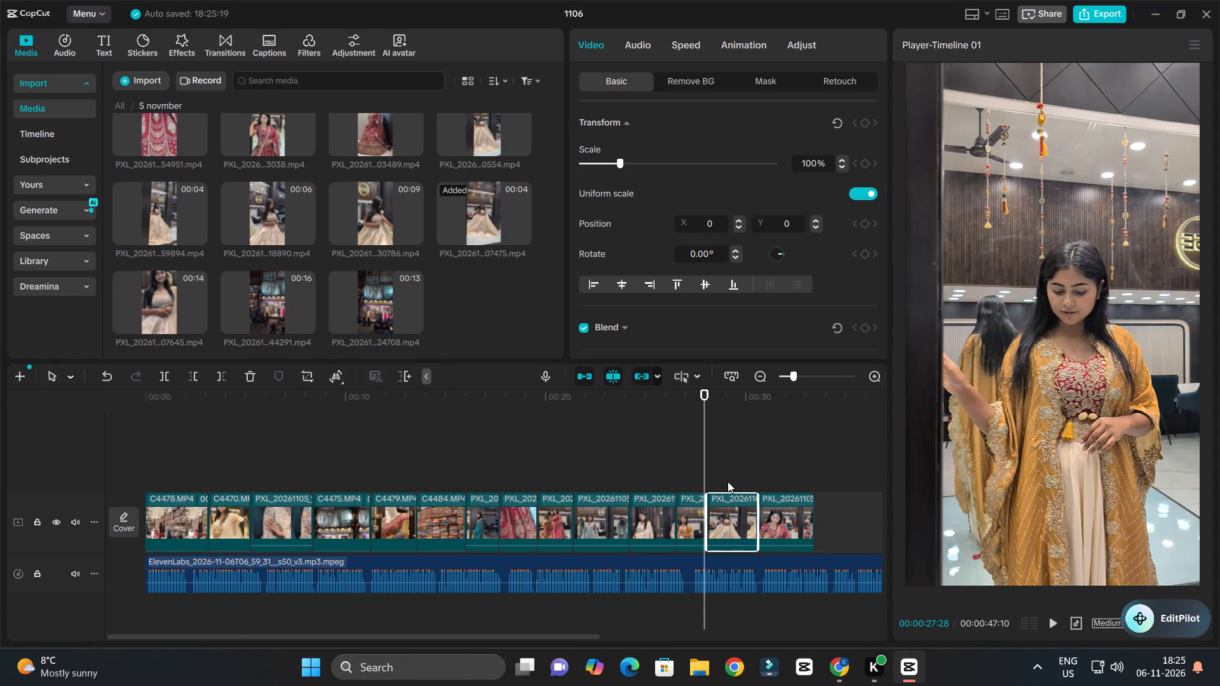
Turn off the main track magnet.
{"action": "left_click", "coordinate": [586, 367]}
{"action": "left_click", "coordinate": [589, 378]}
Move the last three clips together about 1.5 seconds later, opening a gap after clip 105759076.
{"action": "left_click_drag", "start_coordinate": [703, 459], "coordinate": [690, 498]}
{"action": "left_click_drag", "start_coordinate": [684, 473], "coordinate": [781, 529]}
{"action": "left_click_drag", "start_coordinate": [722, 518], "coordinate": [753, 525]}
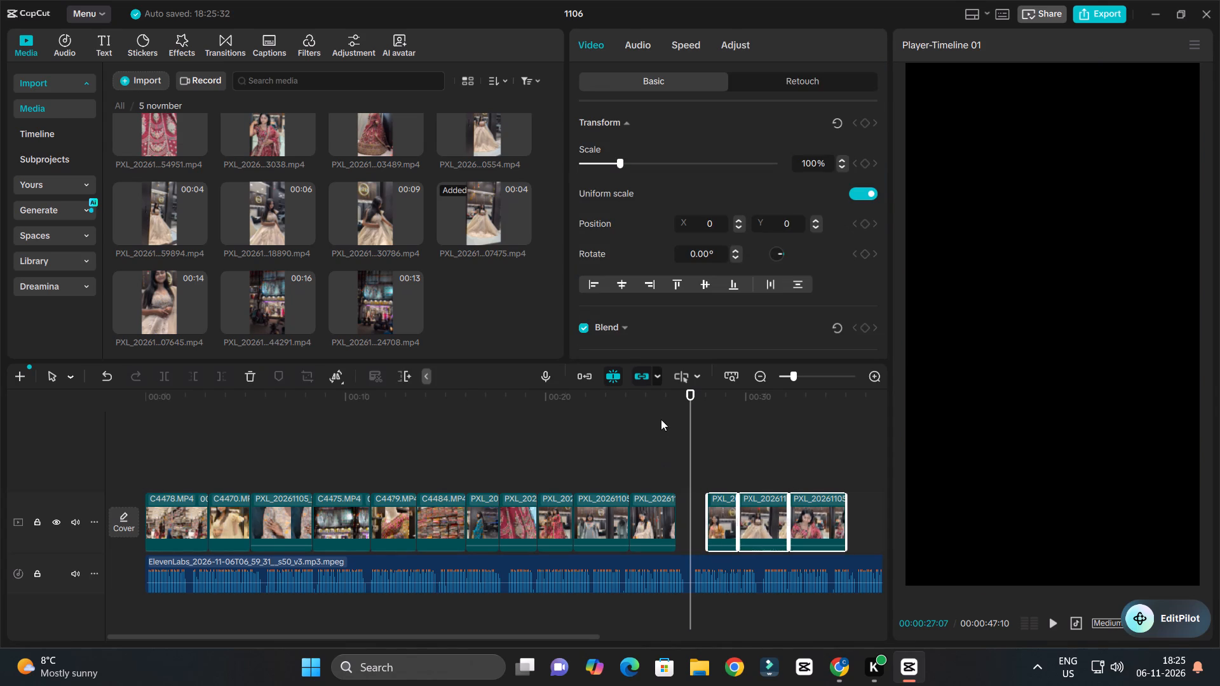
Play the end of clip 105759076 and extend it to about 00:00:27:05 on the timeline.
{"action": "left_click", "coordinate": [658, 405]}
{"action": "key", "text": "space"}
{"action": "scroll", "coordinate": [726, 445], "scroll_direction": "up", "scroll_amount": 5, "text": "ctrl"}
{"action": "key", "text": "space"}
{"action": "key", "text": "space"}
{"action": "key", "text": "space"}
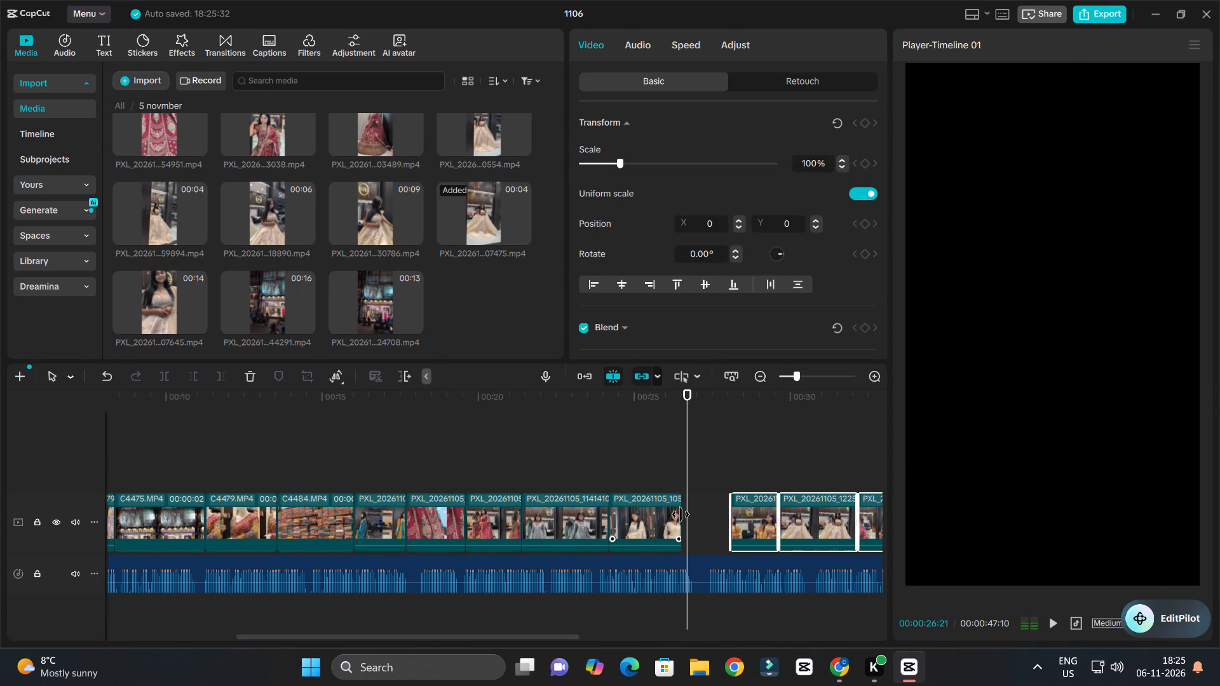
{"action": "left_click_drag", "start_coordinate": [681, 514], "coordinate": [699, 521]}
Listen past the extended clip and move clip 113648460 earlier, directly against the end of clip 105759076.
{"action": "key", "text": "space"}
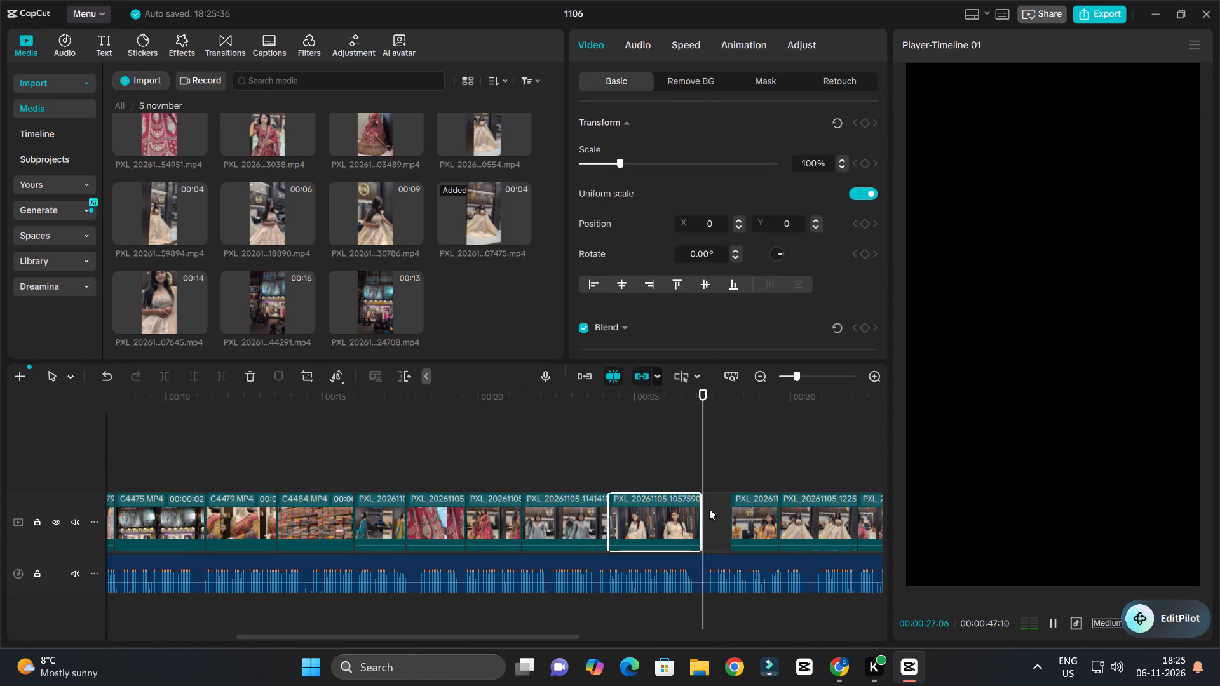
{"action": "scroll", "coordinate": [709, 509], "scroll_direction": "down", "scroll_amount": 4, "text": "ctrl"}
{"action": "key", "text": "space"}
{"action": "left_click_drag", "start_coordinate": [726, 473], "coordinate": [750, 520]}
{"action": "left_click_drag", "start_coordinate": [747, 518], "coordinate": [730, 518]}
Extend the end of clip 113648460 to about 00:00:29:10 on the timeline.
{"action": "left_click_drag", "start_coordinate": [742, 526], "coordinate": [748, 530]}
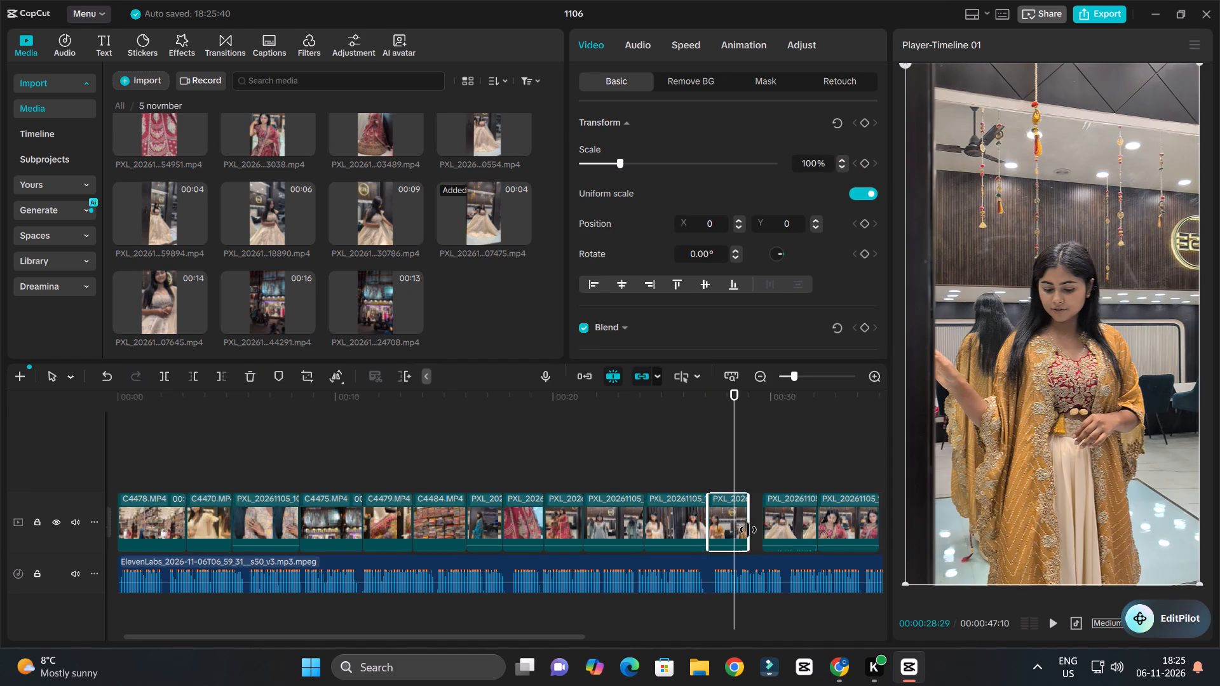
{"action": "left_click_drag", "start_coordinate": [748, 530], "coordinate": [752, 533]}
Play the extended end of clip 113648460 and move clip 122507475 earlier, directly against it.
{"action": "key", "text": "space"}
{"action": "scroll", "coordinate": [743, 514], "scroll_direction": "up", "scroll_amount": 4, "text": "ctrl"}
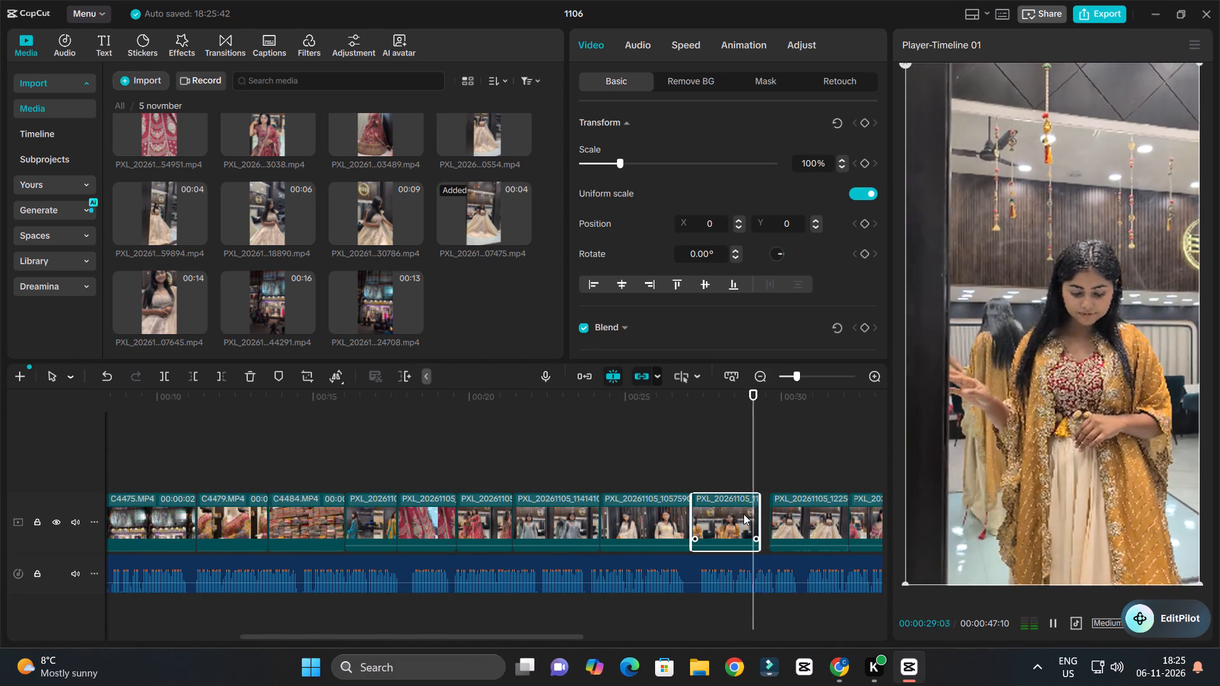
{"action": "key", "text": "space"}
{"action": "left_click_drag", "start_coordinate": [785, 525], "coordinate": [778, 525]}
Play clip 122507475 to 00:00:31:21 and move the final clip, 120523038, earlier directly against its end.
{"action": "key", "text": "space"}
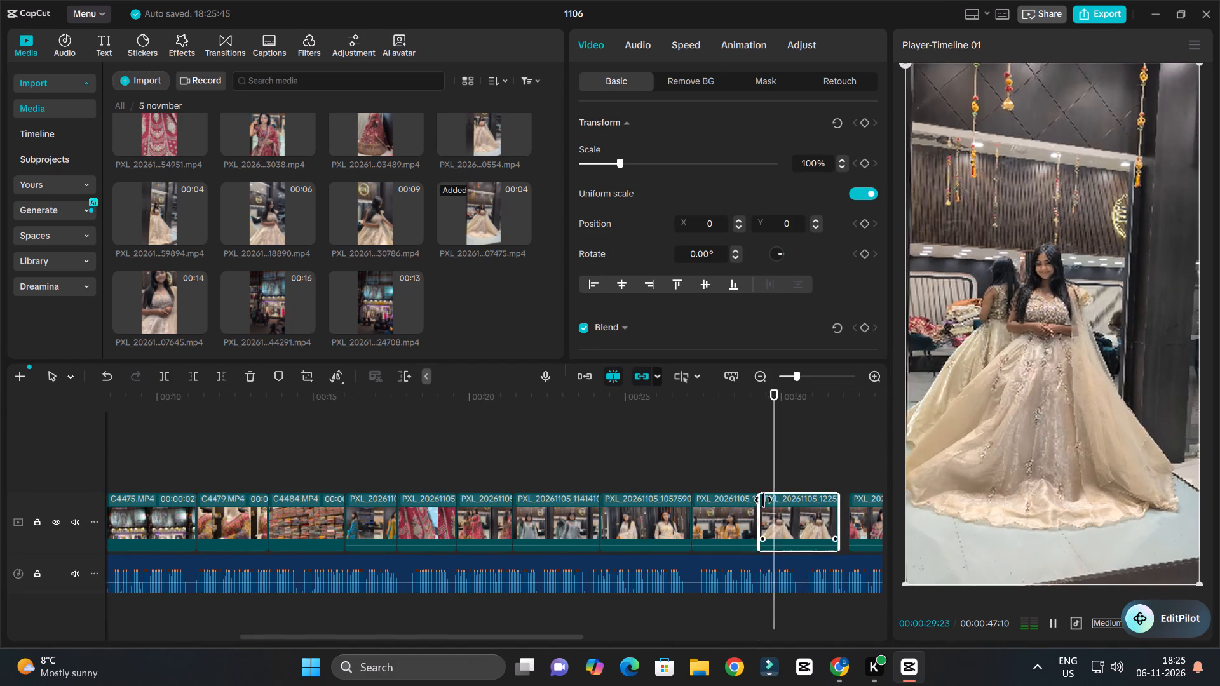
{"action": "scroll", "coordinate": [757, 490], "scroll_direction": "down", "scroll_amount": 8, "text": "ctrl"}
{"action": "scroll", "coordinate": [720, 521], "scroll_direction": "up", "scroll_amount": 6, "text": "ctrl"}
{"action": "key", "text": "space"}
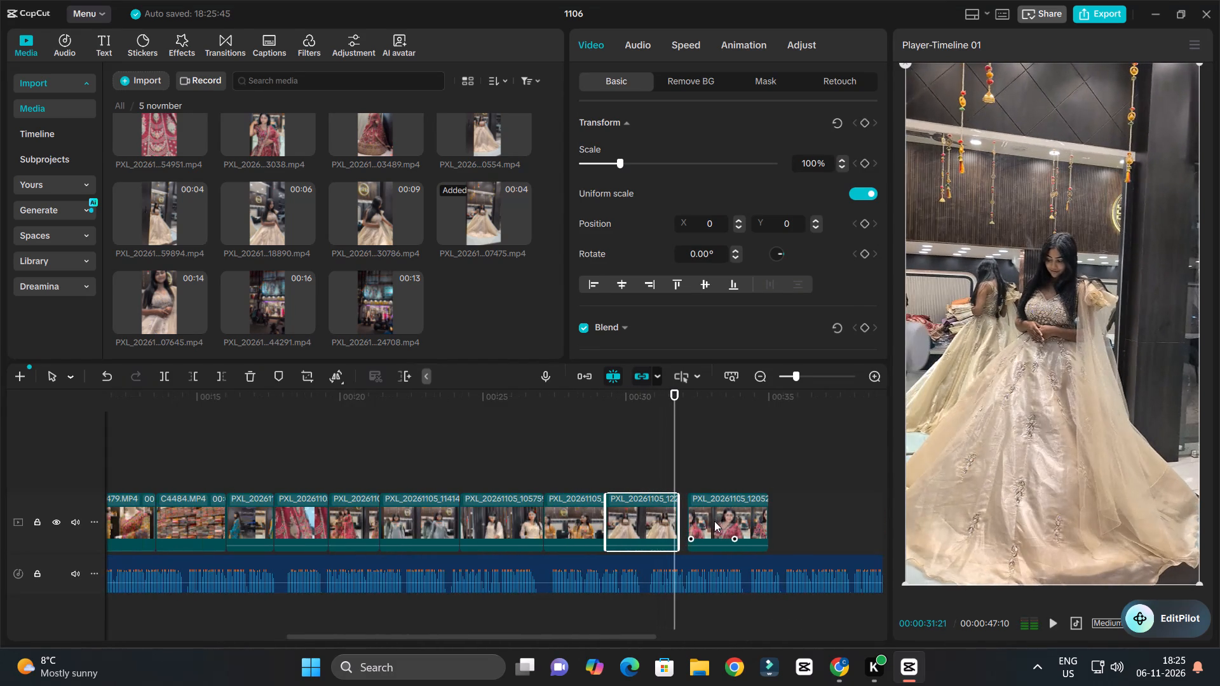
{"action": "left_click", "coordinate": [714, 521]}
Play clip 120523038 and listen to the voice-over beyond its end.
{"action": "key", "text": "space"}
{"action": "scroll", "coordinate": [717, 520], "scroll_direction": "down", "scroll_amount": 2, "text": "ctrl"}
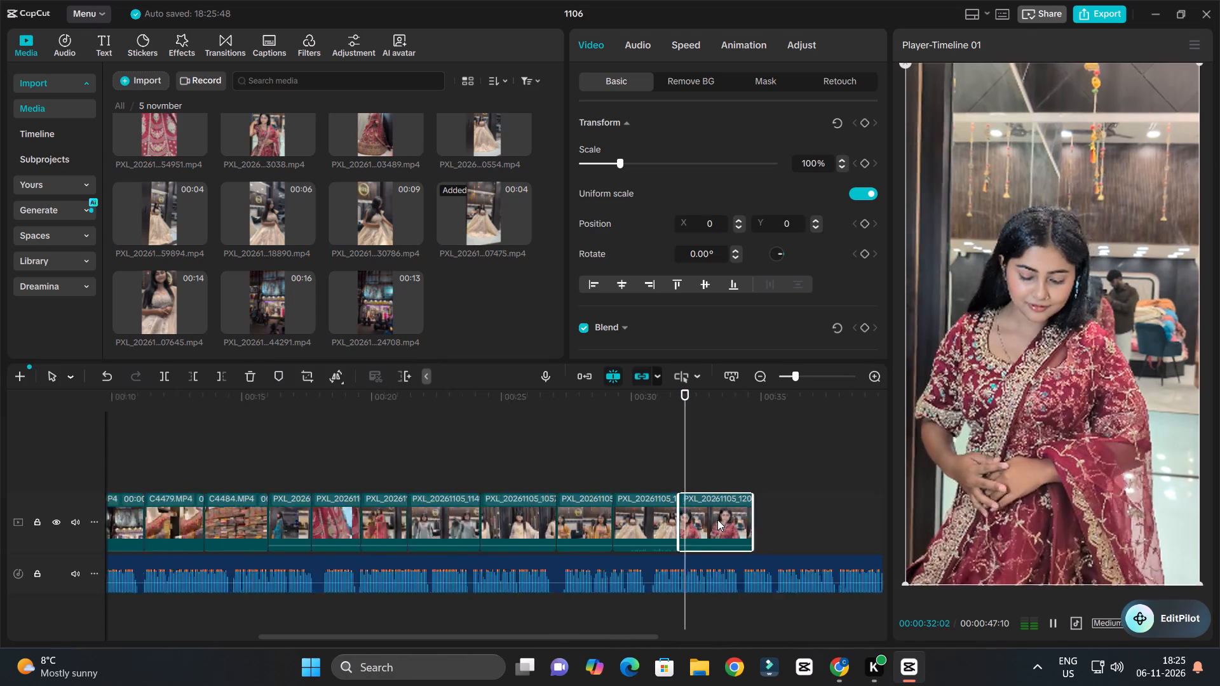
{"action": "scroll", "coordinate": [717, 520], "scroll_direction": "down", "scroll_amount": 2, "text": "ctrl"}
{"action": "scroll", "coordinate": [721, 520], "scroll_direction": "up", "scroll_amount": 13, "text": "ctrl"}
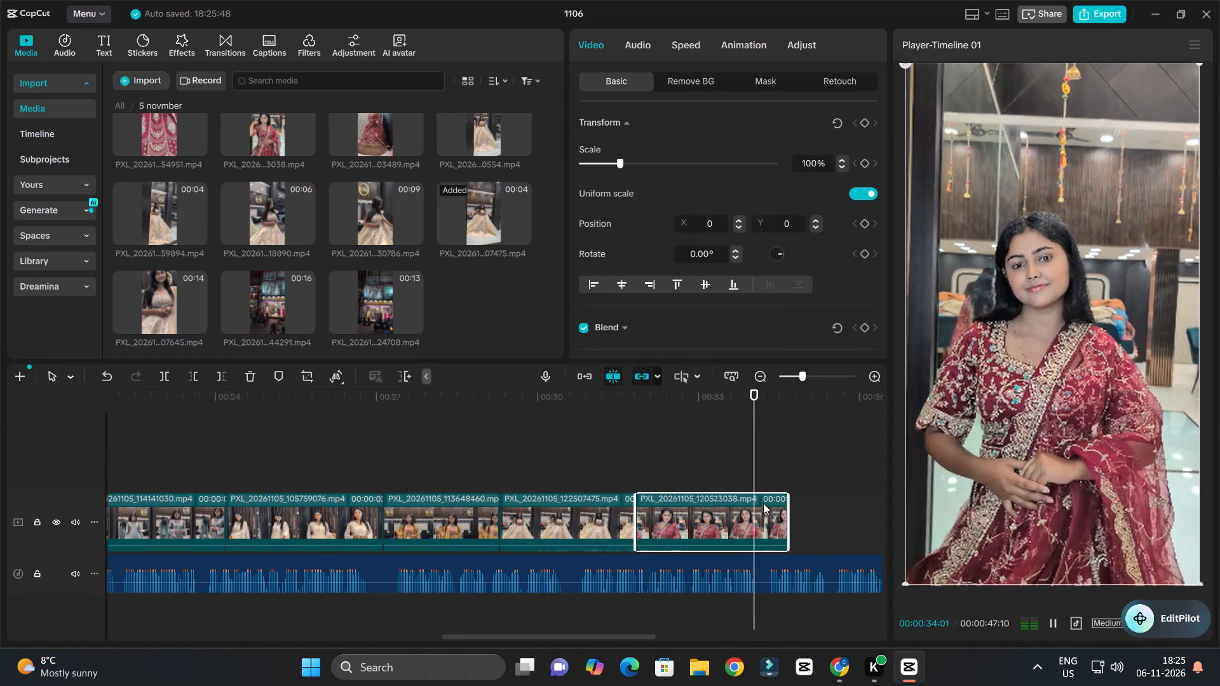
{"action": "key", "text": "space"}
{"action": "key", "text": "space"}
{"action": "scroll", "coordinate": [763, 485], "scroll_direction": "down", "scroll_amount": 6, "text": "ctrl"}
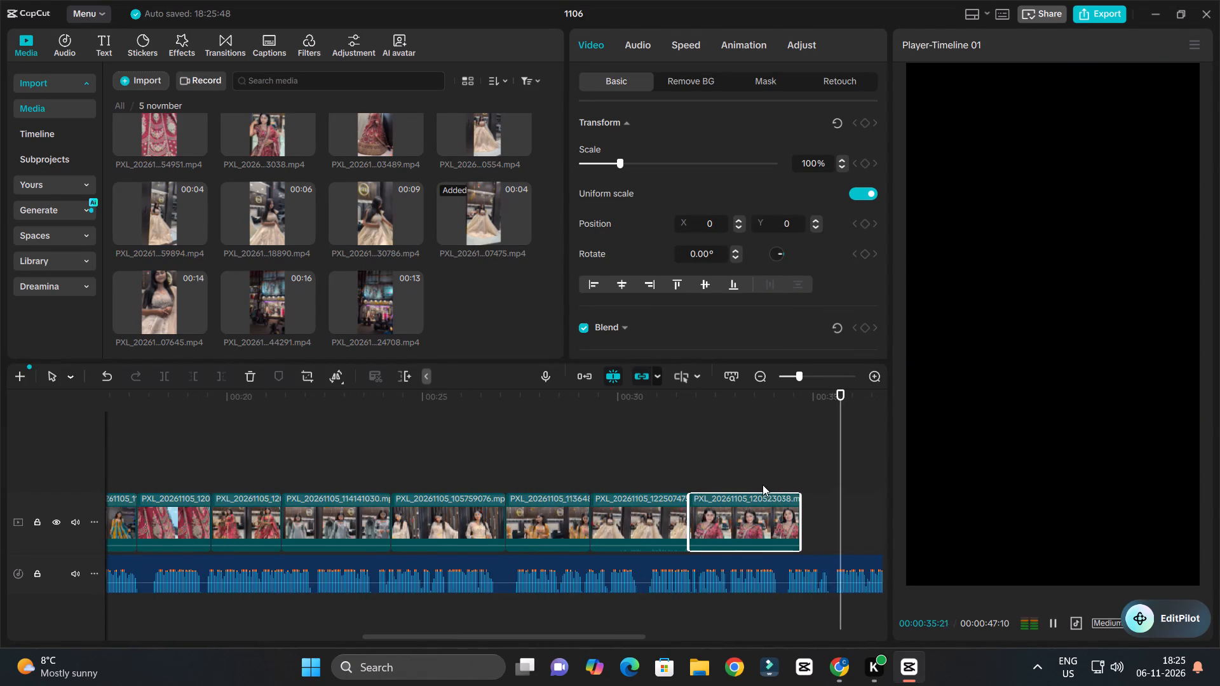
{"action": "scroll", "coordinate": [762, 485], "scroll_direction": "down", "scroll_amount": 9, "text": "ctrl"}
{"action": "key", "text": "space"}
Find C4482.MP4, the BSE wall logo clip, in the 5 novmber media and place it directly after clip 120523038.
{"action": "double_click", "coordinate": [378, 198]}
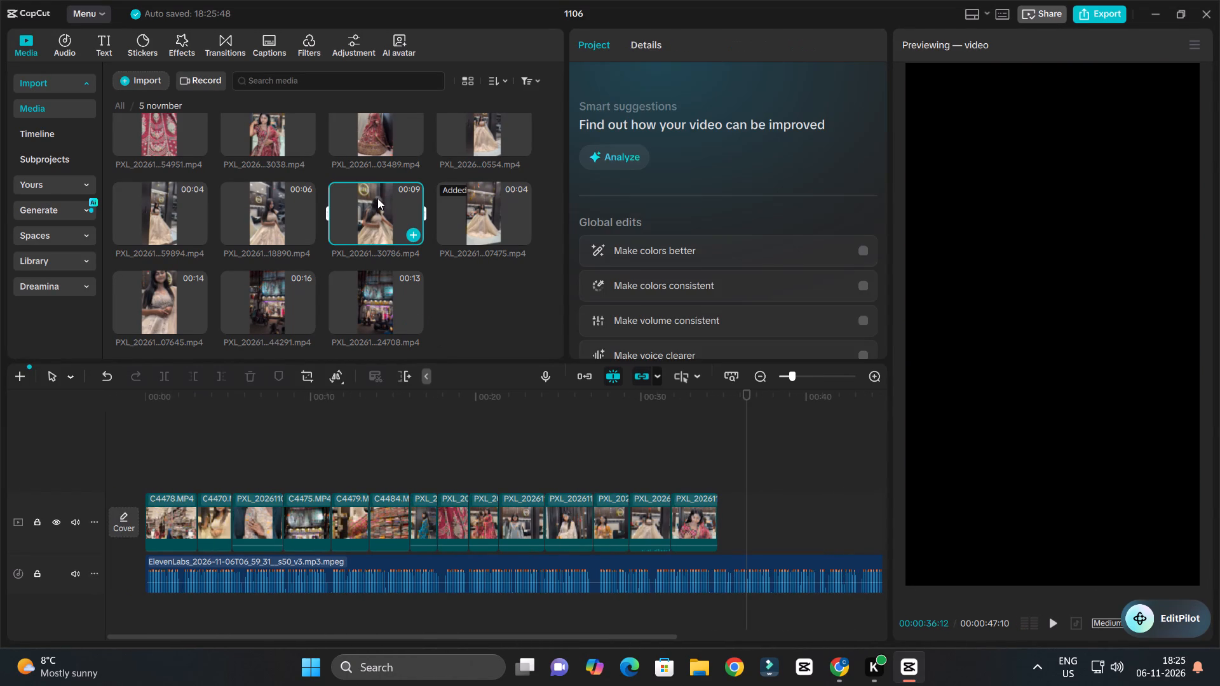
{"action": "scroll", "coordinate": [381, 198], "scroll_direction": "up", "scroll_amount": 5}
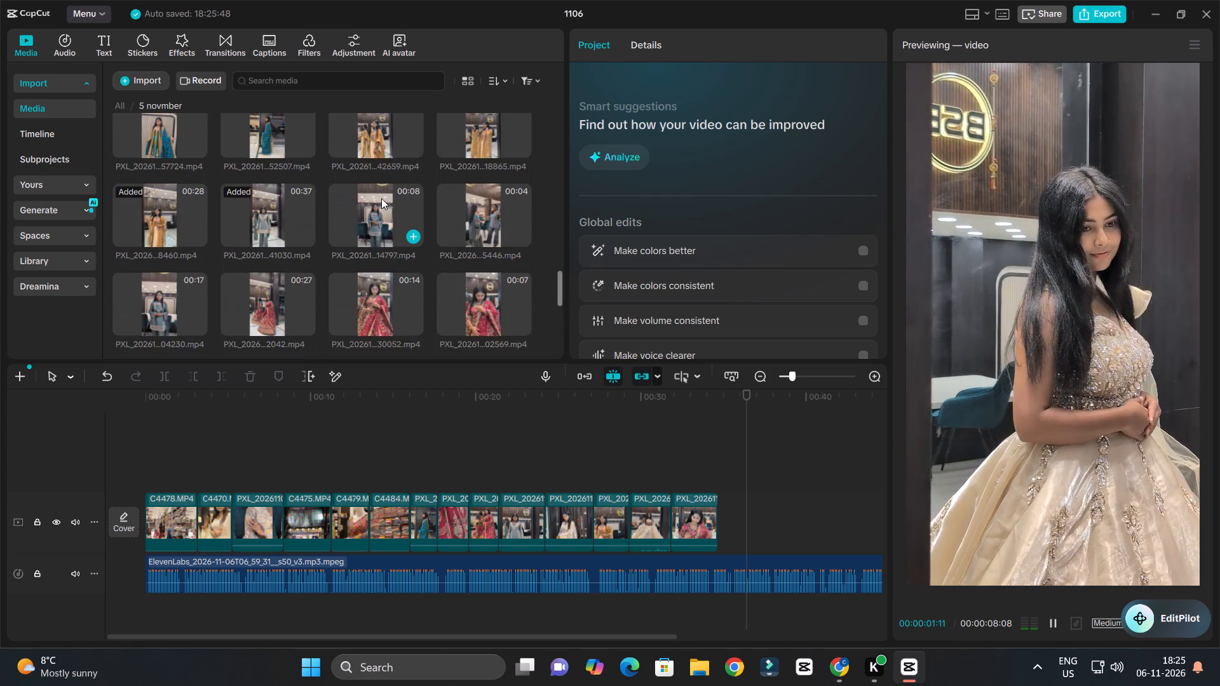
{"action": "scroll", "coordinate": [381, 198], "scroll_direction": "up", "scroll_amount": 7}
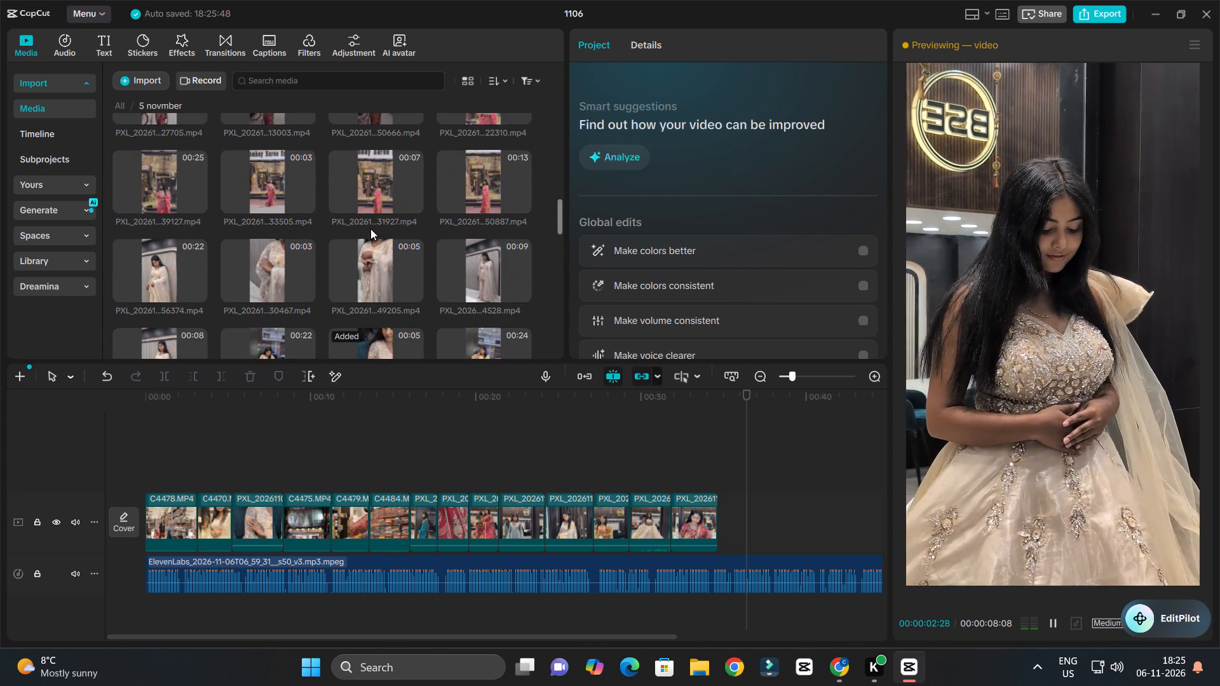
{"action": "scroll", "coordinate": [370, 229], "scroll_direction": "up", "scroll_amount": 4}
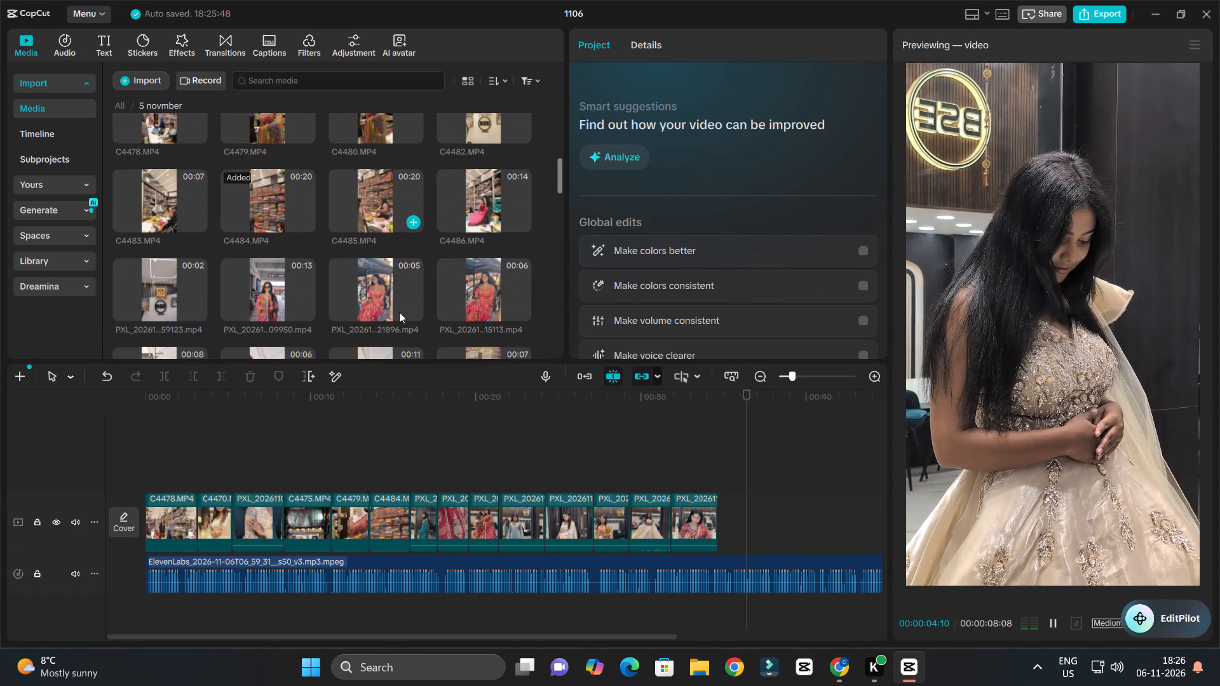
{"action": "scroll", "coordinate": [383, 243], "scroll_direction": "up", "scroll_amount": 1}
{"action": "left_click", "coordinate": [480, 172]}
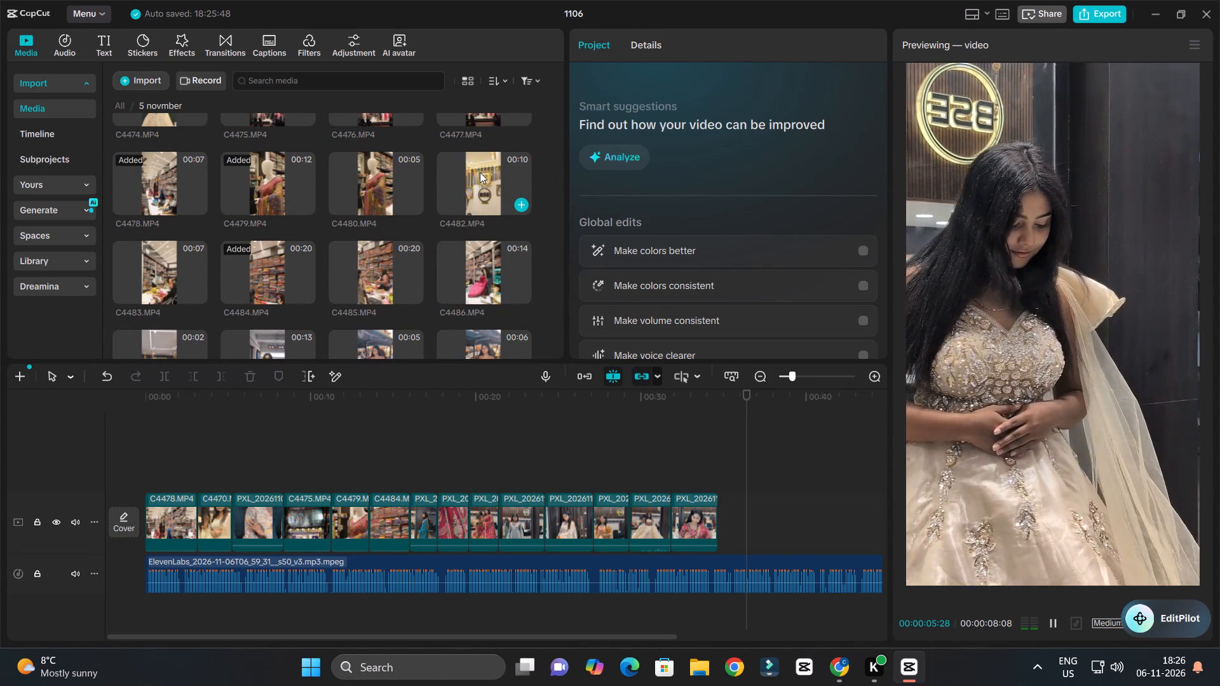
{"action": "left_click", "coordinate": [480, 172]}
{"action": "key", "text": "space"}
{"action": "left_click_drag", "start_coordinate": [478, 180], "coordinate": [722, 501]}
{"action": "left_click_drag", "start_coordinate": [757, 522], "coordinate": [750, 525]}
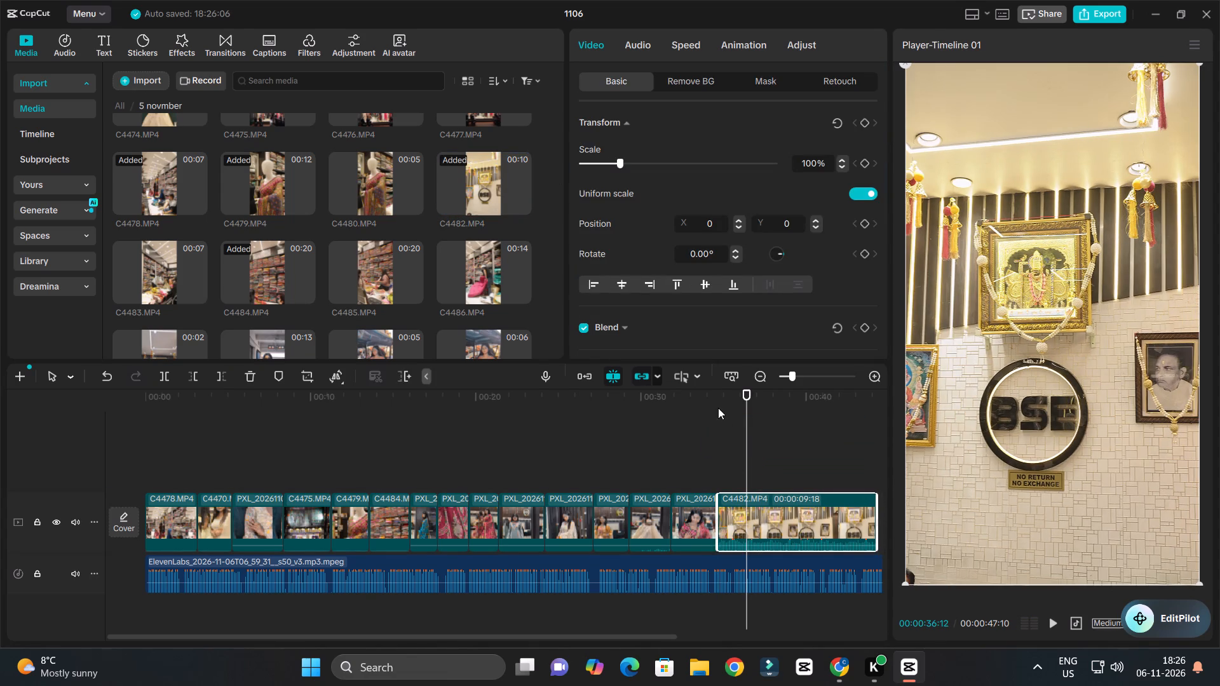
Play C4482.MP4 against the voice-over and trim off its end at about 00:00:38:03 on the timeline.
{"action": "left_click", "coordinate": [715, 404]}
{"action": "key", "text": "space"}
{"action": "scroll", "coordinate": [728, 449], "scroll_direction": "down", "scroll_amount": 7, "text": "ctrl"}
{"action": "scroll", "coordinate": [464, 471], "scroll_direction": "up", "scroll_amount": 4, "text": "ctrl"}
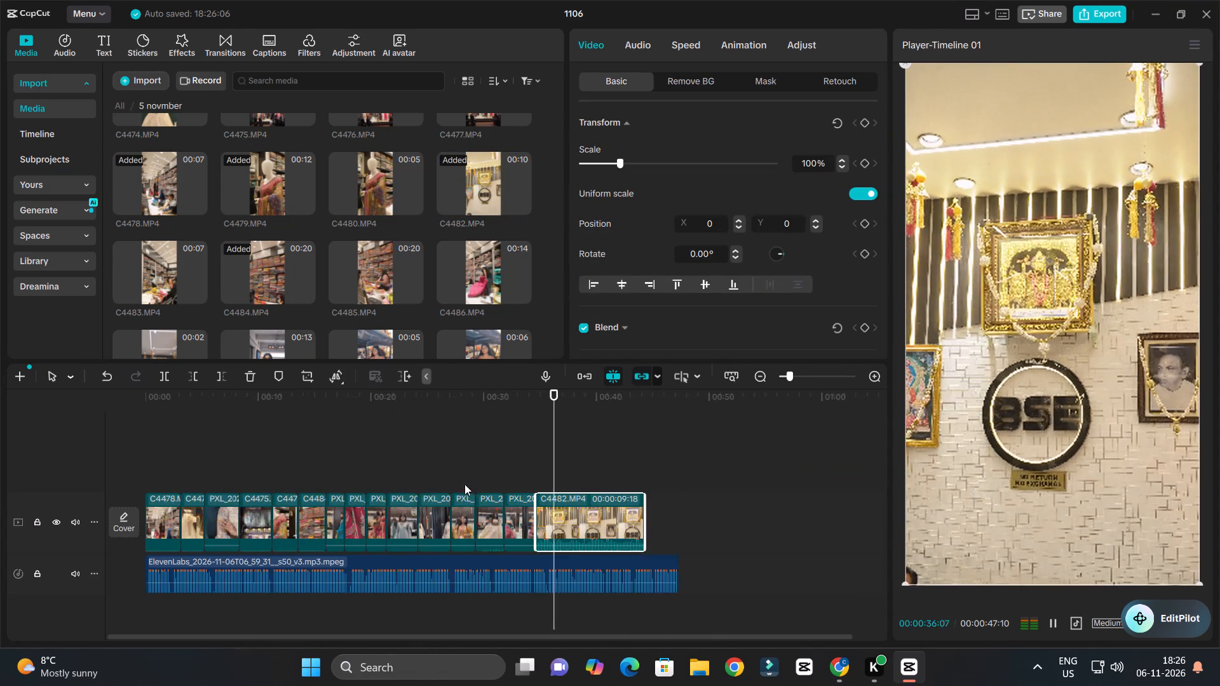
{"action": "scroll", "coordinate": [464, 484], "scroll_direction": "up", "scroll_amount": 3, "text": "ctrl"}
{"action": "scroll", "coordinate": [681, 509], "scroll_direction": "up", "scroll_amount": 3, "text": "ctrl"}
{"action": "key", "text": "space"}
{"action": "key", "text": "space"}
{"action": "key", "text": "space"}
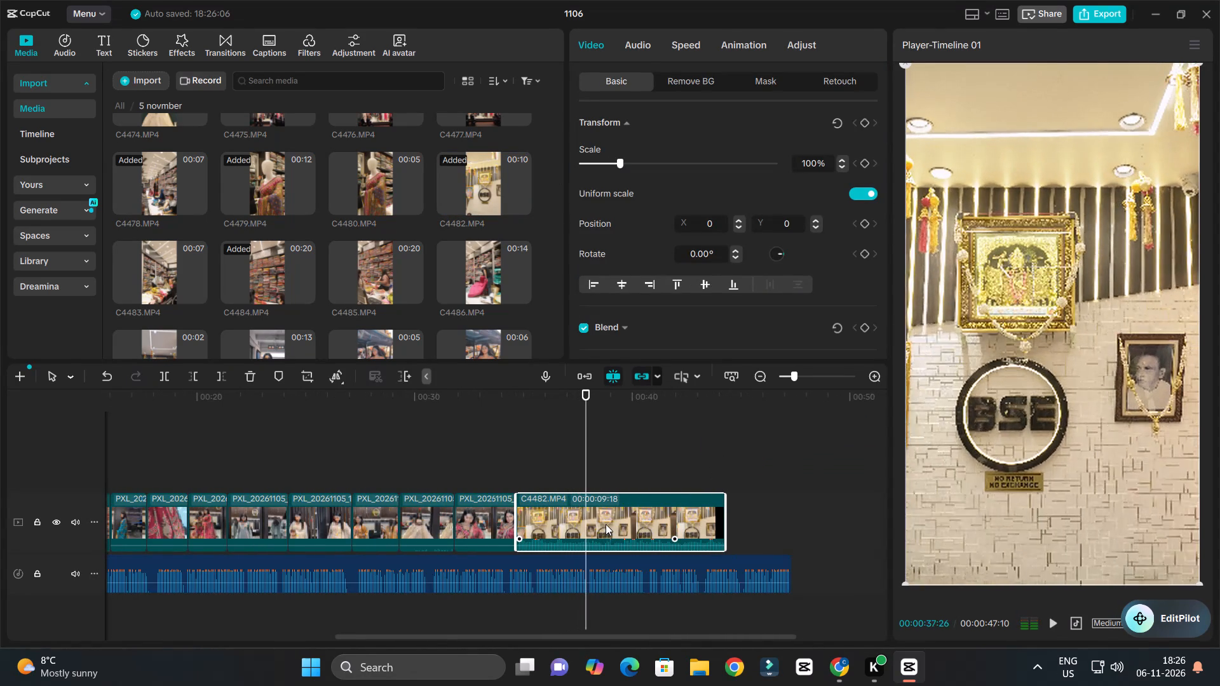
{"action": "left_click", "coordinate": [606, 523]}
{"action": "key", "text": "space"}
{"action": "key", "text": "space"}
{"action": "left_click_drag", "start_coordinate": [593, 448], "coordinate": [590, 455]}
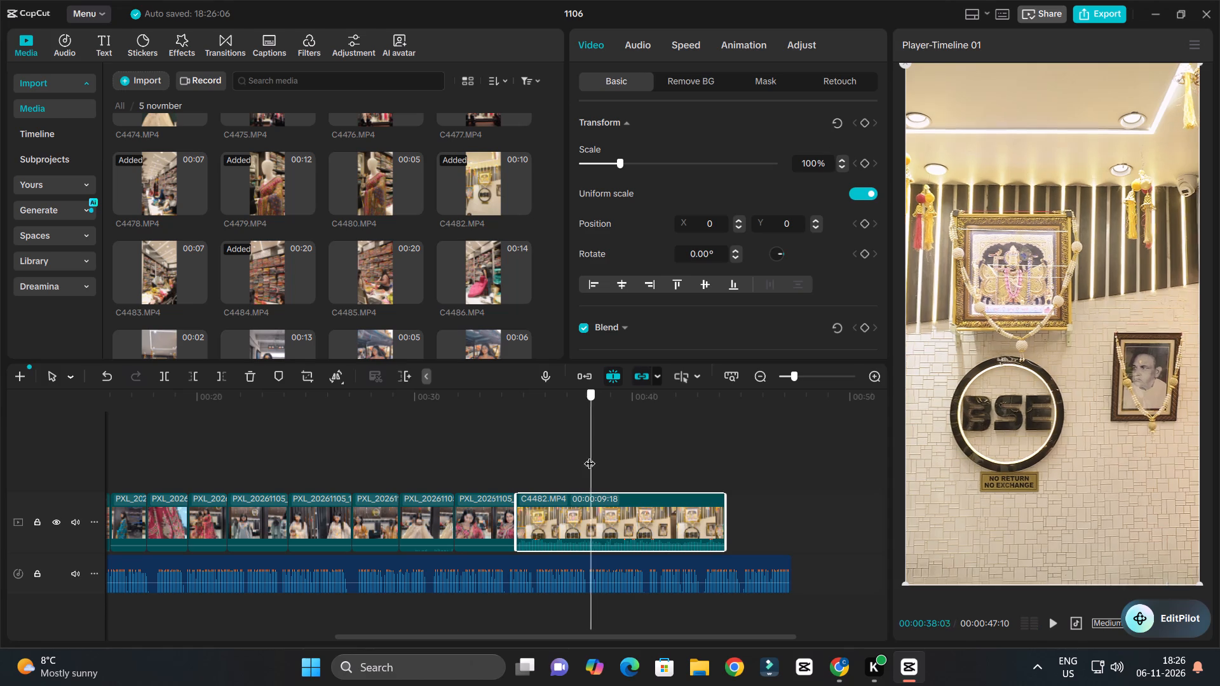
{"action": "left_click_drag", "start_coordinate": [590, 455], "coordinate": [590, 475]}
{"action": "left_click", "coordinate": [611, 511]}
{"action": "key", "text": "w"}
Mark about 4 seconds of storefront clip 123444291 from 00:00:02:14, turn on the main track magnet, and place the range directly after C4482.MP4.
{"action": "key", "text": "space"}
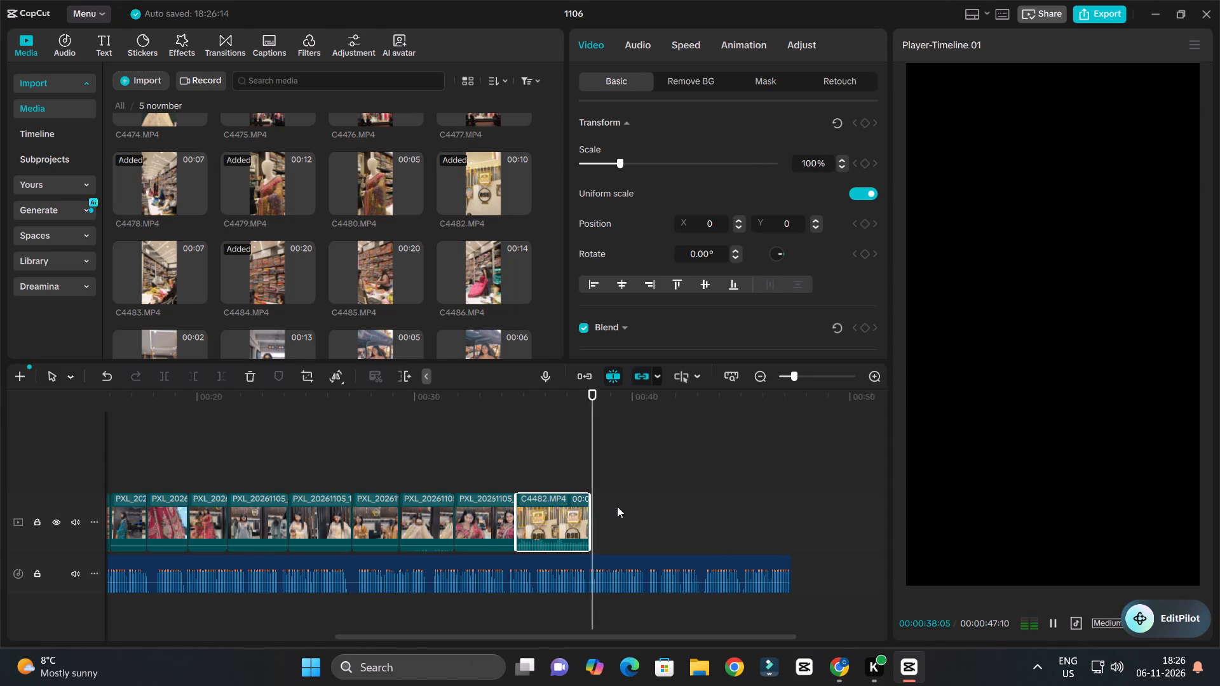
{"action": "scroll", "coordinate": [618, 506], "scroll_direction": "down", "scroll_amount": 4, "text": "ctrl"}
{"action": "scroll", "coordinate": [646, 504], "scroll_direction": "up", "scroll_amount": 4, "text": "ctrl"}
{"action": "key", "text": "space"}
{"action": "scroll", "coordinate": [409, 293], "scroll_direction": "down", "scroll_amount": 3}
{"action": "scroll", "coordinate": [384, 243], "scroll_direction": "down", "scroll_amount": 5}
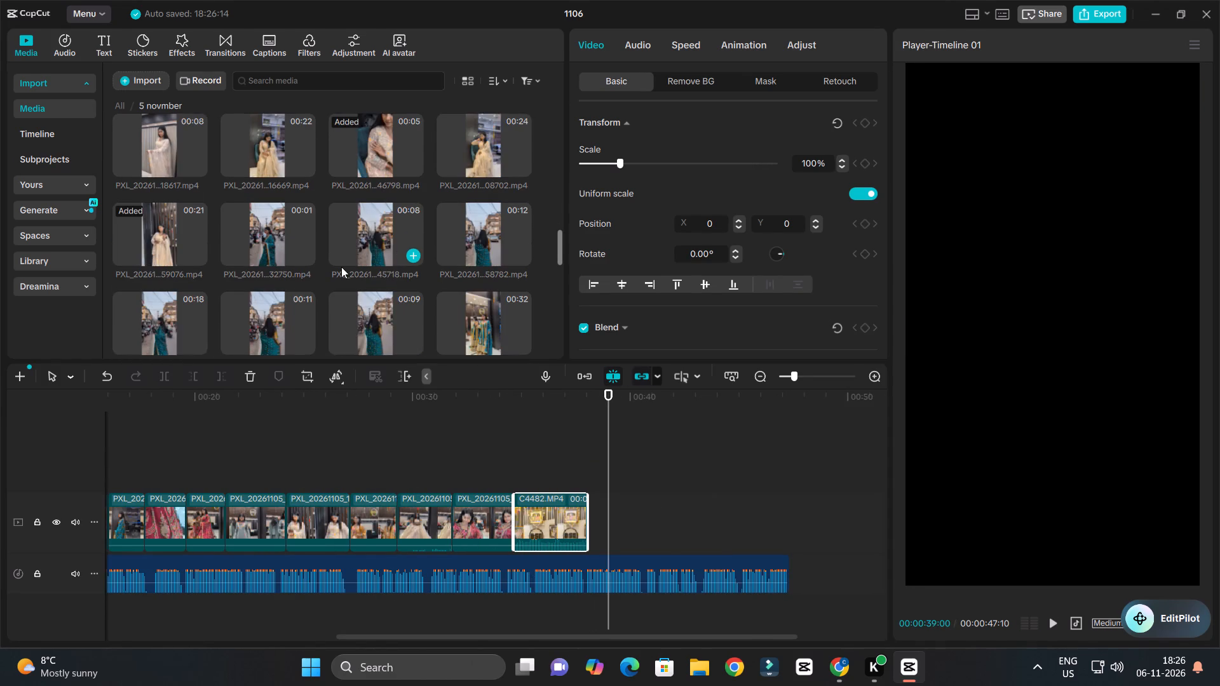
{"action": "scroll", "coordinate": [377, 224], "scroll_direction": "down", "scroll_amount": 15}
{"action": "double_click", "coordinate": [259, 283]}
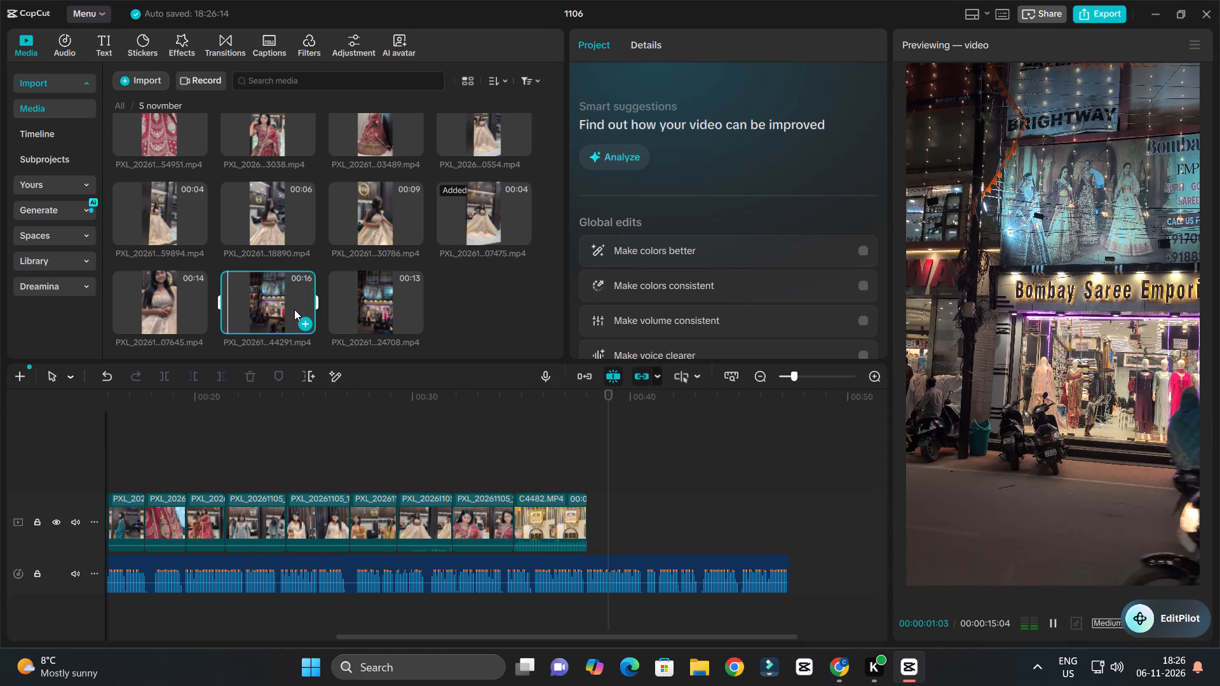
{"action": "key", "text": "space"}
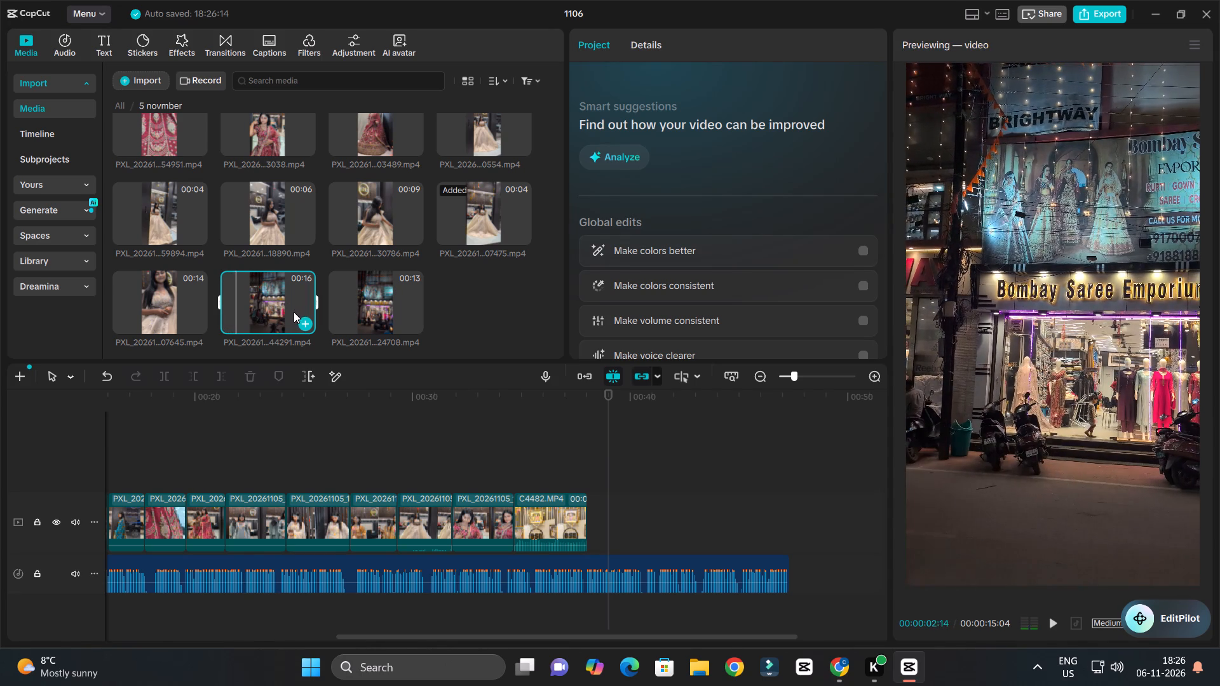
{"action": "key", "text": "i"}
{"action": "key", "text": "space"}
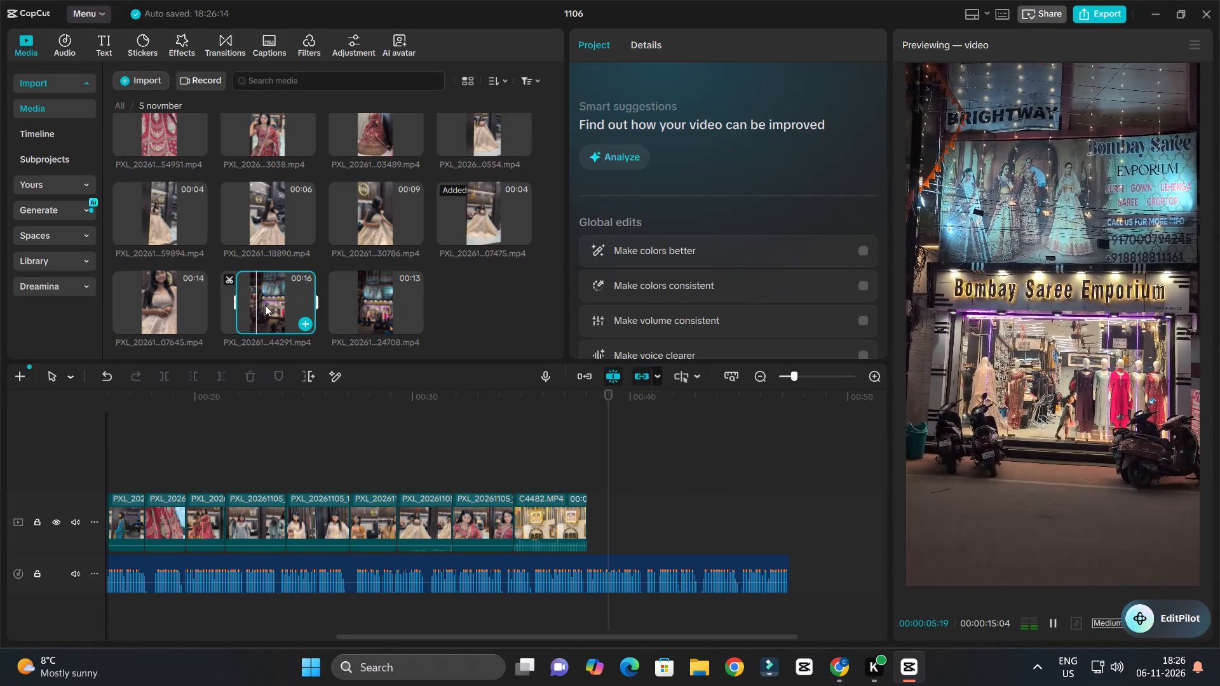
{"action": "key", "text": "space"}
{"action": "type", "text": "OP"}
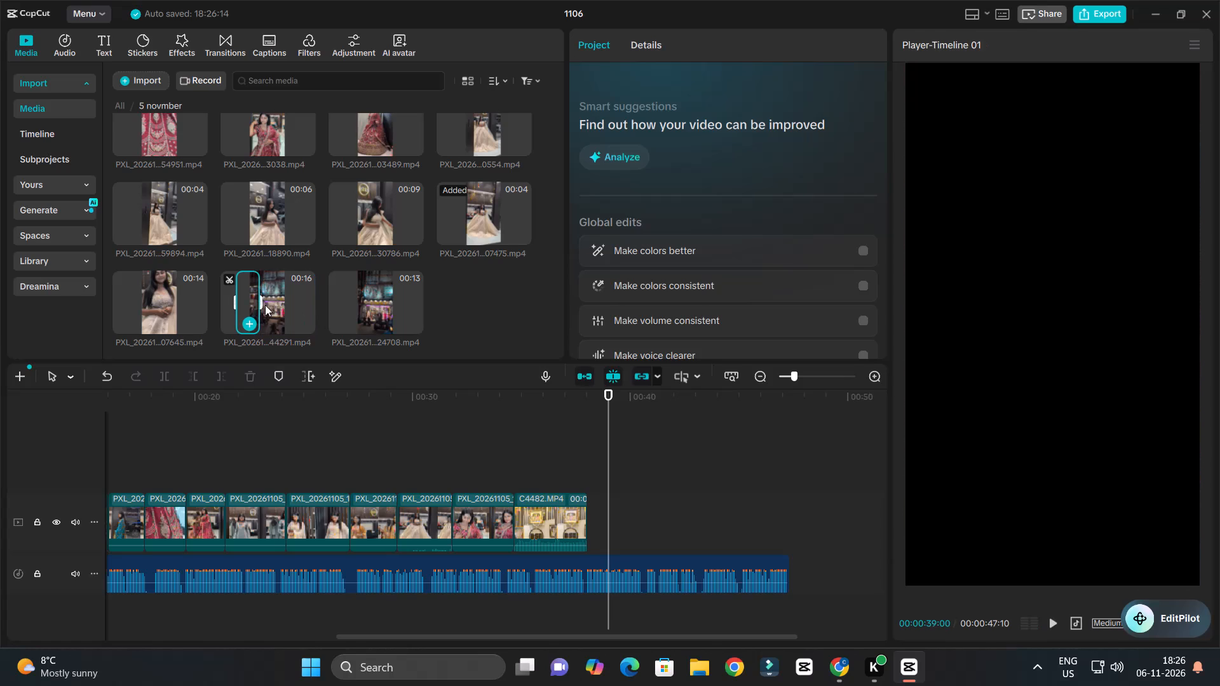
{"action": "left_click_drag", "start_coordinate": [248, 288], "coordinate": [593, 527]}
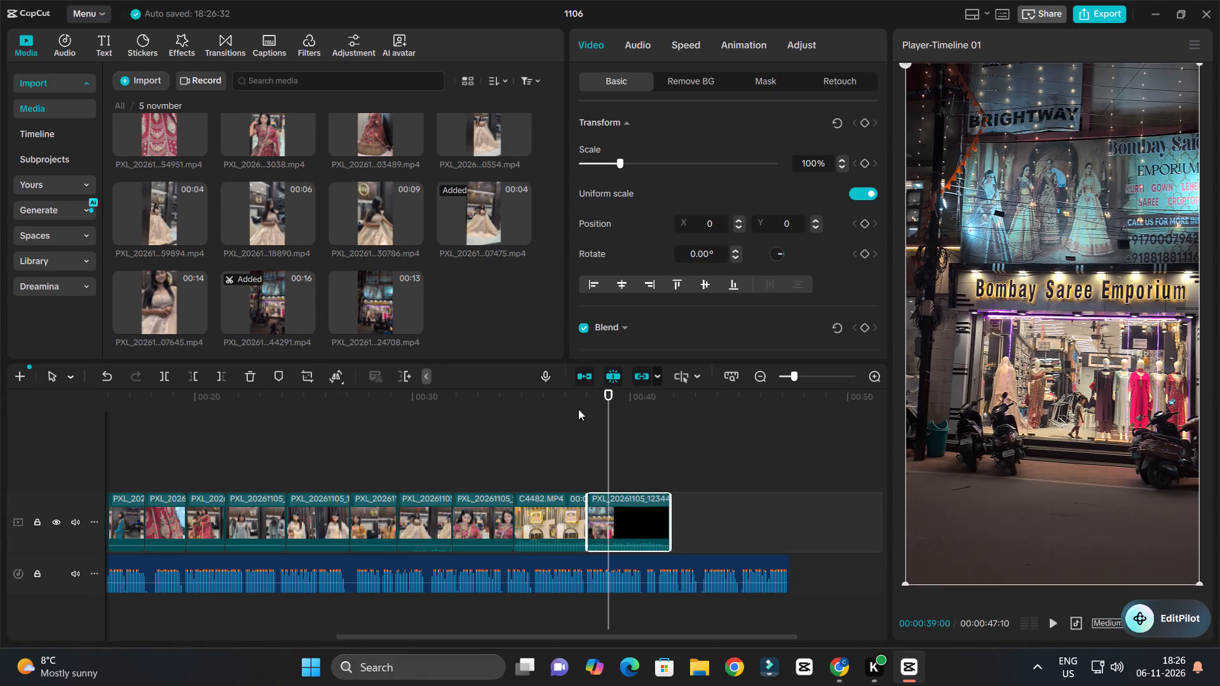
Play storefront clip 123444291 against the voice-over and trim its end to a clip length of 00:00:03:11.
{"action": "left_click", "coordinate": [578, 408]}
{"action": "key", "text": "space"}
{"action": "scroll", "coordinate": [619, 426], "scroll_direction": "down", "scroll_amount": 4, "text": "ctrl"}
{"action": "scroll", "coordinate": [621, 438], "scroll_direction": "up", "scroll_amount": 4, "text": "ctrl"}
{"action": "scroll", "coordinate": [621, 438], "scroll_direction": "down", "scroll_amount": 4, "text": "ctrl"}
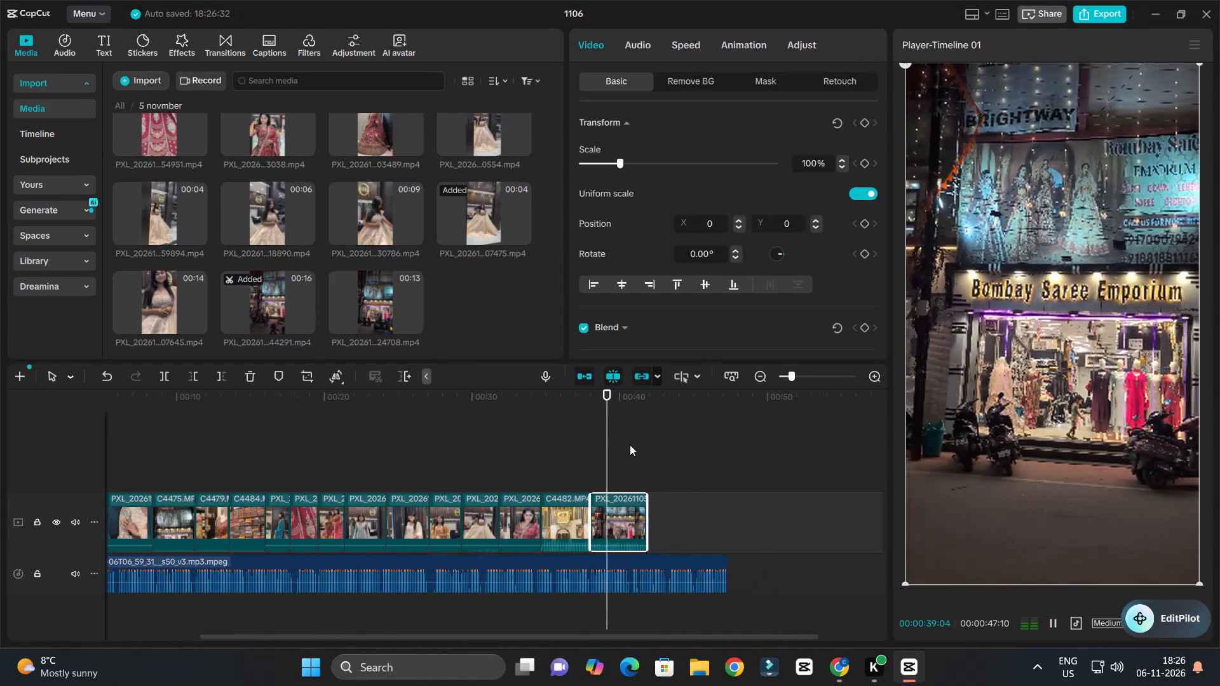
{"action": "scroll", "coordinate": [630, 445], "scroll_direction": "up", "scroll_amount": 11, "text": "ctrl"}
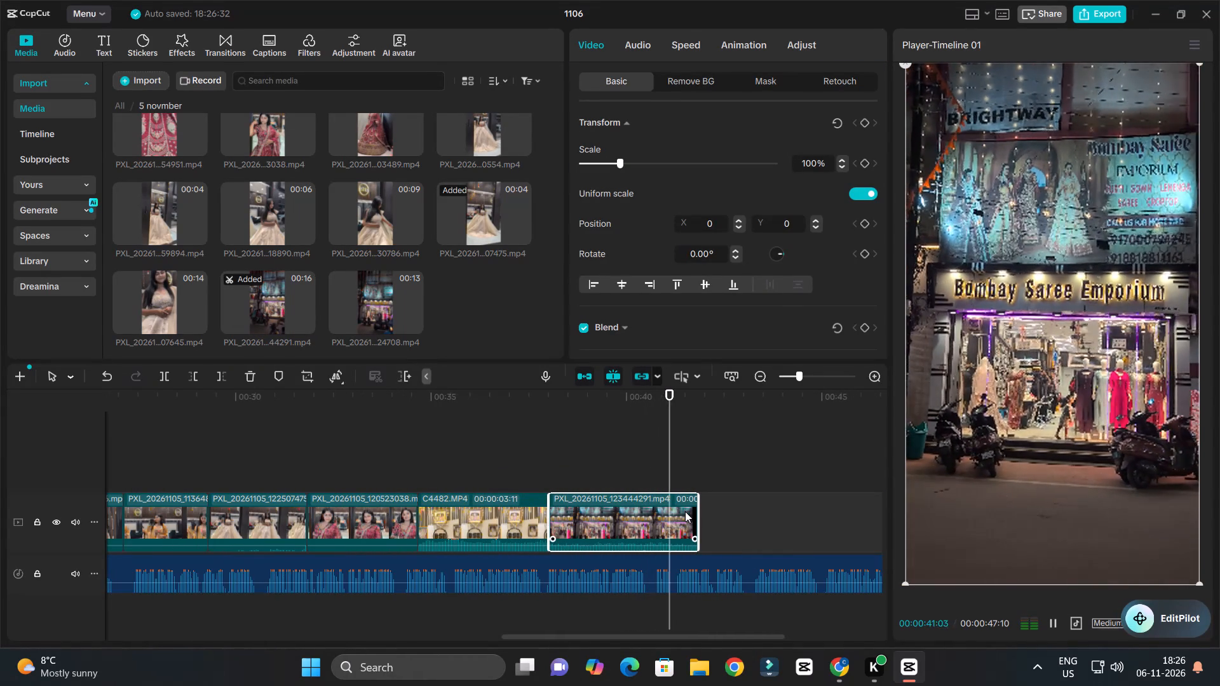
{"action": "key", "text": "space"}
{"action": "left_click", "coordinate": [685, 513]}
{"action": "type", "text": "W"}
Listen to the remaining voice-over to its end, and replay the section around the end of storefront clip 123444291.
{"action": "key", "text": "space"}
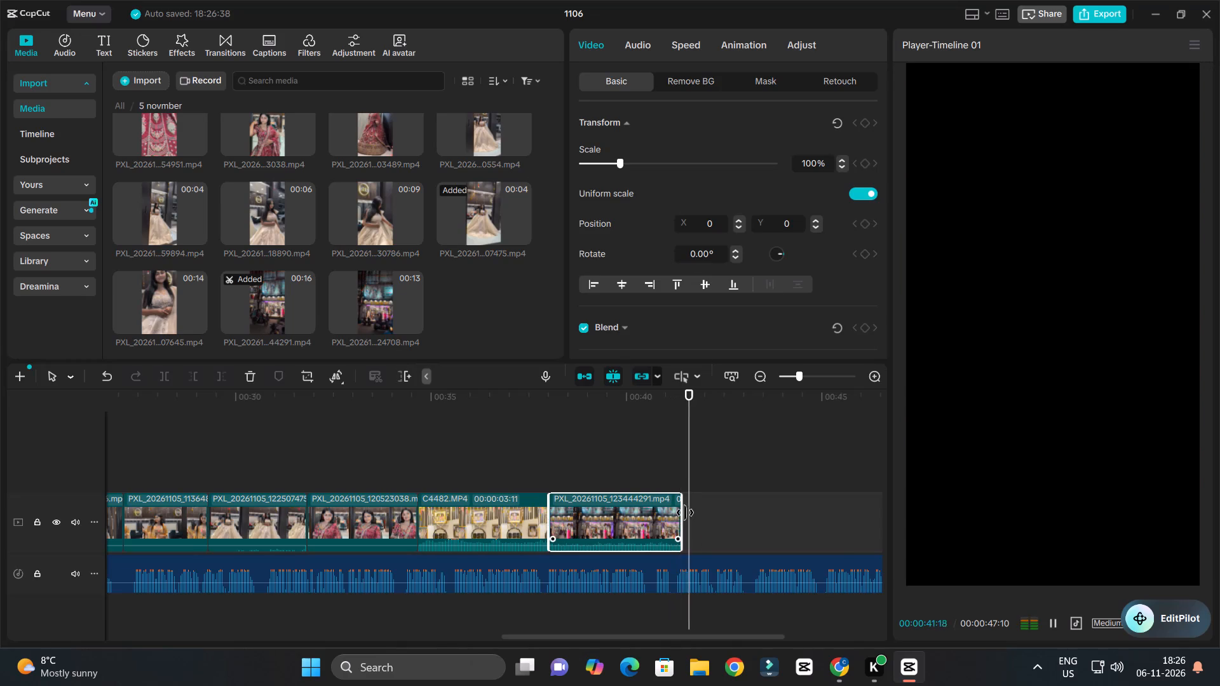
{"action": "scroll", "coordinate": [685, 513], "scroll_direction": "down", "scroll_amount": 9, "text": "ctrl"}
{"action": "scroll", "coordinate": [738, 523], "scroll_direction": "up", "scroll_amount": 7, "text": "ctrl"}
{"action": "scroll", "coordinate": [740, 523], "scroll_direction": "down", "scroll_amount": 5, "text": "ctrl"}
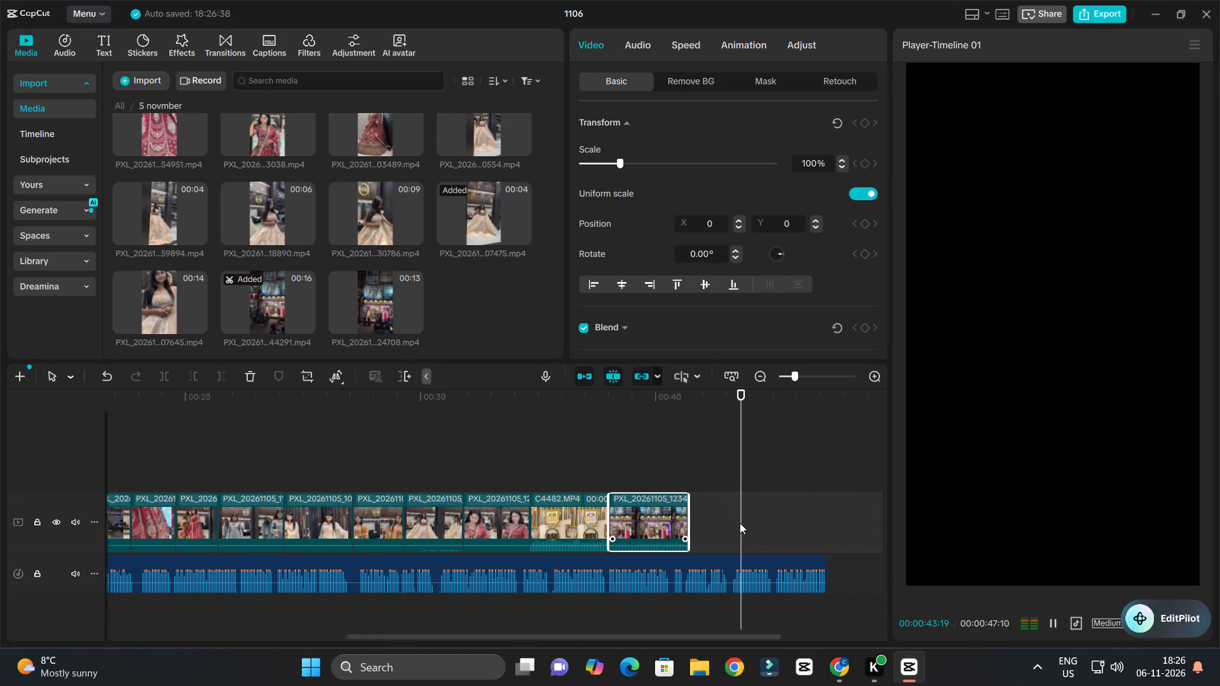
{"action": "scroll", "coordinate": [740, 523], "scroll_direction": "down", "scroll_amount": 6, "text": "ctrl"}
{"action": "scroll", "coordinate": [733, 529], "scroll_direction": "up", "scroll_amount": 10, "text": "ctrl"}
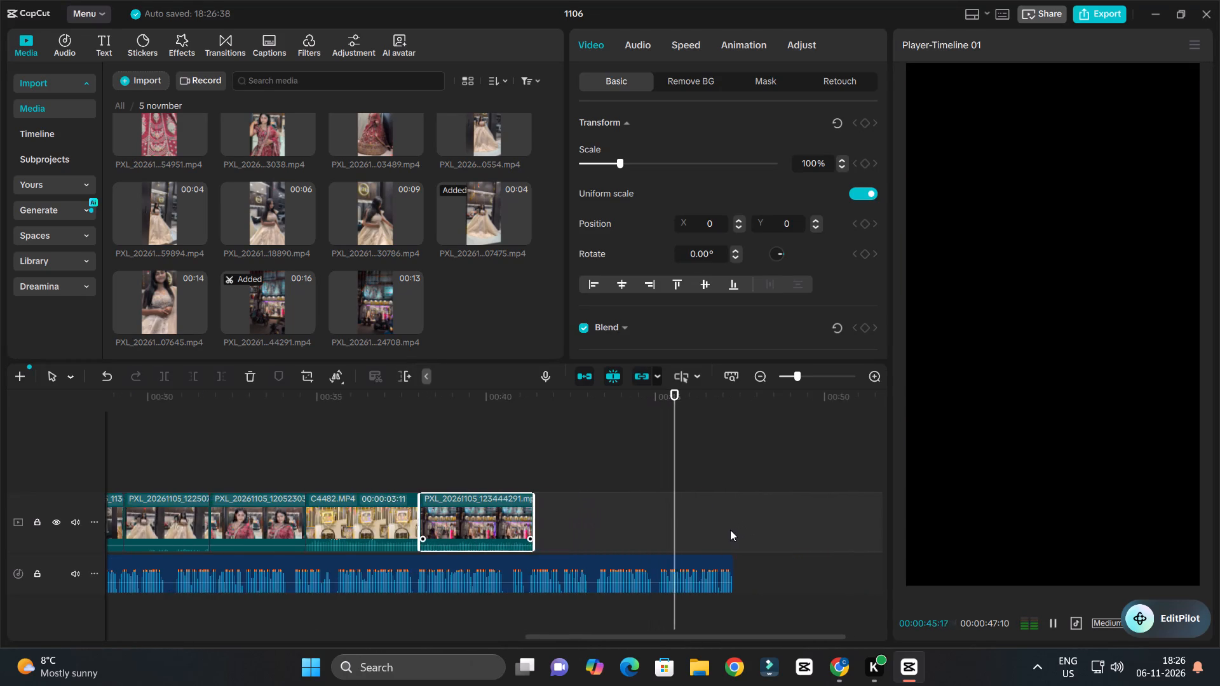
{"action": "scroll", "coordinate": [730, 530], "scroll_direction": "up", "scroll_amount": 4, "text": "ctrl"}
{"action": "scroll", "coordinate": [730, 530], "scroll_direction": "down", "scroll_amount": 3, "text": "ctrl"}
{"action": "scroll", "coordinate": [730, 530], "scroll_direction": "up", "scroll_amount": 3, "text": "ctrl"}
{"action": "key", "text": "space"}
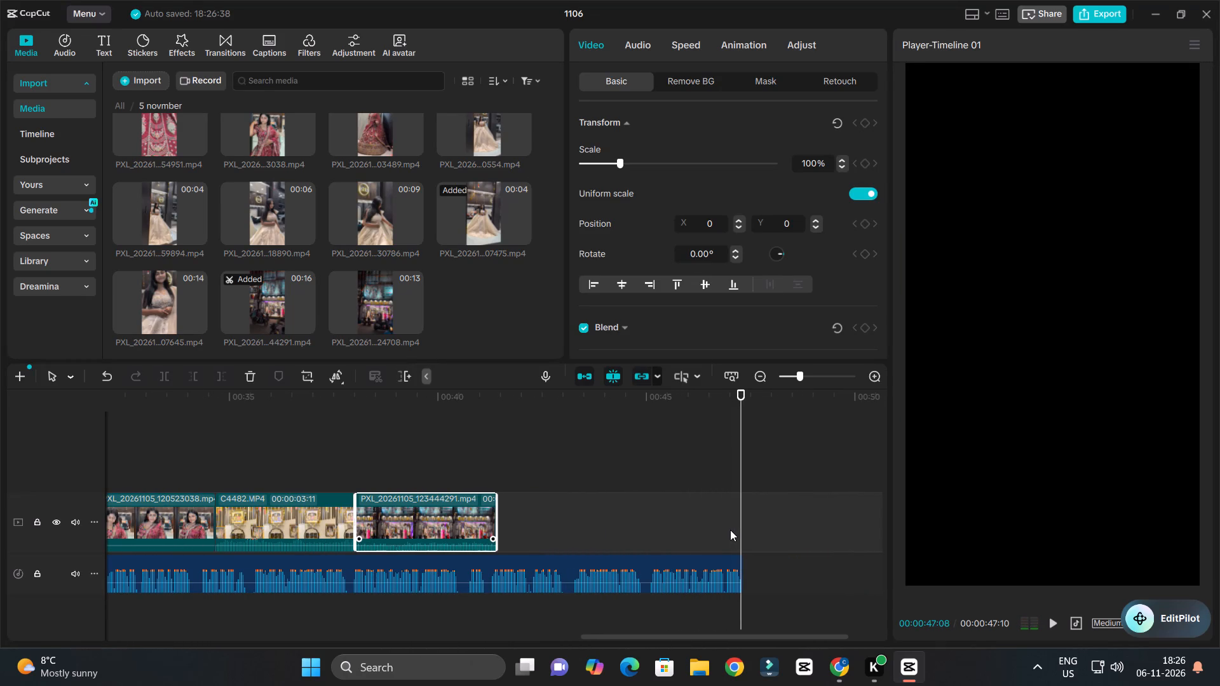
{"action": "left_click", "coordinate": [454, 404]}
{"action": "key", "text": "space"}
{"action": "scroll", "coordinate": [559, 462], "scroll_direction": "up", "scroll_amount": 7, "text": "ctrl"}
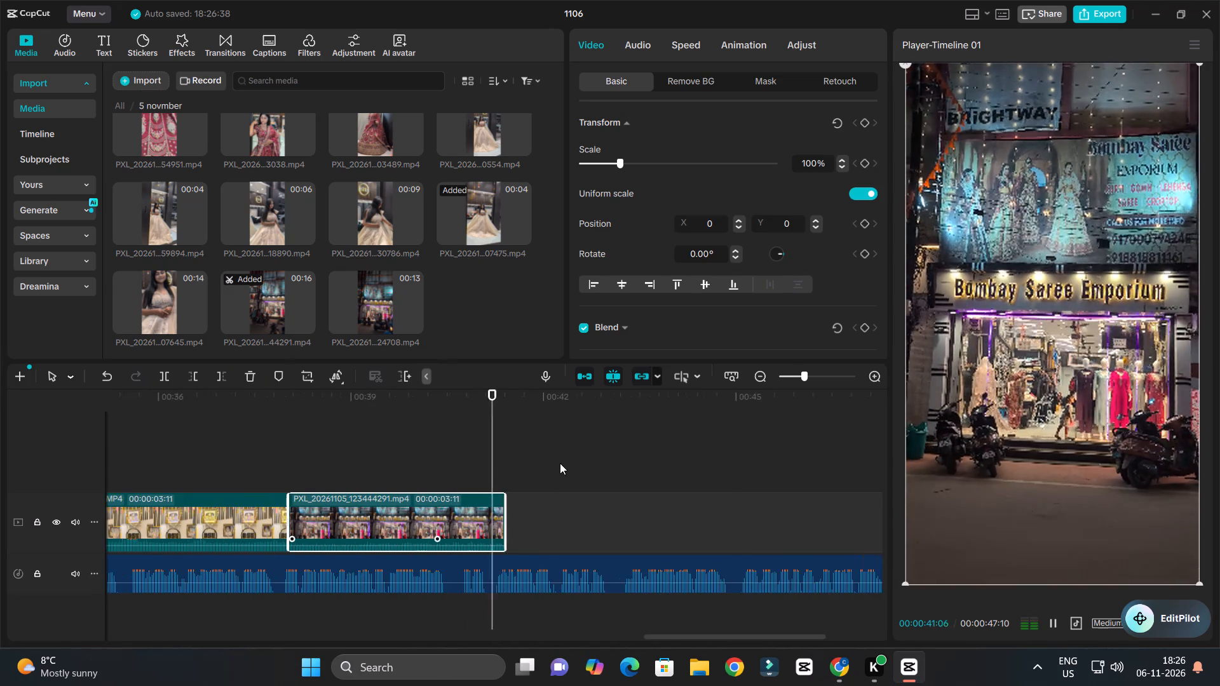
{"action": "key", "text": "space"}
Browse the 5 novmber media for the next shot and preview shop clips C4485.MP4 and C4486.MP4.
{"action": "scroll", "coordinate": [255, 245], "scroll_direction": "up", "scroll_amount": 8}
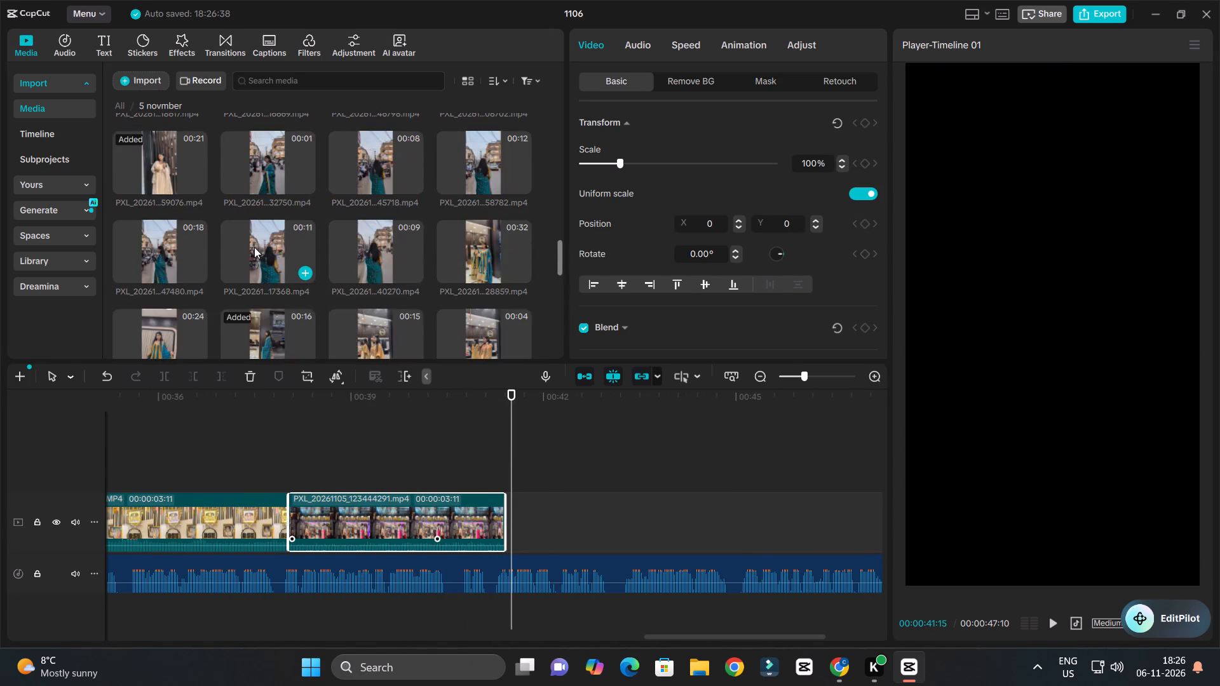
{"action": "scroll", "coordinate": [254, 247], "scroll_direction": "up", "scroll_amount": 17}
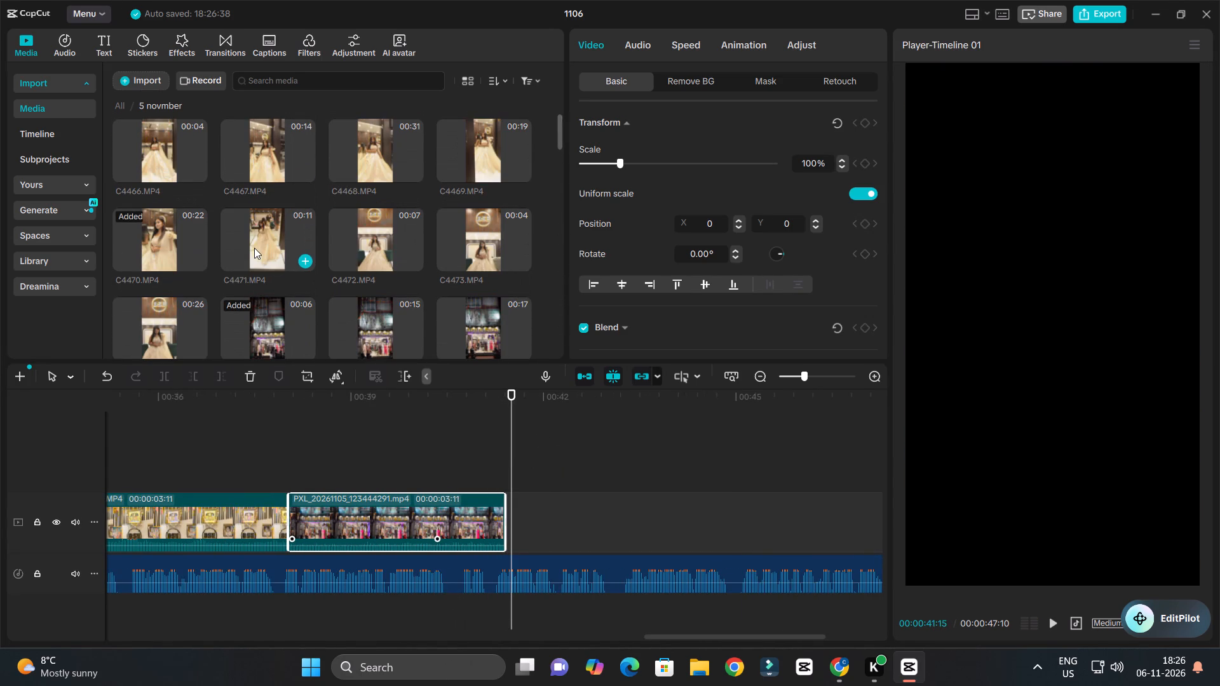
{"action": "scroll", "coordinate": [254, 248], "scroll_direction": "up", "scroll_amount": 4}
{"action": "scroll", "coordinate": [225, 219], "scroll_direction": "down", "scroll_amount": 4}
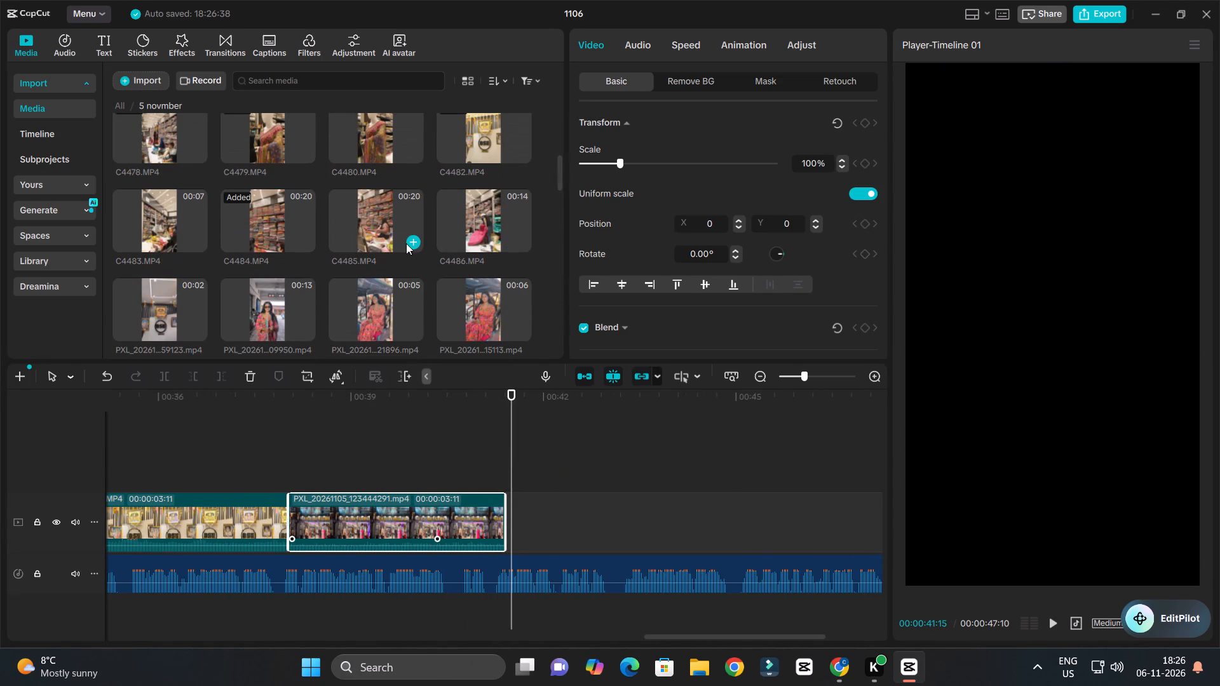
{"action": "double_click", "coordinate": [375, 219]}
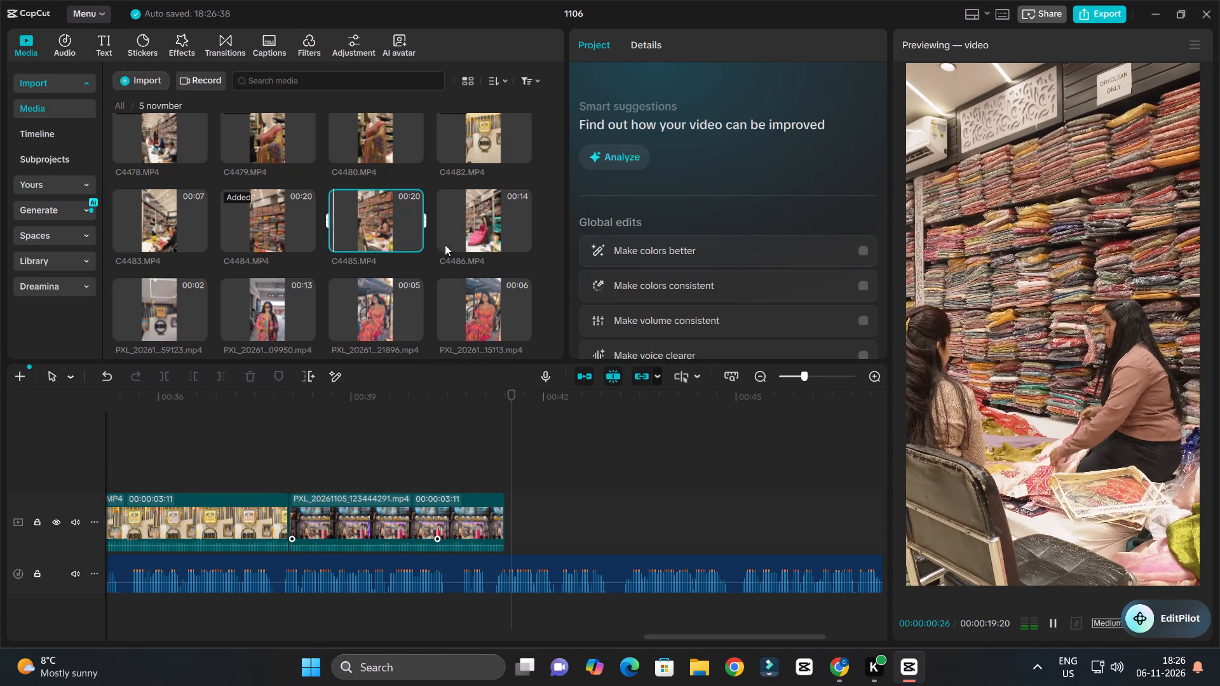
{"action": "double_click", "coordinate": [482, 215]}
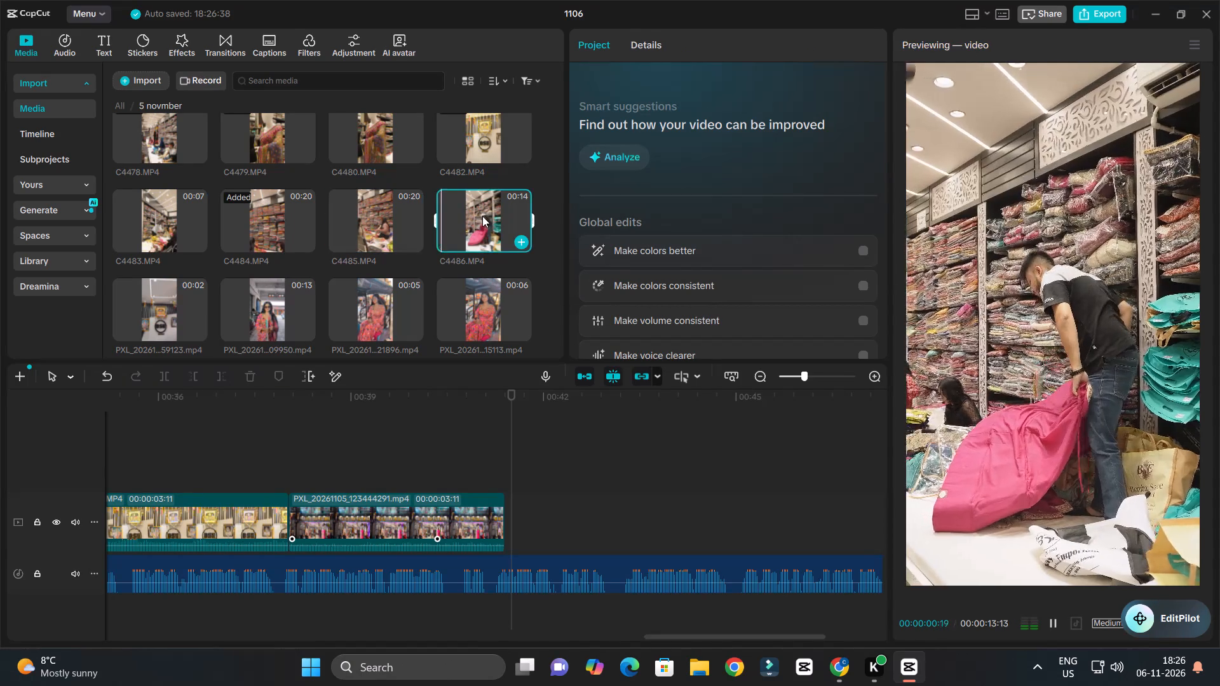
{"action": "double_click", "coordinate": [405, 212]}
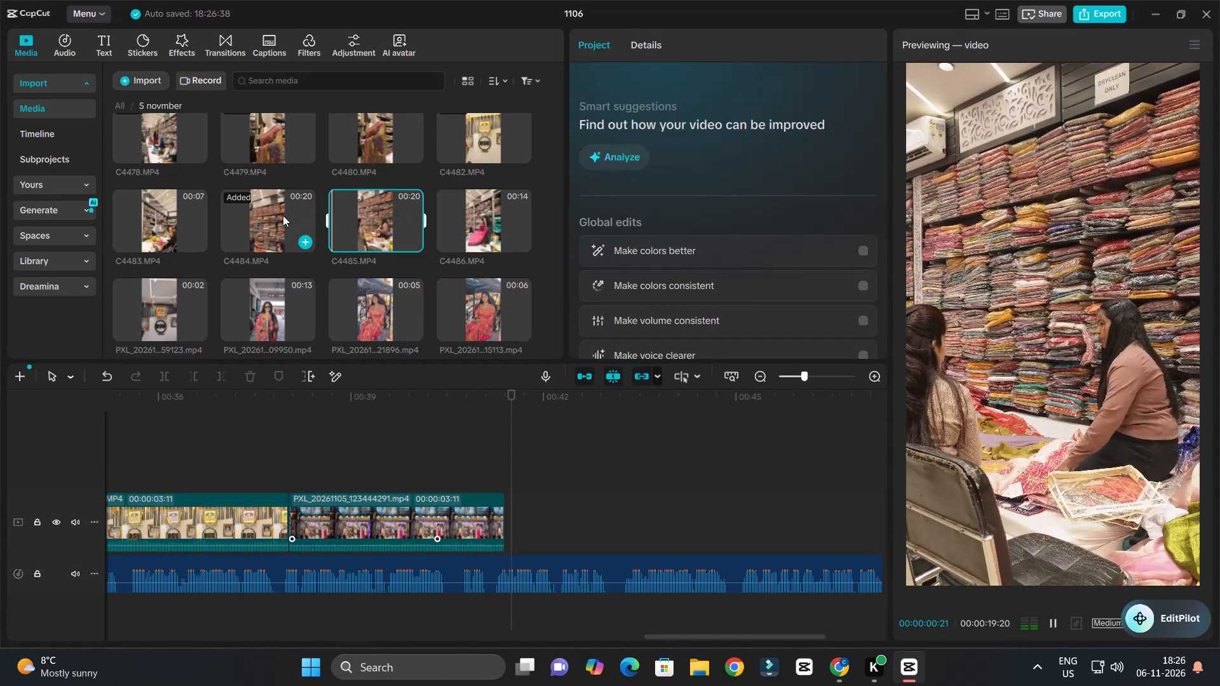
Mark a range of C4483.MP4 starting at 00:00:00:11 and lasting 00:00:02:28, and place it directly after storefront clip 123444291.
{"action": "double_click", "coordinate": [172, 227]}
{"action": "key", "text": "space"}
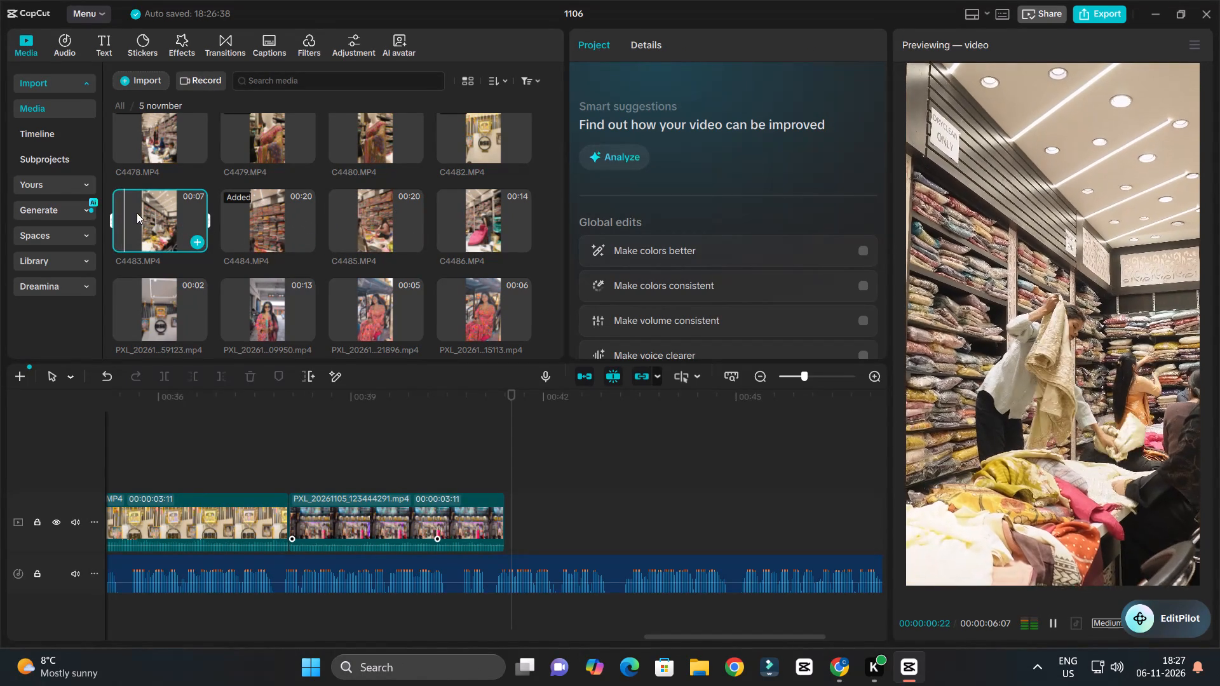
{"action": "left_click", "coordinate": [118, 213]}
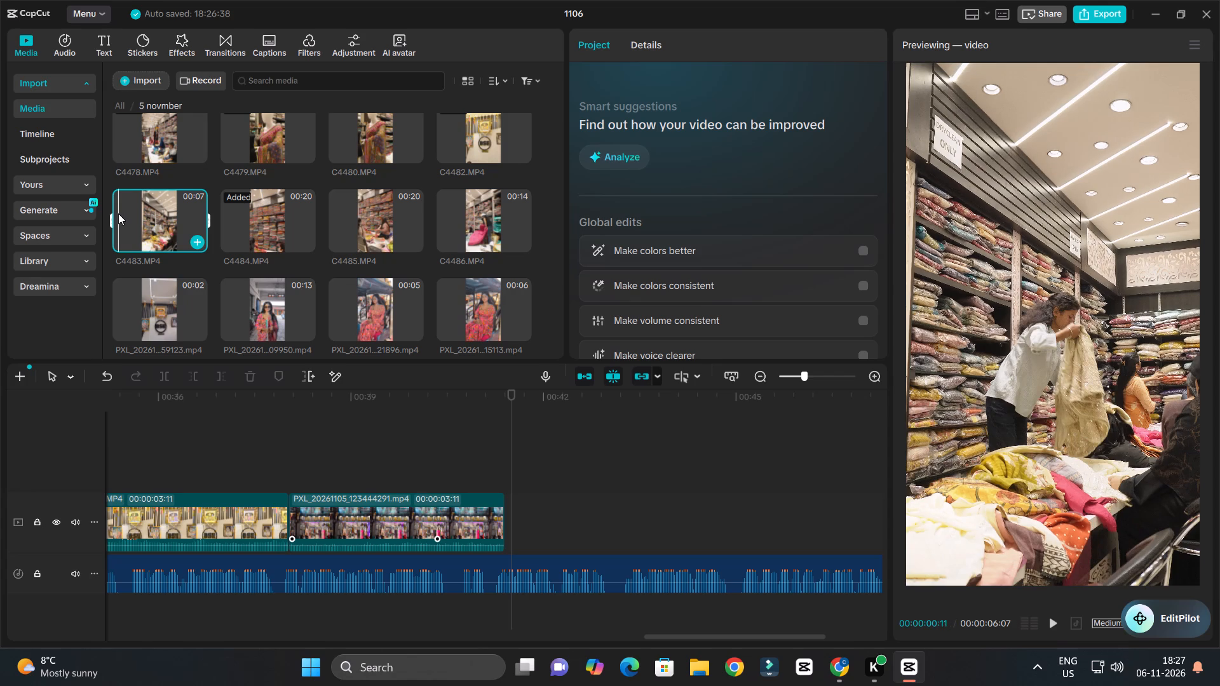
{"action": "type", "text": "I"}
{"action": "key", "text": "space"}
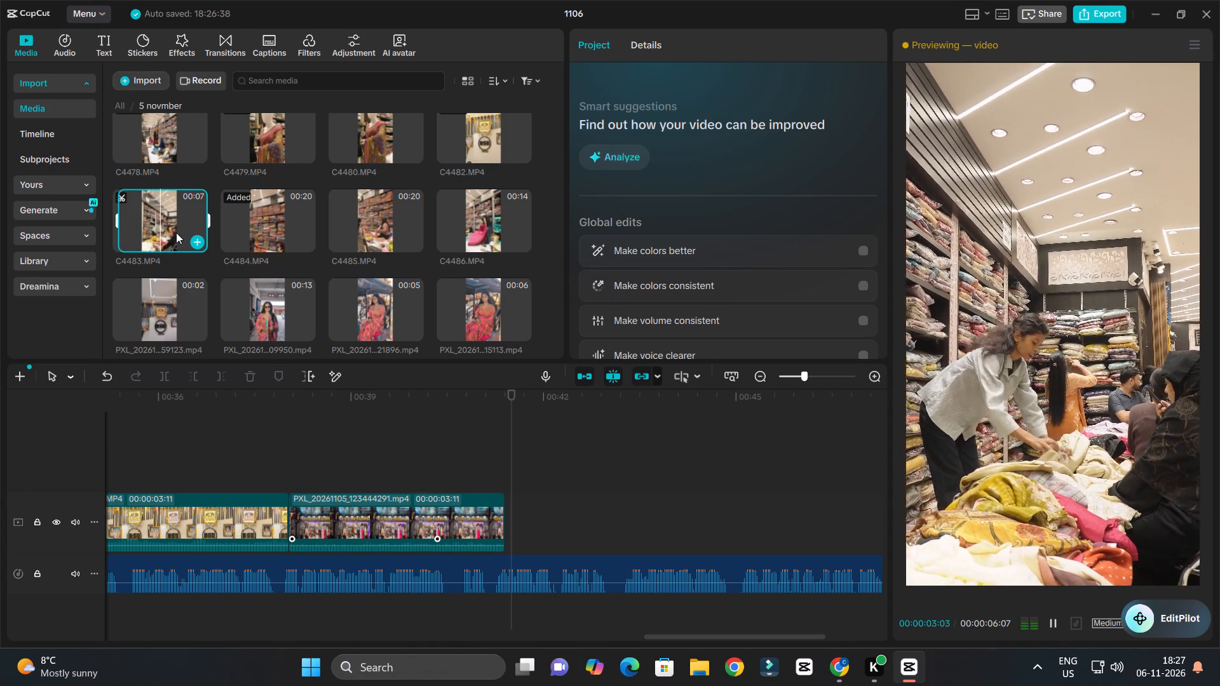
{"action": "key", "text": "space"}
{"action": "type", "text": "O"}
{"action": "key", "text": "space"}
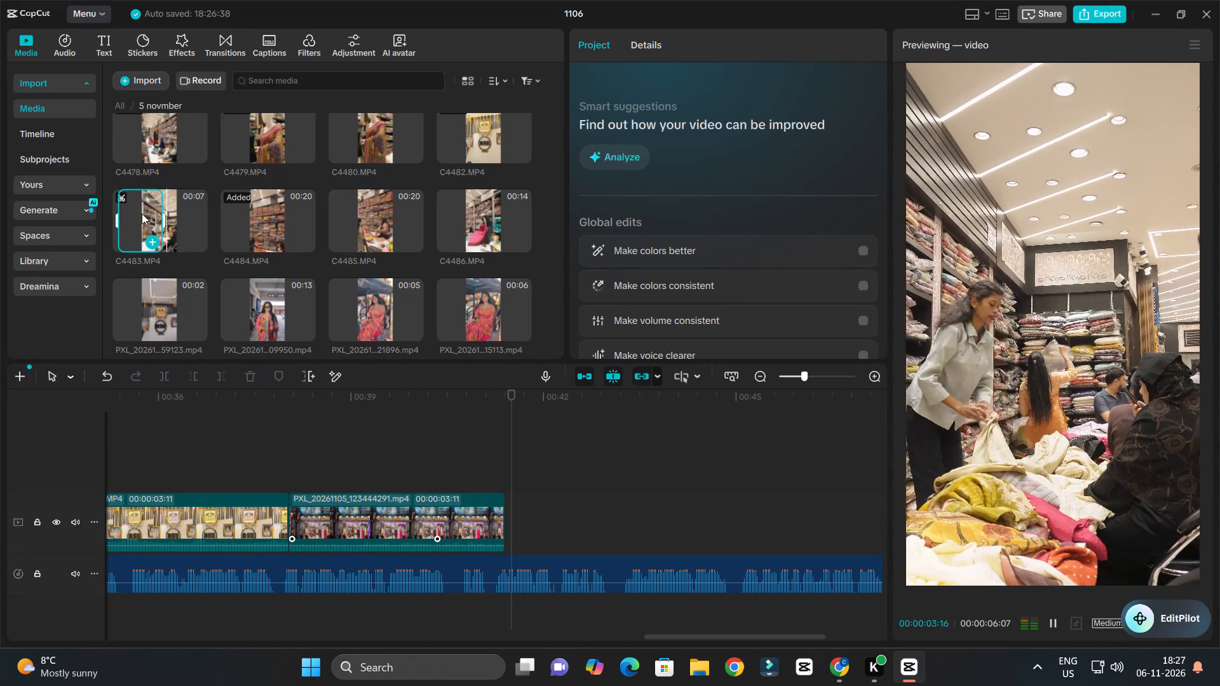
{"action": "key", "text": "space"}
{"action": "key", "text": "space"}
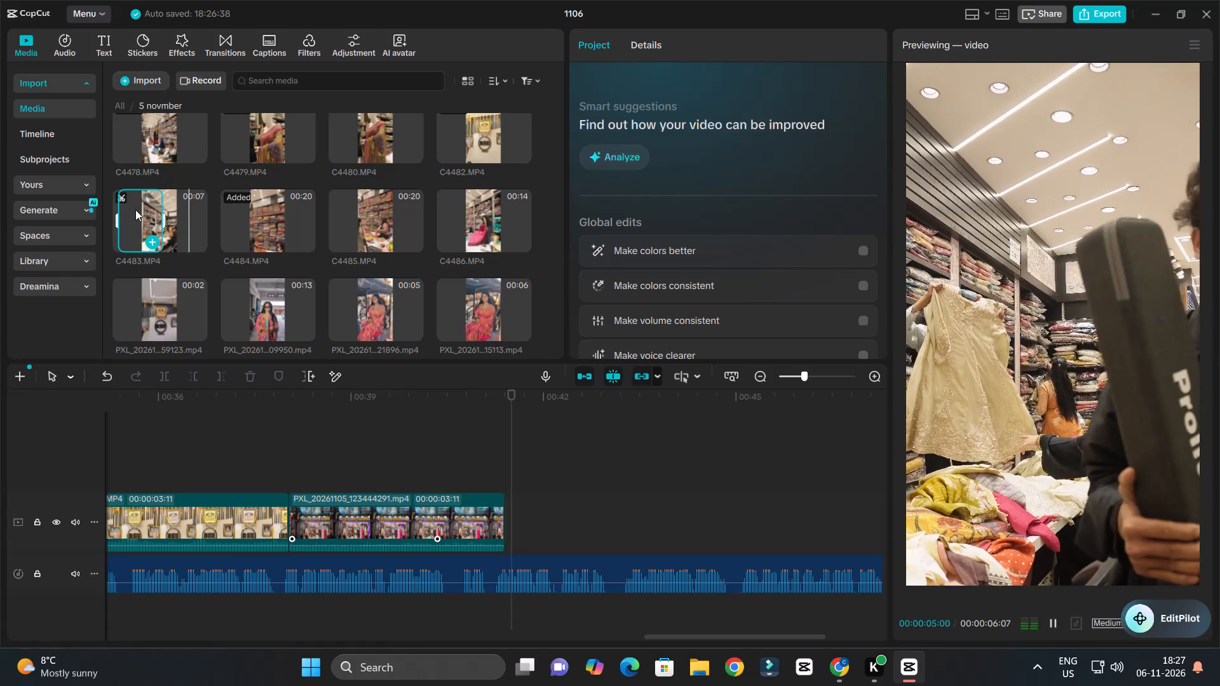
{"action": "key", "text": "space"}
{"action": "left_click_drag", "start_coordinate": [135, 210], "coordinate": [520, 512]}
Play C4483.MP4 against the voice-over and trim its end to a clip length of 00:00:01:24.
{"action": "left_click", "coordinate": [496, 404]}
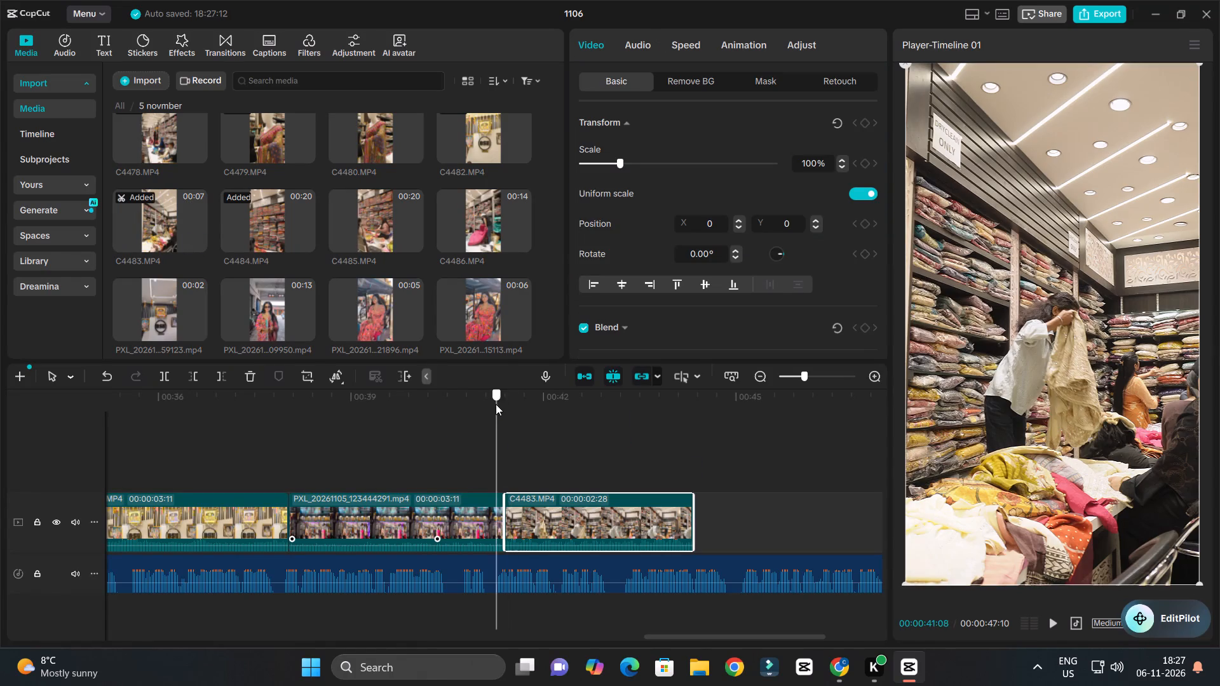
{"action": "key", "text": "space"}
{"action": "scroll", "coordinate": [549, 425], "scroll_direction": "down", "scroll_amount": 4, "text": "ctrl"}
{"action": "scroll", "coordinate": [573, 445], "scroll_direction": "up", "scroll_amount": 10, "text": "ctrl"}
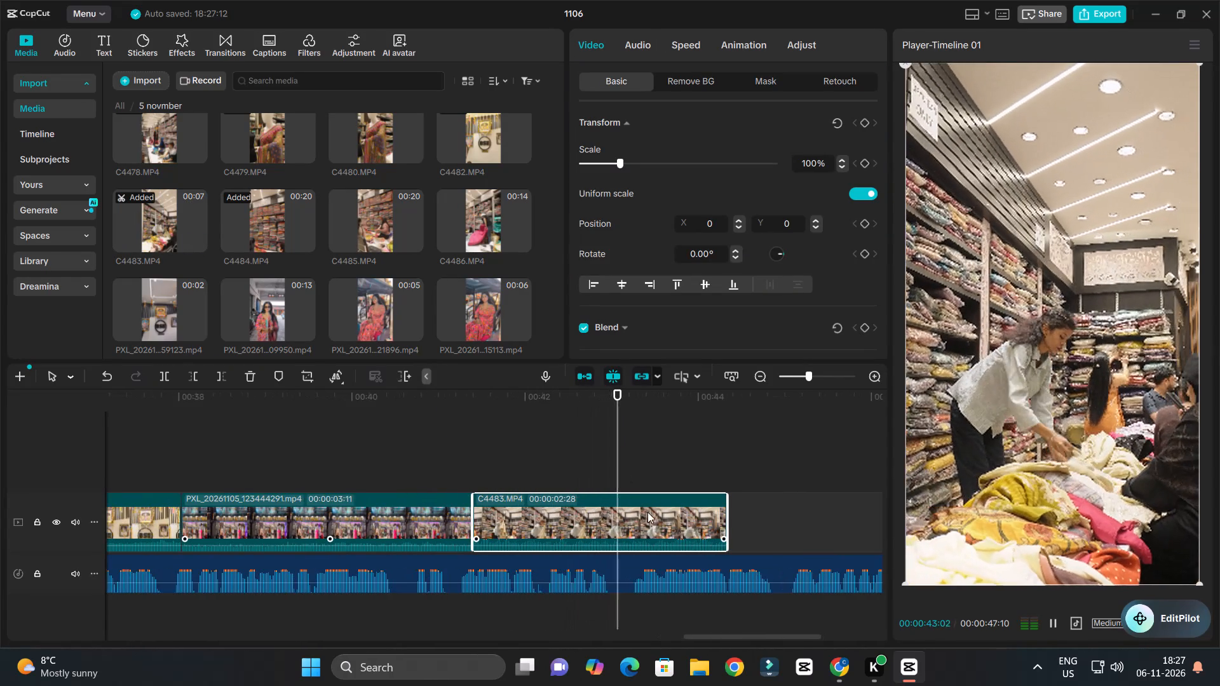
{"action": "key", "text": "space"}
{"action": "key", "text": "space"}
{"action": "key", "text": "space"}
{"action": "left_click_drag", "start_coordinate": [644, 453], "coordinate": [639, 489]}
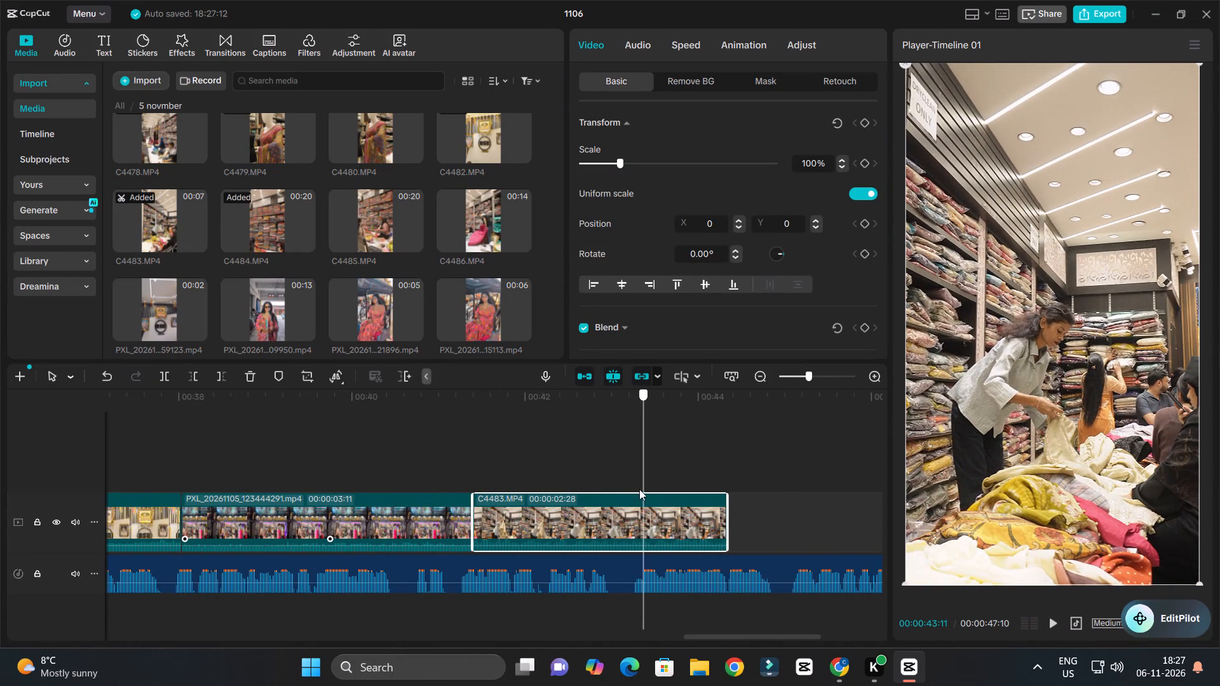
{"action": "left_click_drag", "start_coordinate": [639, 489], "coordinate": [628, 525]}
{"action": "left_click", "coordinate": [647, 525]}
{"action": "key", "text": "w"}
Listen to the remaining voice-over beyond C4483.MP4 to its end.
{"action": "key", "text": "space"}
{"action": "scroll", "coordinate": [679, 509], "scroll_direction": "down", "scroll_amount": 2, "text": "ctrl"}
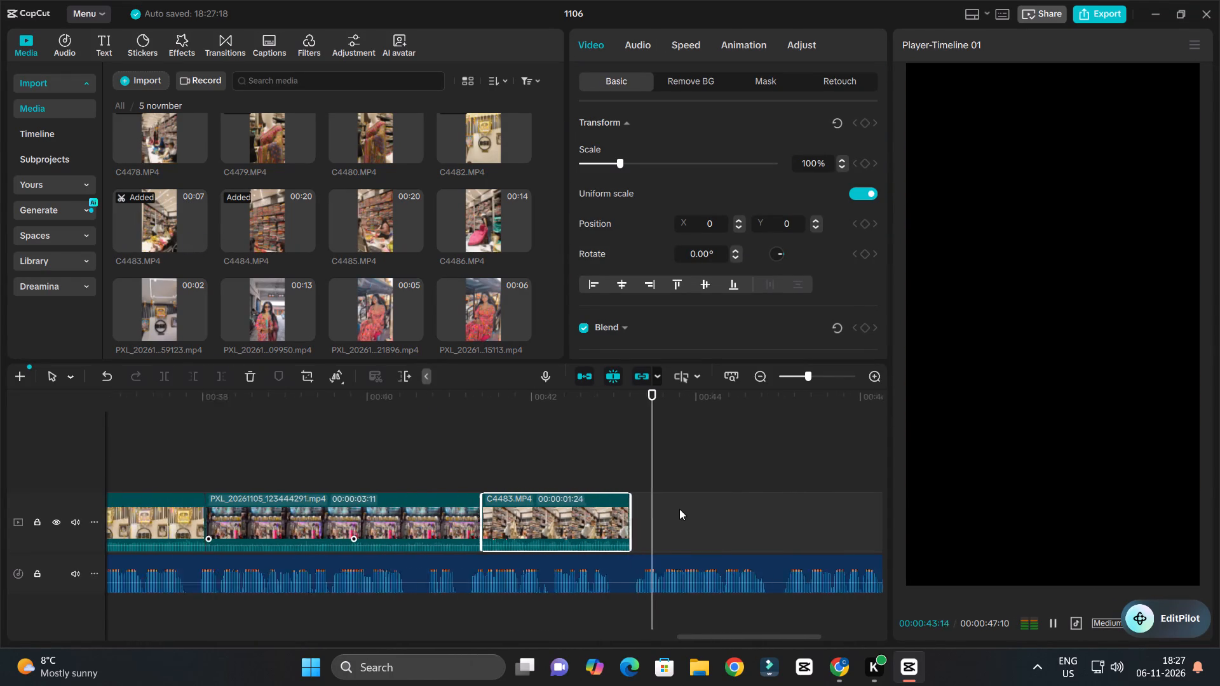
{"action": "scroll", "coordinate": [679, 509], "scroll_direction": "down", "scroll_amount": 13, "text": "ctrl"}
{"action": "scroll", "coordinate": [736, 517], "scroll_direction": "up", "scroll_amount": 4, "text": "ctrl"}
{"action": "scroll", "coordinate": [736, 517], "scroll_direction": "down", "scroll_amount": 8, "text": "ctrl"}
{"action": "scroll", "coordinate": [751, 521], "scroll_direction": "up", "scroll_amount": 4, "text": "ctrl"}
{"action": "scroll", "coordinate": [752, 521], "scroll_direction": "down", "scroll_amount": 4, "text": "ctrl"}
{"action": "scroll", "coordinate": [752, 521], "scroll_direction": "up", "scroll_amount": 3, "text": "ctrl"}
{"action": "key", "text": "space"}
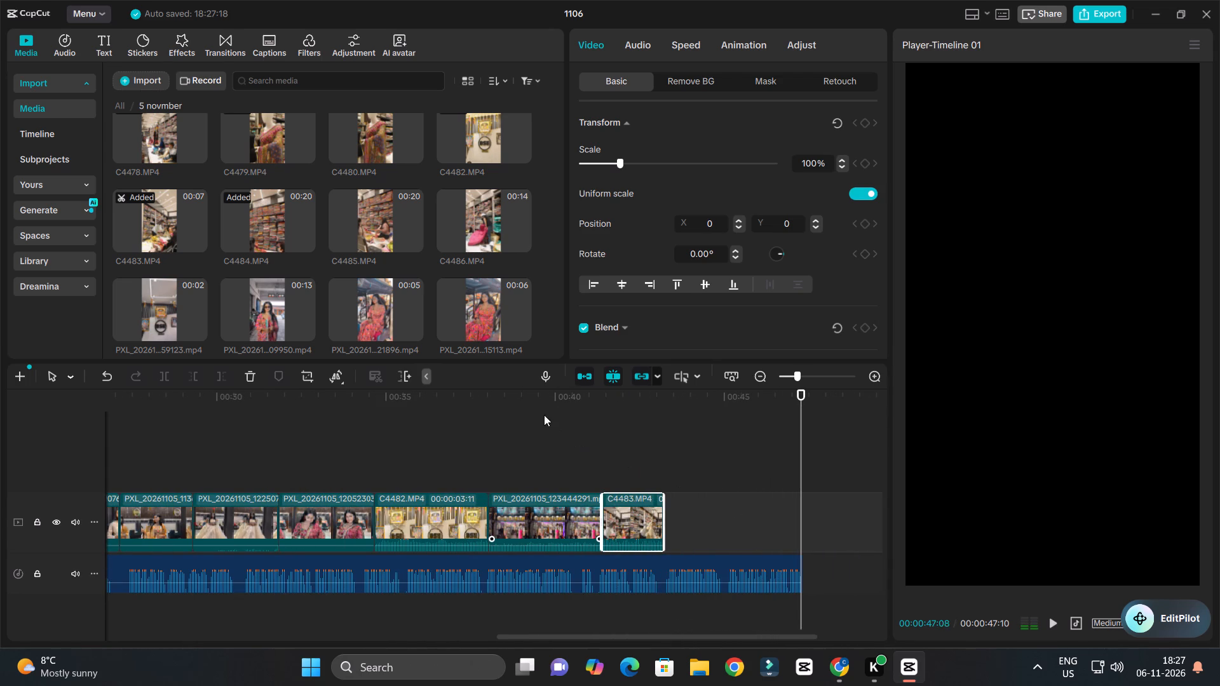
Mute the main video track and play the opening of the video from the start.
{"action": "left_click_drag", "start_coordinate": [525, 397], "coordinate": [0, 456]}
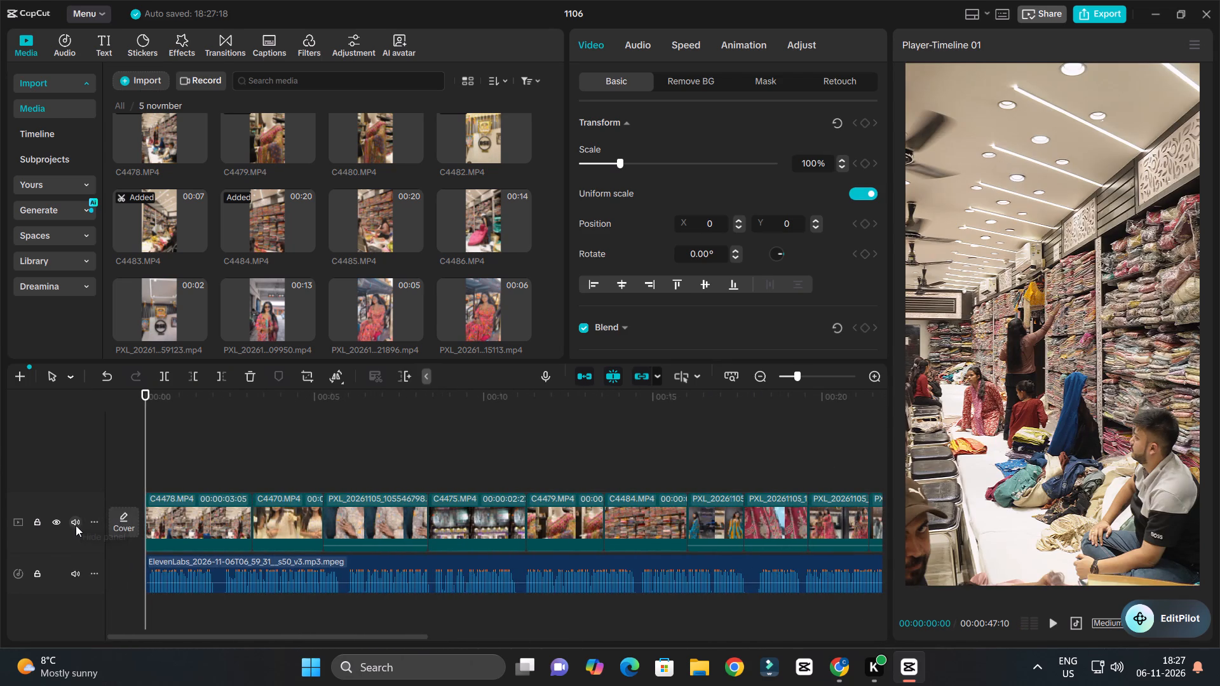
{"action": "left_click", "coordinate": [72, 524]}
{"action": "key", "text": "space"}
{"action": "scroll", "coordinate": [233, 500], "scroll_direction": "up", "scroll_amount": 9, "text": "ctrl"}
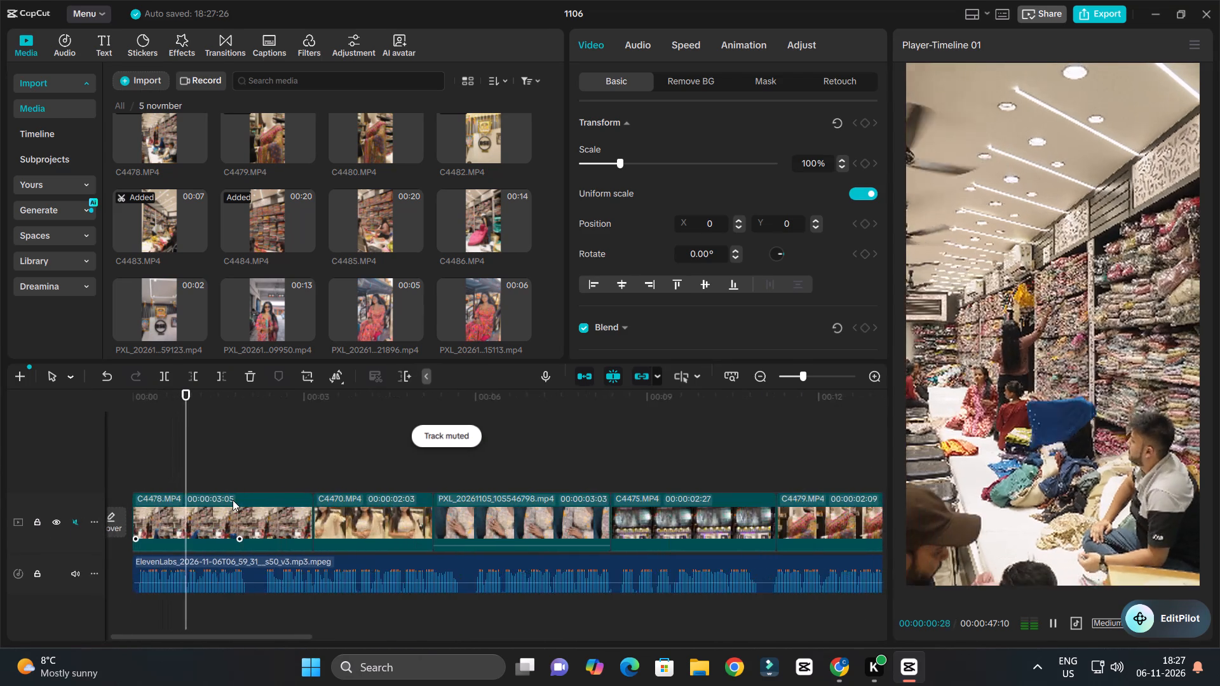
{"action": "scroll", "coordinate": [233, 500], "scroll_direction": "up", "scroll_amount": 3, "text": "ctrl"}
{"action": "key", "text": "space"}
Move the EditPilot button clear of the player controls and set the preview to Full quality.
{"action": "left_click", "coordinate": [1111, 625]}
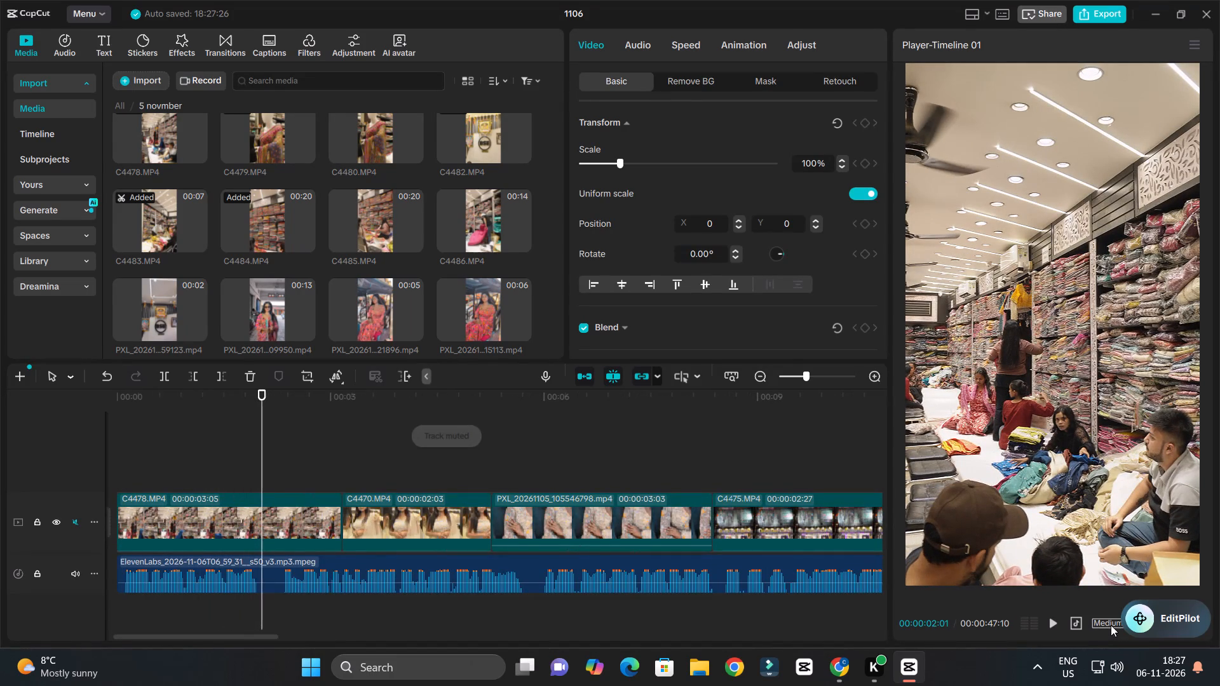
{"action": "left_click_drag", "start_coordinate": [1172, 616], "coordinate": [53, 318]}
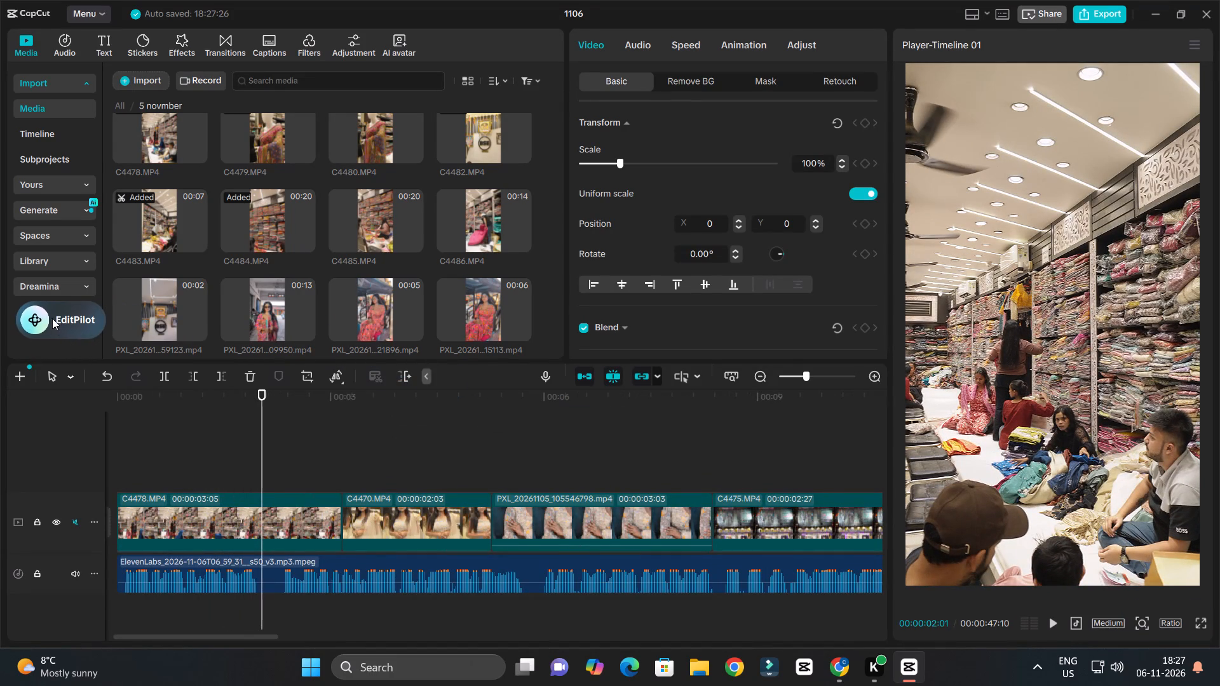
{"action": "left_click", "coordinate": [1115, 624]}
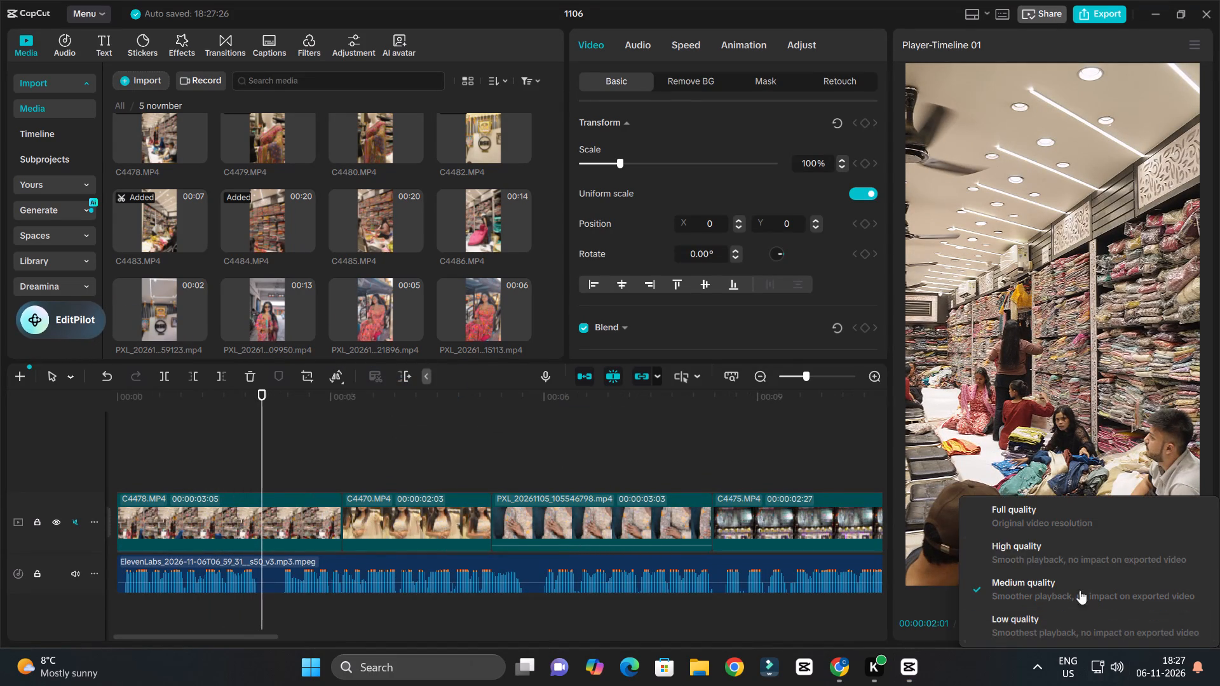
{"action": "left_click", "coordinate": [1048, 523]}
Replay the opening from the start and stabilize the first clip, C4478.MP4, at the Recommended level.
{"action": "left_click_drag", "start_coordinate": [262, 391], "coordinate": [0, 409]}
{"action": "key", "text": "space"}
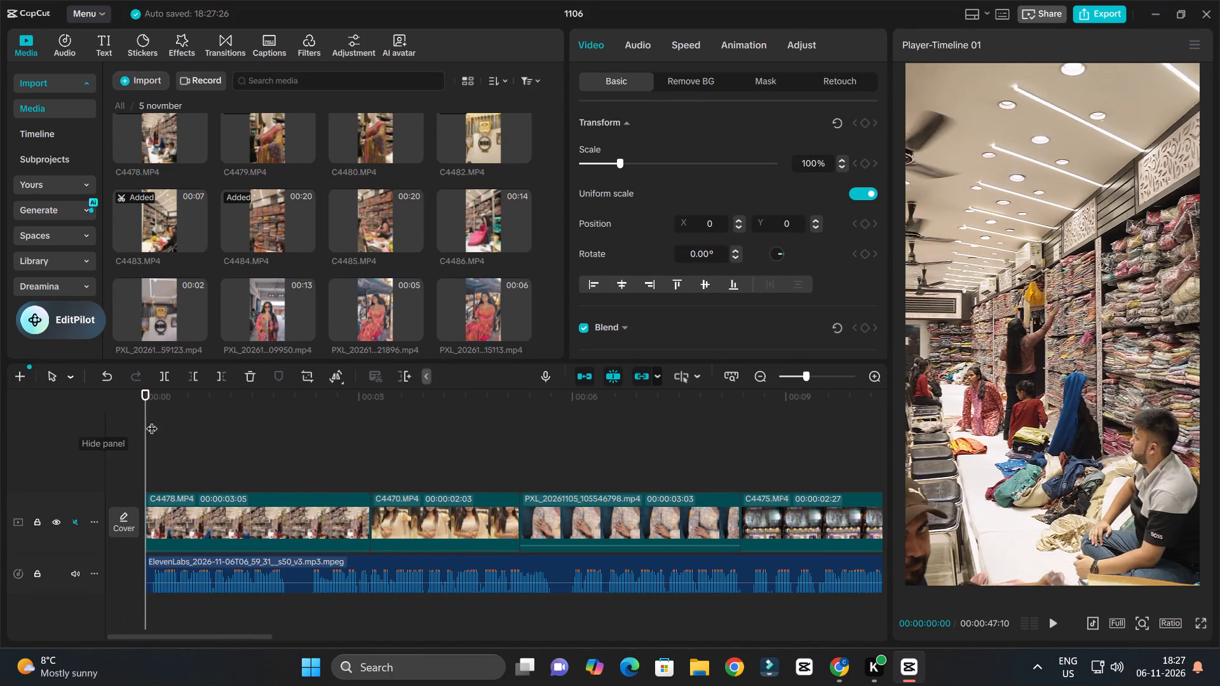
{"action": "scroll", "coordinate": [212, 420], "scroll_direction": "down", "scroll_amount": 4, "text": "ctrl"}
{"action": "scroll", "coordinate": [238, 437], "scroll_direction": "up", "scroll_amount": 4, "text": "ctrl"}
{"action": "scroll", "coordinate": [238, 437], "scroll_direction": "down", "scroll_amount": 4, "text": "ctrl"}
{"action": "key", "text": "space"}
{"action": "left_click", "coordinate": [219, 516]}
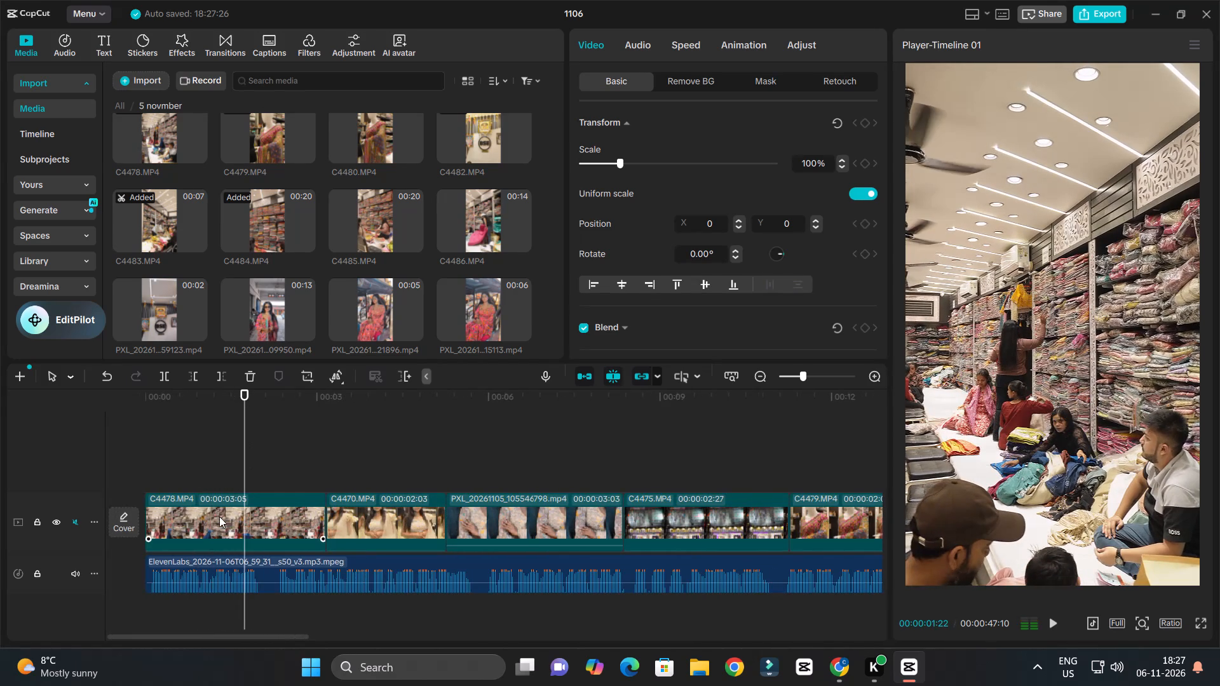
{"action": "scroll", "coordinate": [620, 238], "scroll_direction": "down", "scroll_amount": 1}
{"action": "left_click", "coordinate": [582, 304]}
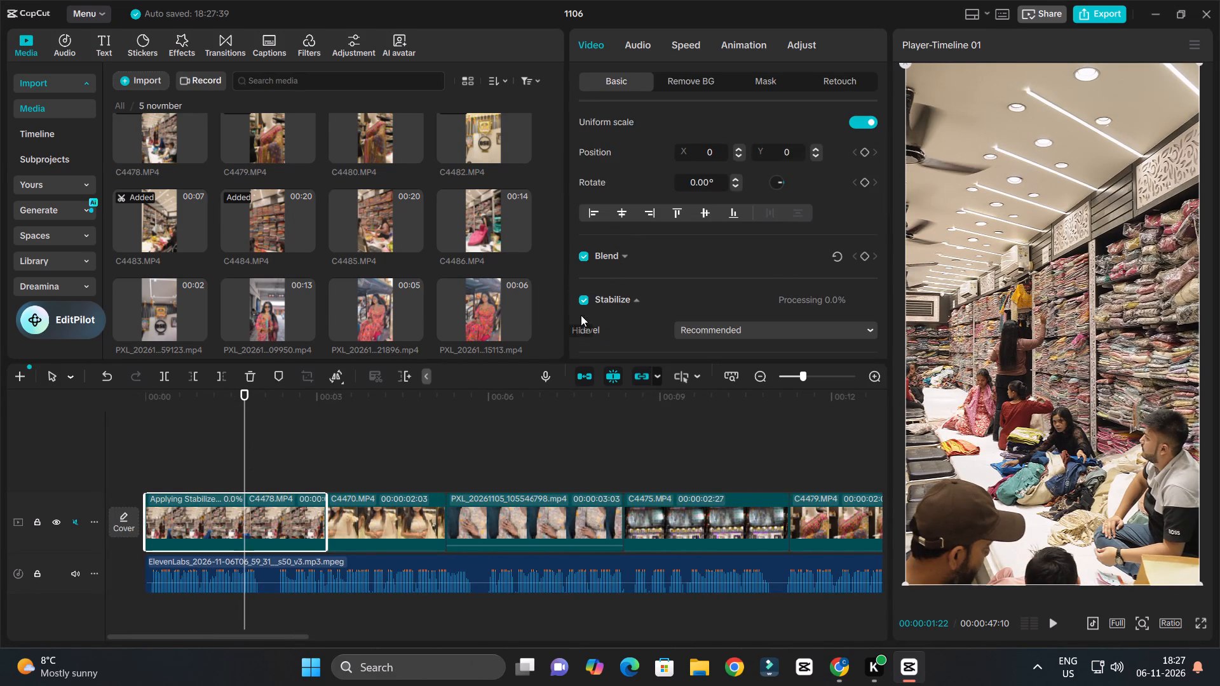
Stabilize the second clip, C4470.MP4, at the Recommended level.
{"action": "left_click", "coordinate": [411, 492]}
{"action": "left_click", "coordinate": [399, 513]}
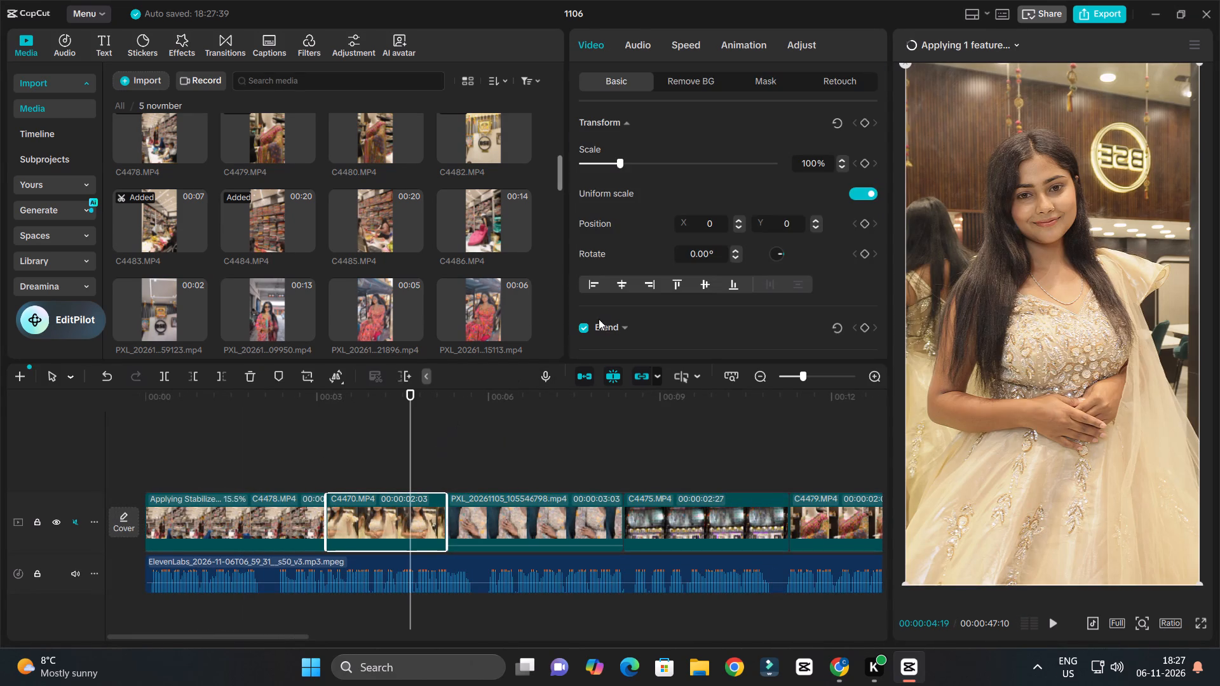
{"action": "scroll", "coordinate": [610, 318], "scroll_direction": "down", "scroll_amount": 2}
{"action": "left_click", "coordinate": [586, 227]}
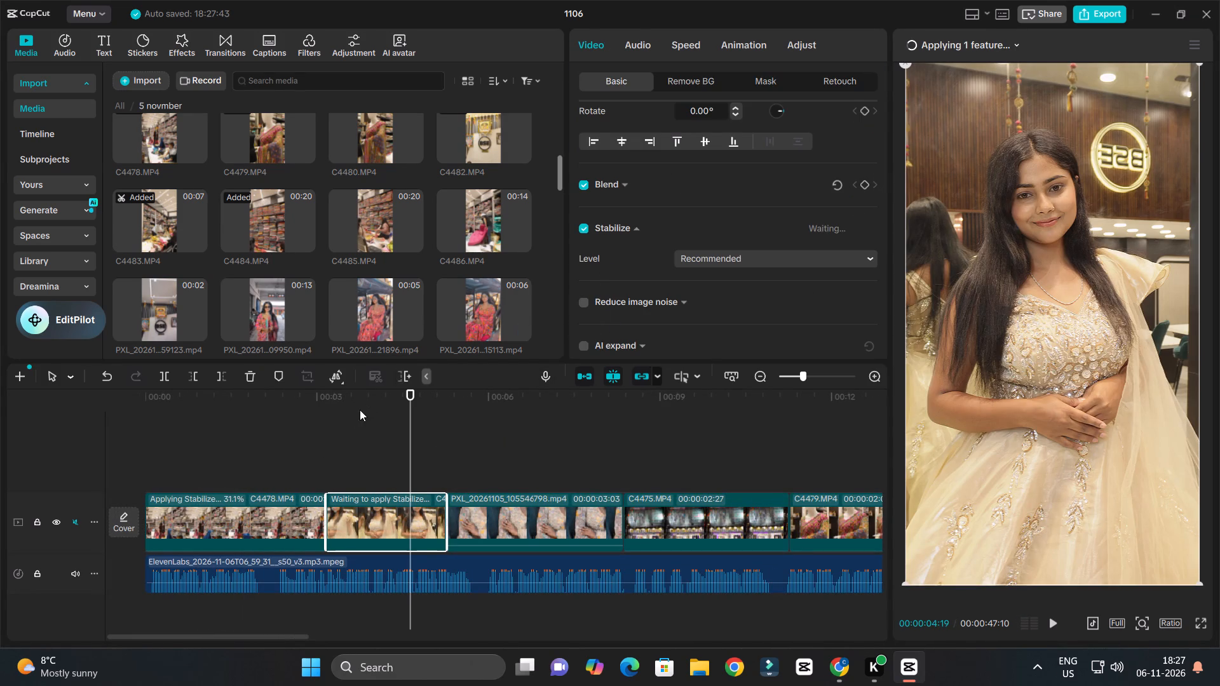
Play the video from the start into the third clip, PXL_20261105_105546798.mp4, and stabilize that clip at the Recommended level.
{"action": "left_click_drag", "start_coordinate": [337, 403], "coordinate": [0, 434]}
{"action": "key", "text": "space"}
{"action": "scroll", "coordinate": [321, 442], "scroll_direction": "up", "scroll_amount": 3, "text": "ctrl"}
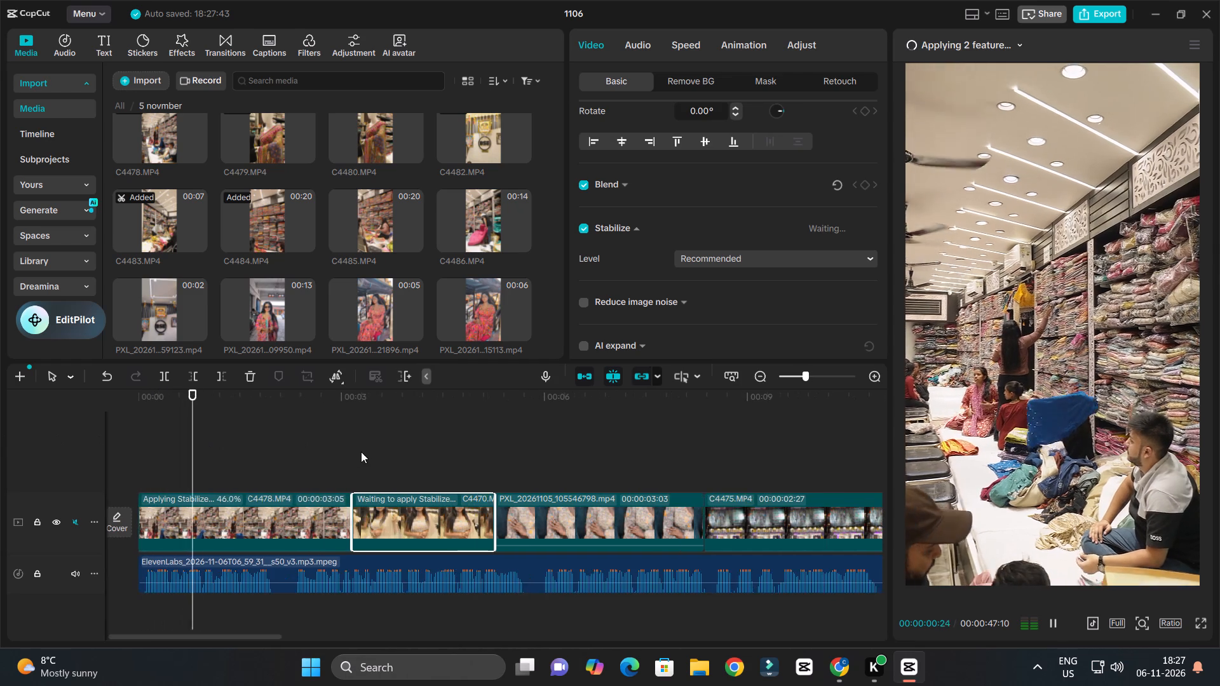
{"action": "scroll", "coordinate": [364, 452], "scroll_direction": "up", "scroll_amount": 2, "text": "ctrl"}
{"action": "scroll", "coordinate": [364, 452], "scroll_direction": "down", "scroll_amount": 4, "text": "ctrl"}
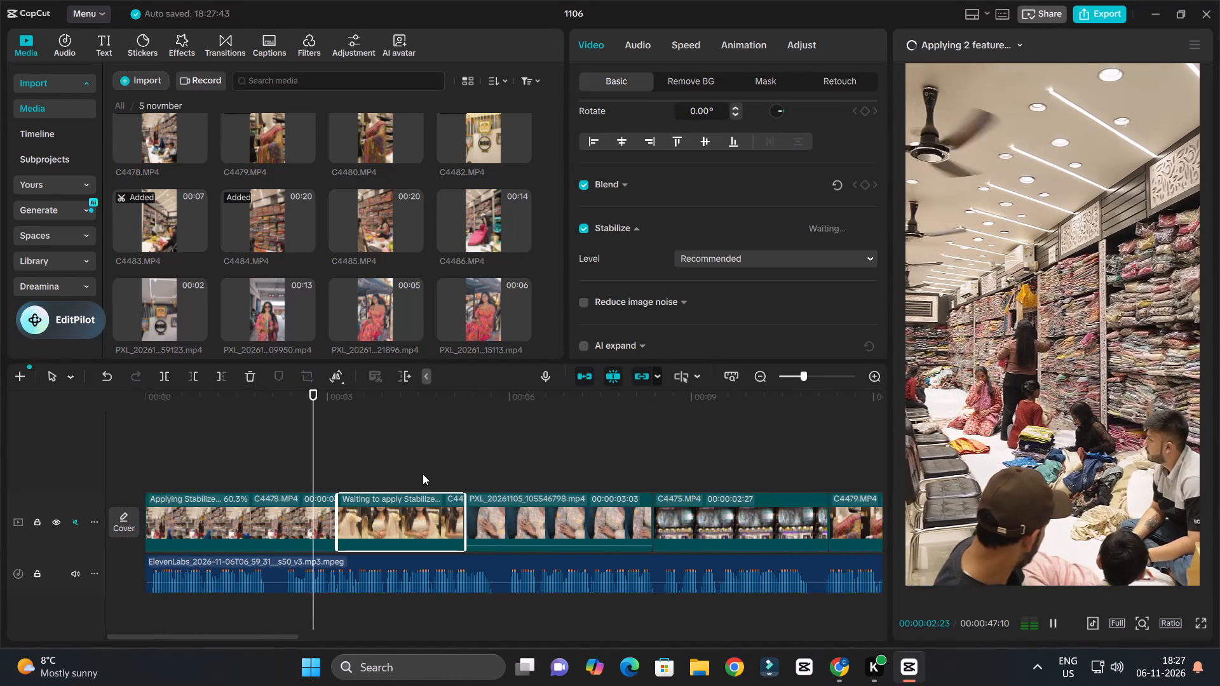
{"action": "scroll", "coordinate": [424, 474], "scroll_direction": "up", "scroll_amount": 2, "text": "ctrl"}
{"action": "scroll", "coordinate": [424, 474], "scroll_direction": "down", "scroll_amount": 2, "text": "ctrl"}
{"action": "scroll", "coordinate": [424, 474], "scroll_direction": "up", "scroll_amount": 5, "text": "ctrl"}
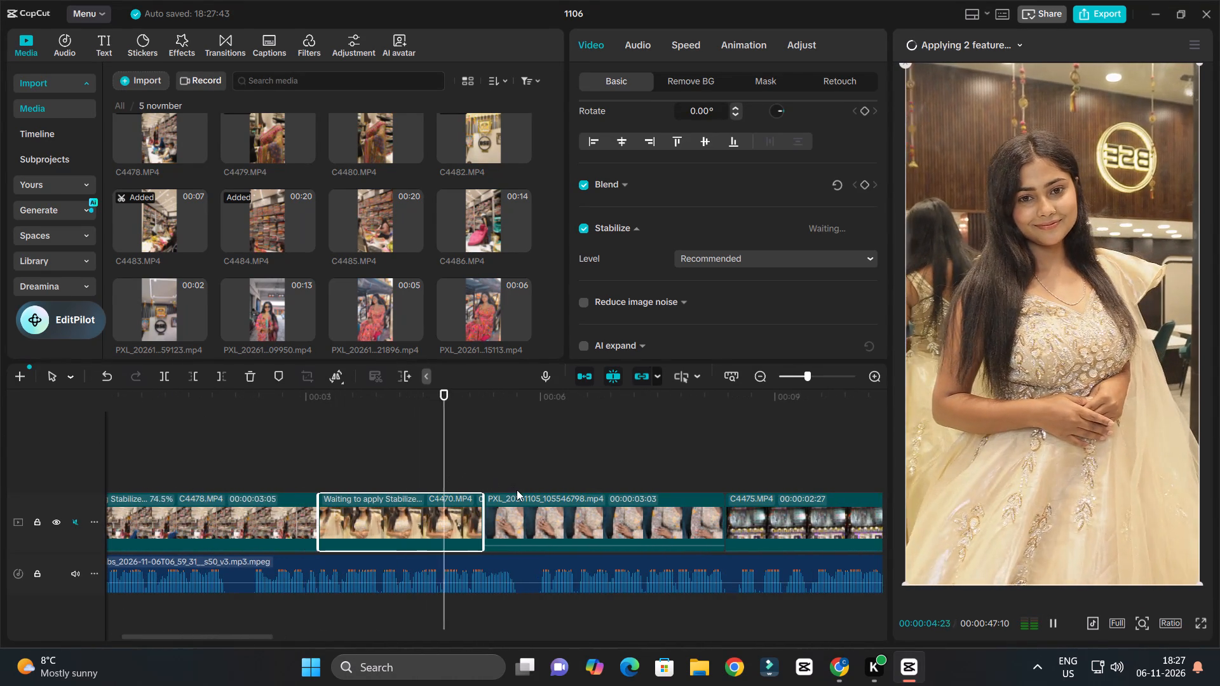
{"action": "key", "text": "space"}
{"action": "left_click", "coordinate": [541, 515]}
{"action": "key", "text": "space"}
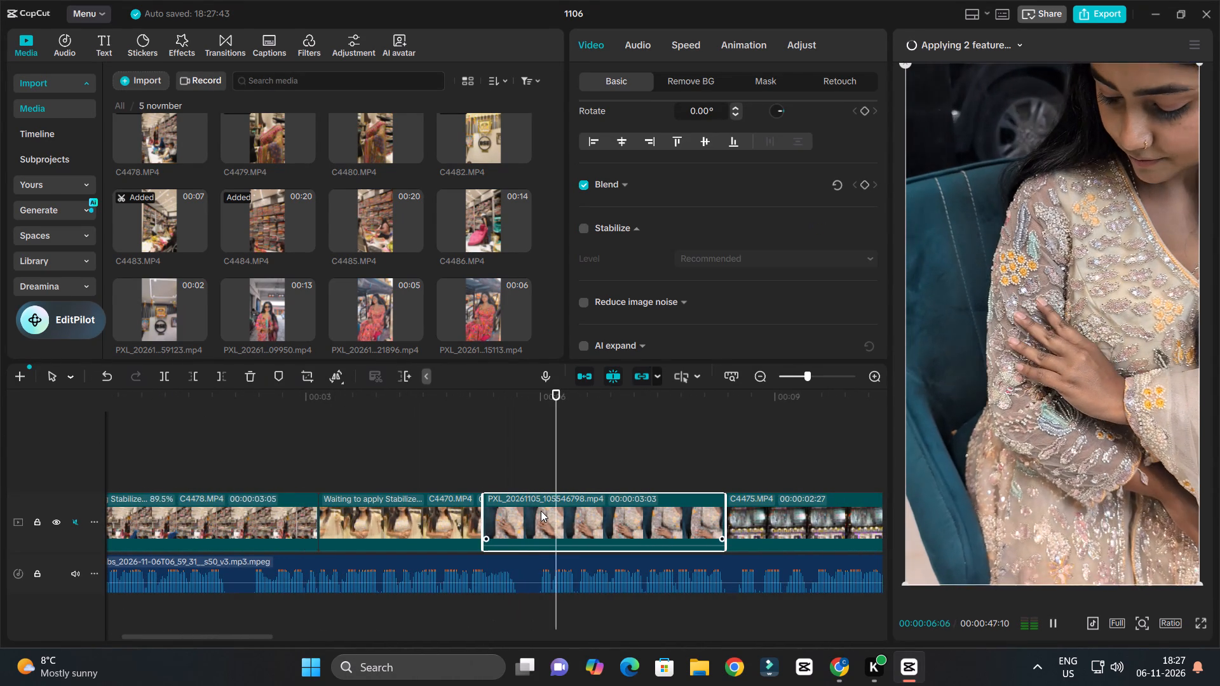
{"action": "key", "text": "space"}
{"action": "left_click", "coordinate": [583, 227]}
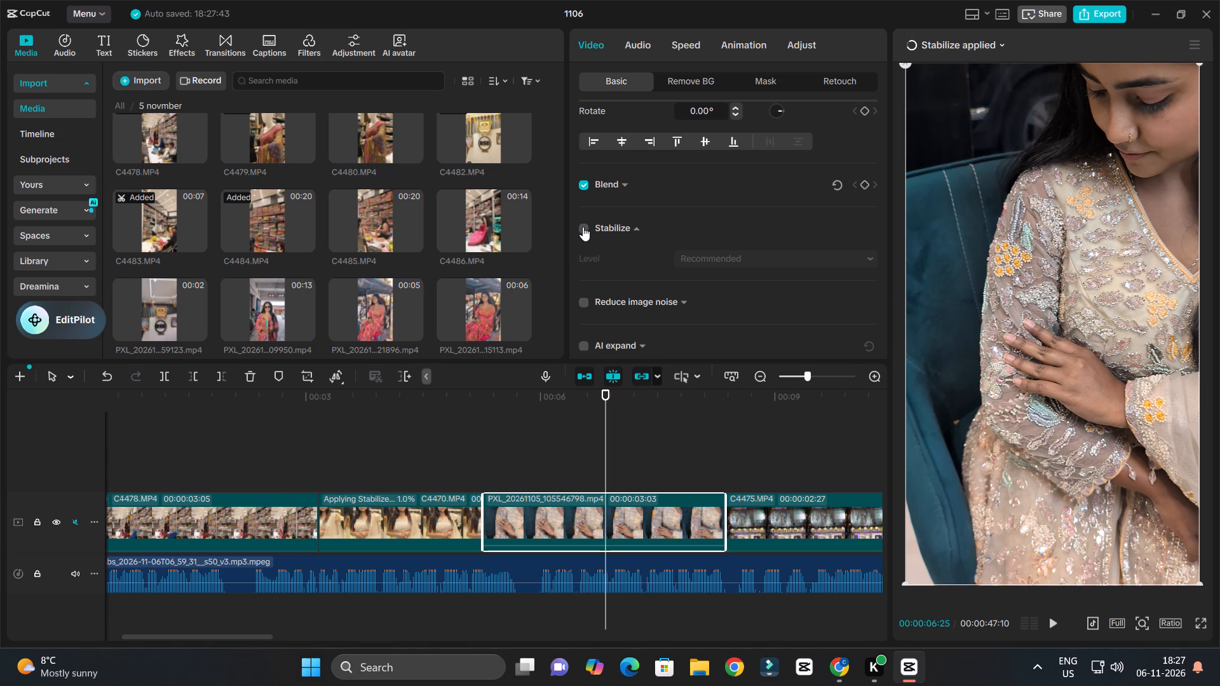
Play on into the storefront clip C4475.MP4 and stabilize it at the Recommended level.
{"action": "key", "text": "space"}
{"action": "scroll", "coordinate": [754, 490], "scroll_direction": "up", "scroll_amount": 6, "text": "ctrl"}
{"action": "key", "text": "space"}
{"action": "key", "text": "space"}
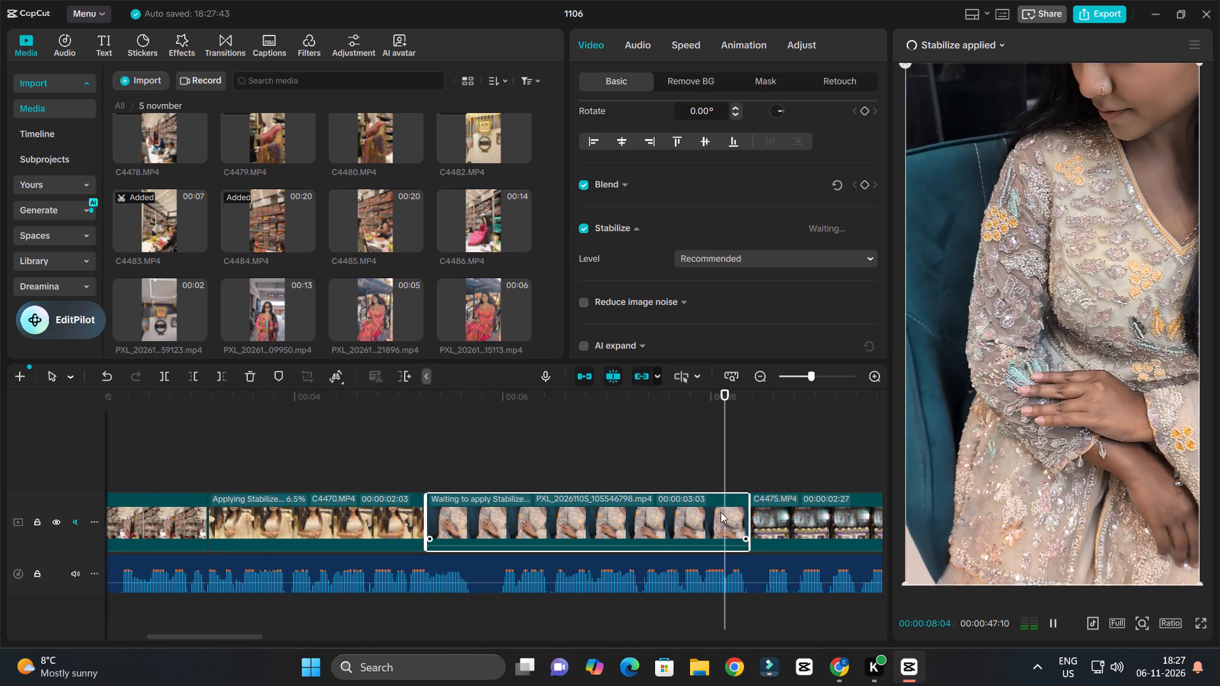
{"action": "scroll", "coordinate": [680, 495], "scroll_direction": "down", "scroll_amount": 11, "text": "ctrl"}
{"action": "key", "text": "space"}
{"action": "left_click", "coordinate": [743, 522]}
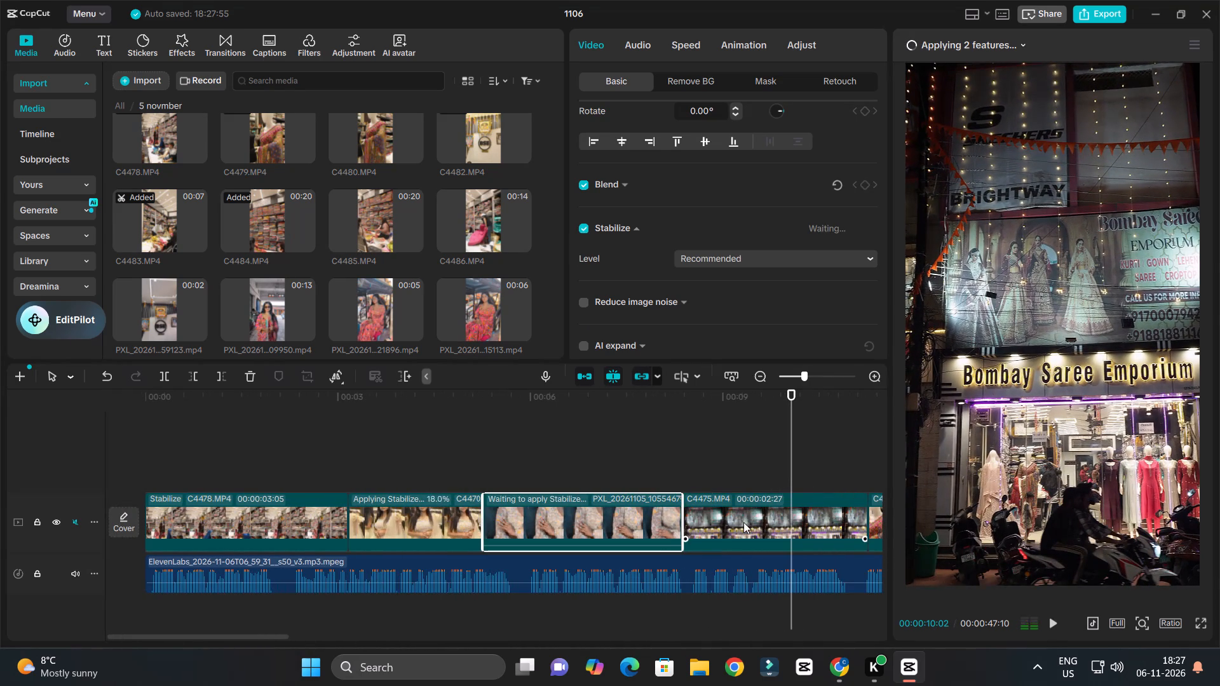
{"action": "left_click", "coordinate": [584, 227]}
Play on into the mannequin clip C4479.MP4 and stabilize it at the Recommended level.
{"action": "key", "text": "space"}
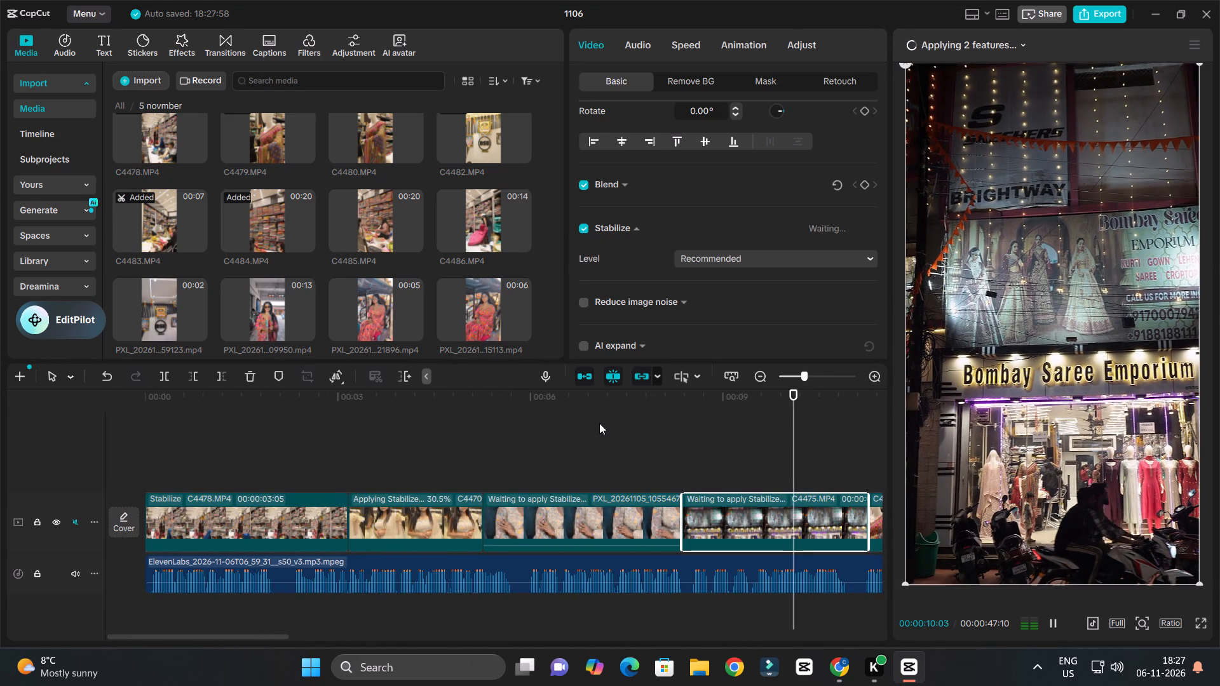
{"action": "scroll", "coordinate": [599, 423], "scroll_direction": "down", "scroll_amount": 9, "text": "ctrl"}
{"action": "scroll", "coordinate": [642, 465], "scroll_direction": "up", "scroll_amount": 4, "text": "ctrl"}
{"action": "key", "text": "space"}
{"action": "left_click", "coordinate": [644, 520]}
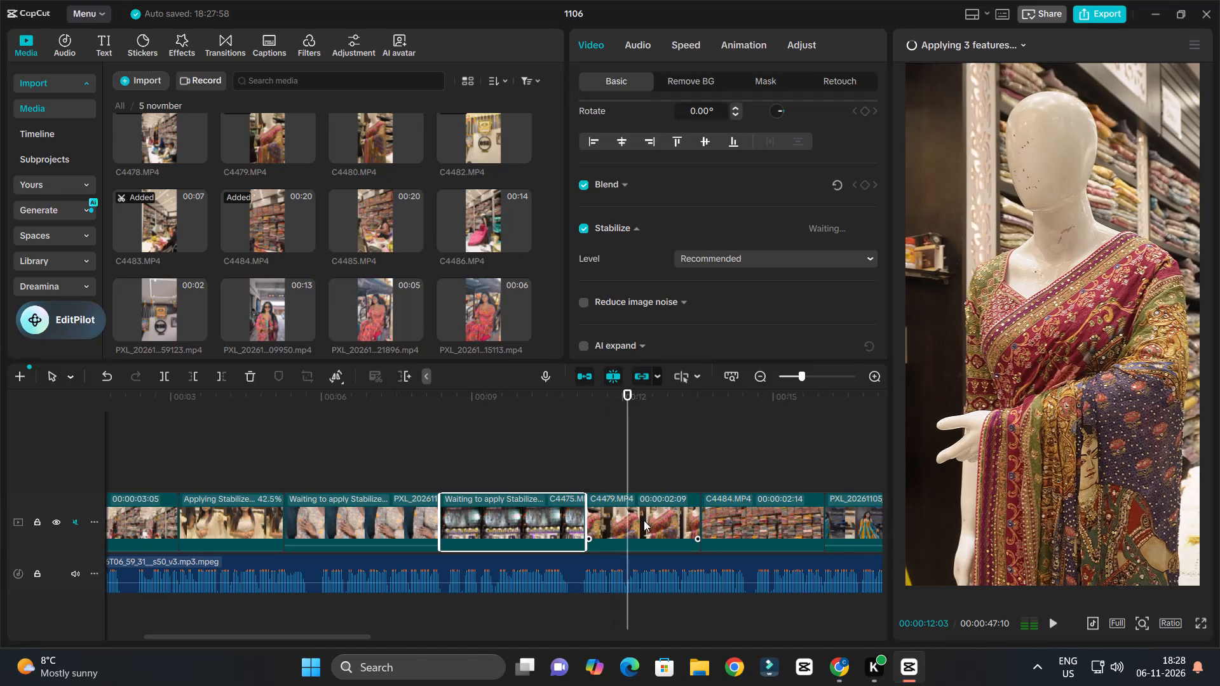
{"action": "left_click", "coordinate": [583, 230]}
Play on into the saree shelf clip C4484.MP4 and stabilize it at the Recommended level.
{"action": "key", "text": "space"}
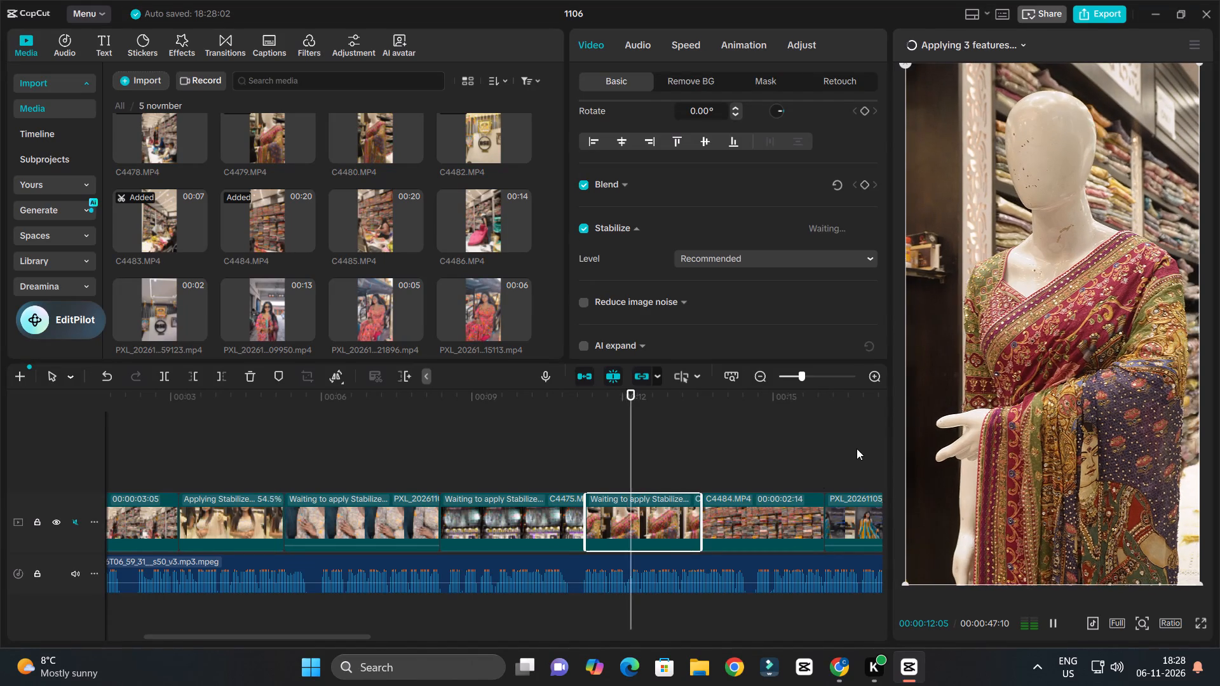
{"action": "scroll", "coordinate": [769, 484], "scroll_direction": "down", "scroll_amount": 4, "text": "ctrl"}
{"action": "scroll", "coordinate": [768, 484], "scroll_direction": "up", "scroll_amount": 7, "text": "ctrl"}
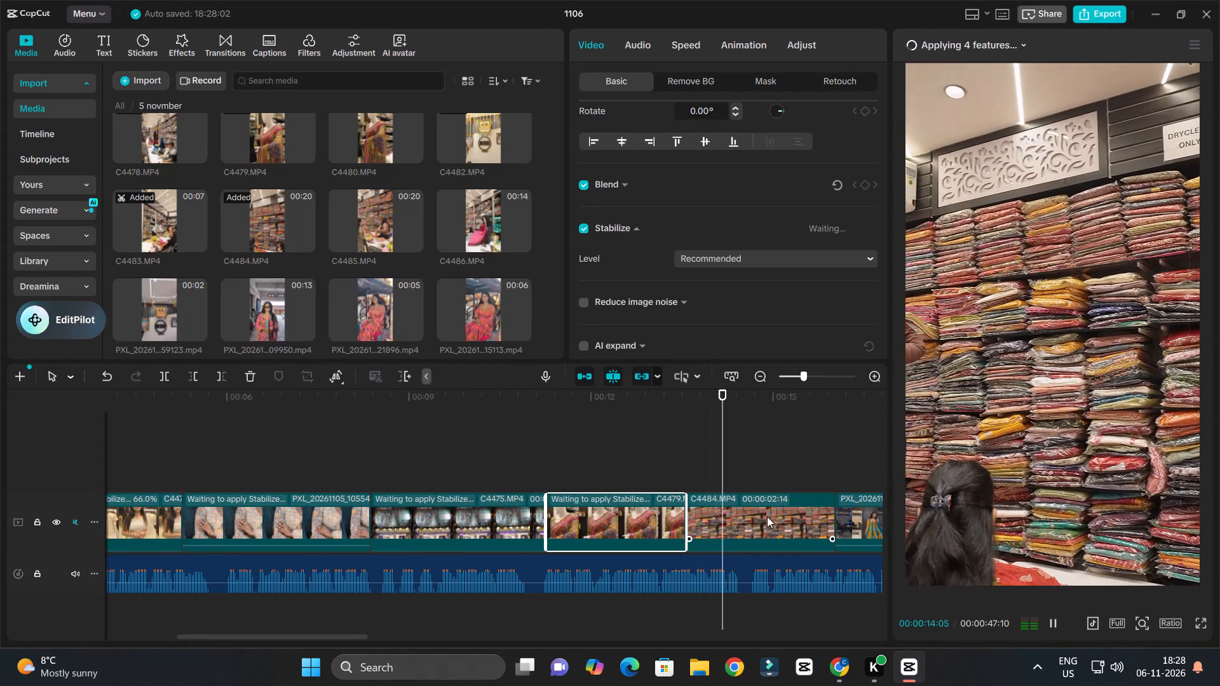
{"action": "key", "text": "space"}
{"action": "left_click", "coordinate": [767, 516]}
{"action": "left_click", "coordinate": [576, 225]}
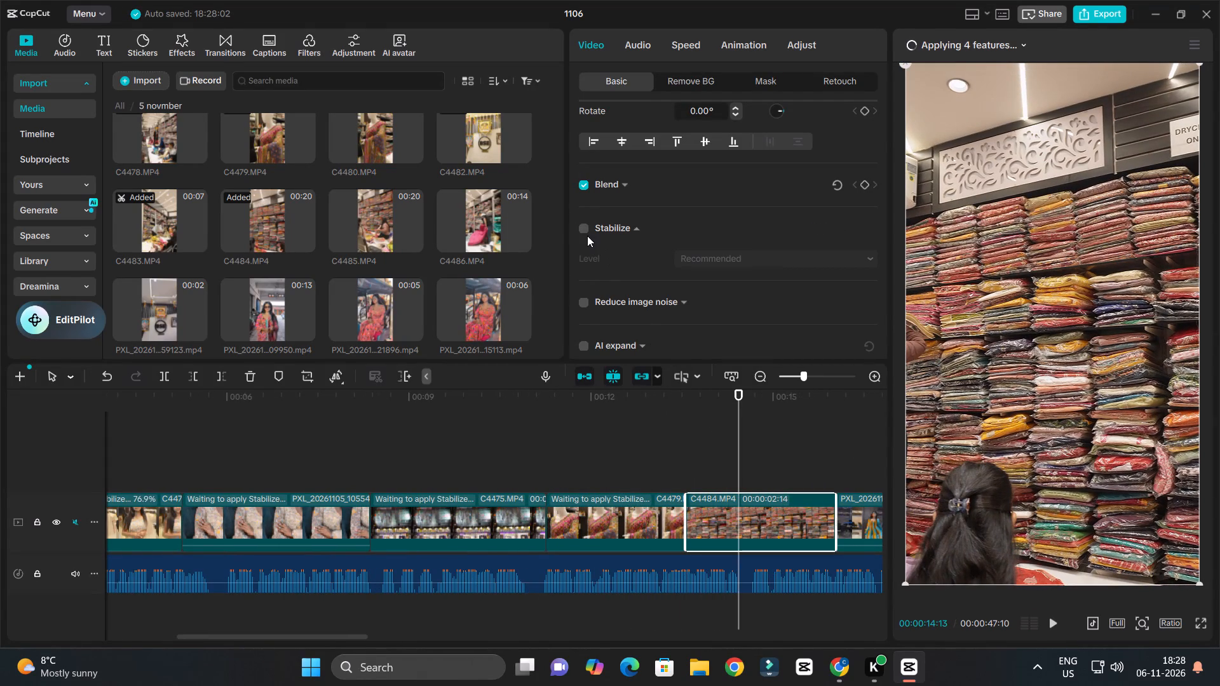
{"action": "left_click", "coordinate": [582, 231]}
Play on past the saree shelf clip and stabilize the clip directly after C4484.MP4 at the Recommended level.
{"action": "key", "text": "space"}
{"action": "scroll", "coordinate": [674, 461], "scroll_direction": "down", "scroll_amount": 8, "text": "ctrl"}
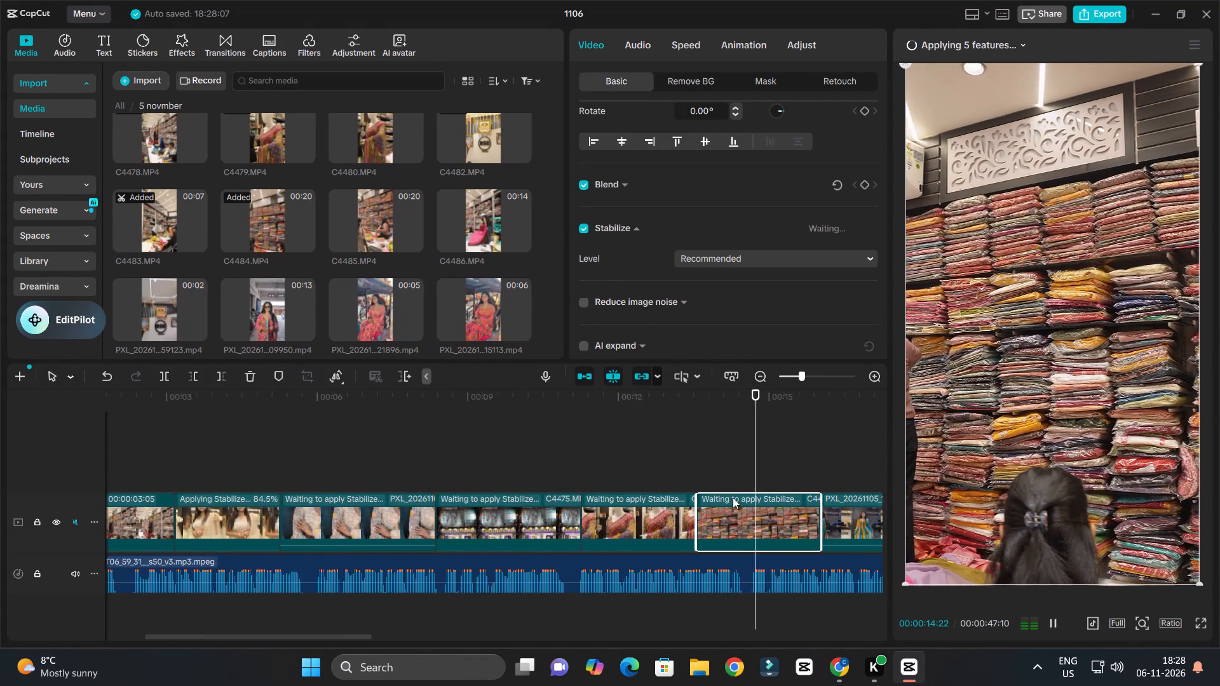
{"action": "scroll", "coordinate": [768, 504], "scroll_direction": "up", "scroll_amount": 7, "text": "ctrl"}
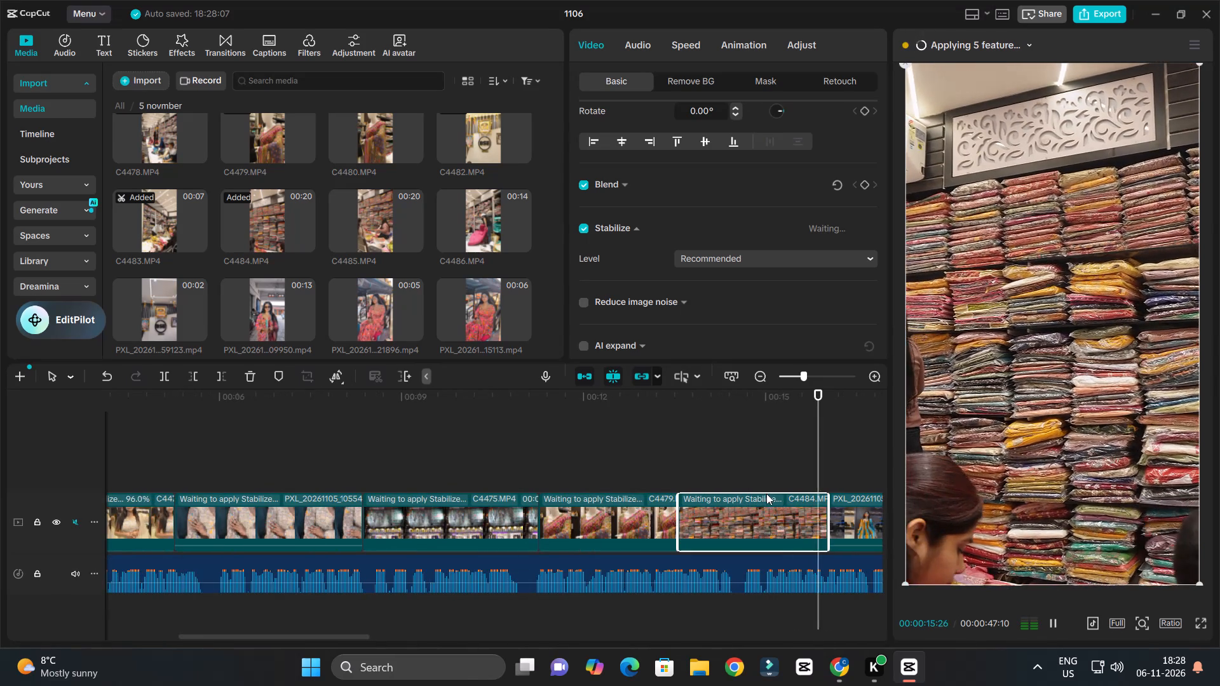
{"action": "key", "text": "space"}
{"action": "scroll", "coordinate": [370, 463], "scroll_direction": "down", "scroll_amount": 3, "text": "ctrl"}
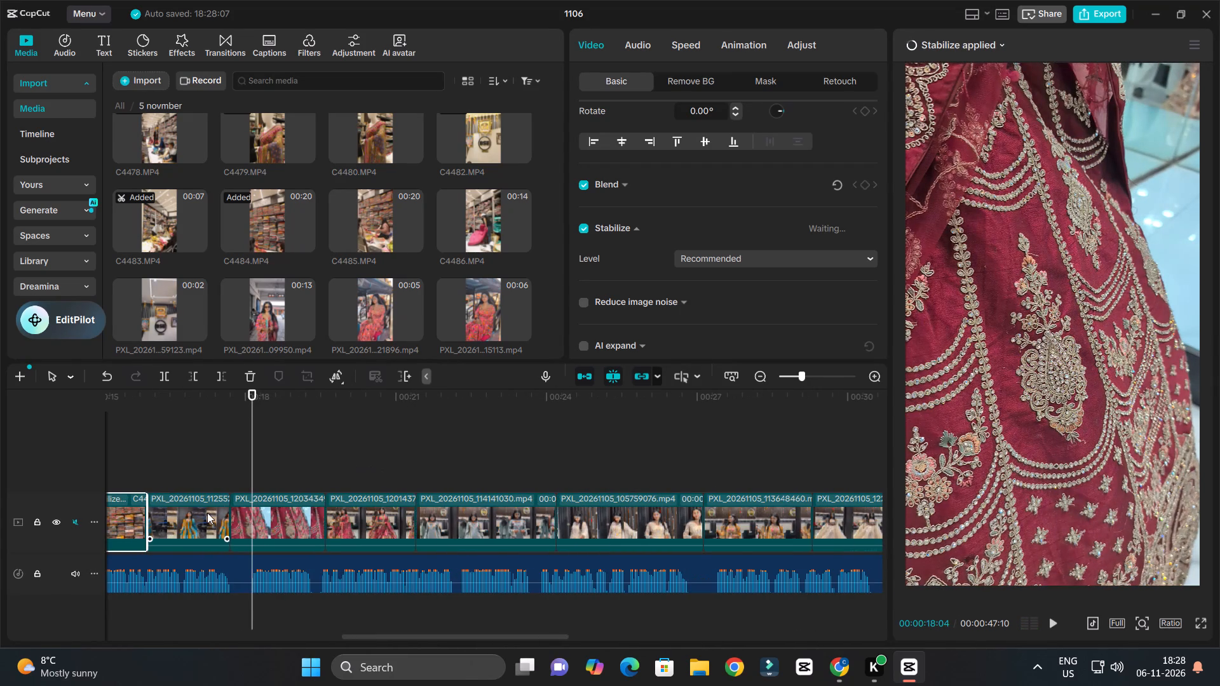
{"action": "left_click", "coordinate": [207, 513]}
{"action": "left_click", "coordinate": [579, 229]}
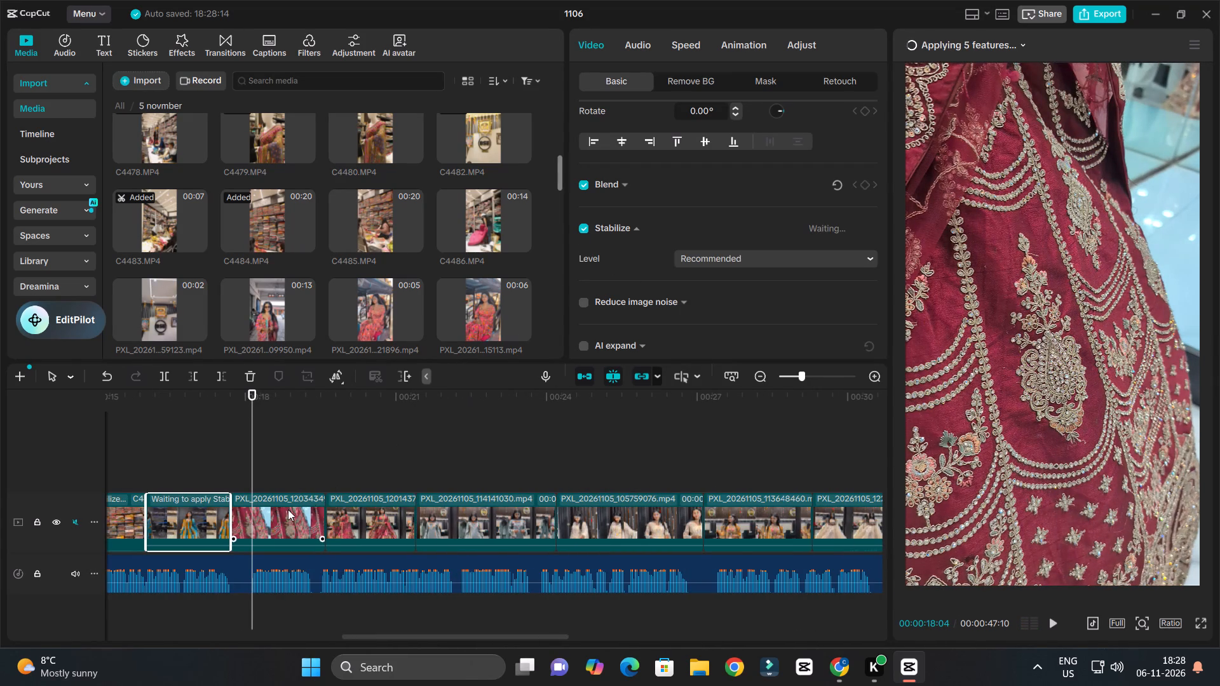
Play through the red embroidered lehenga close-up PXL_20261105_120343496.mp4 and stabilize it at the Recommended level.
{"action": "left_click", "coordinate": [288, 509]}
{"action": "key", "text": "space"}
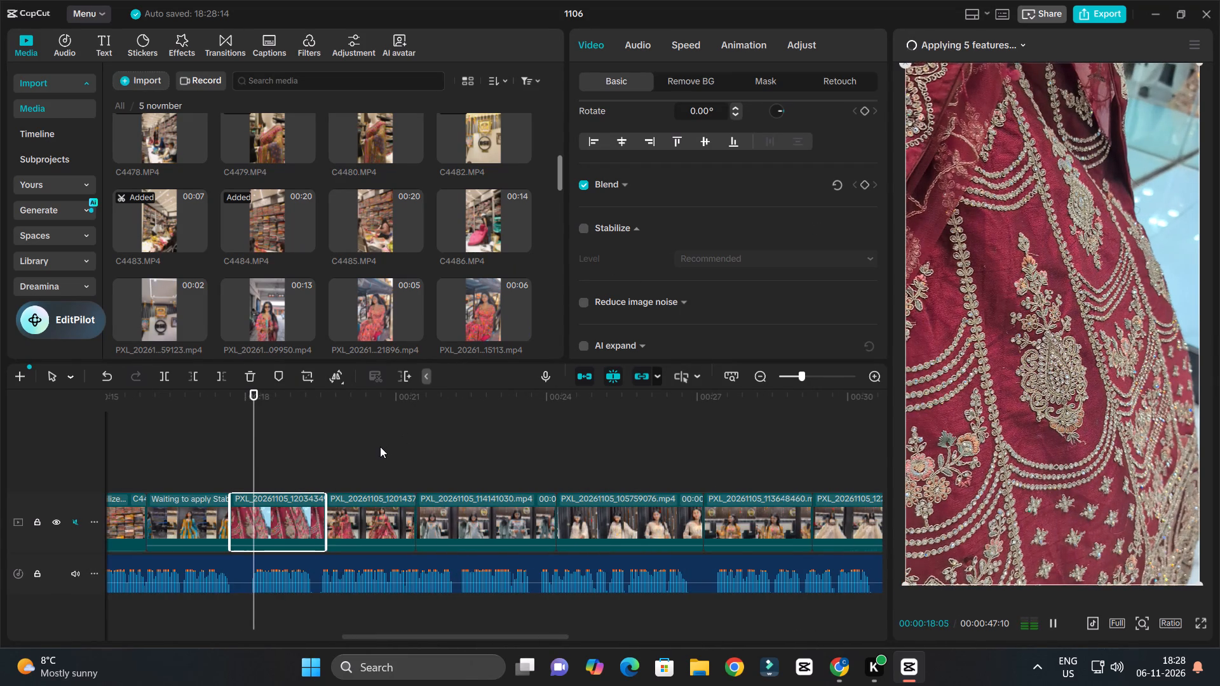
{"action": "scroll", "coordinate": [388, 474], "scroll_direction": "up", "scroll_amount": 3, "text": "ctrl"}
{"action": "key", "text": "space"}
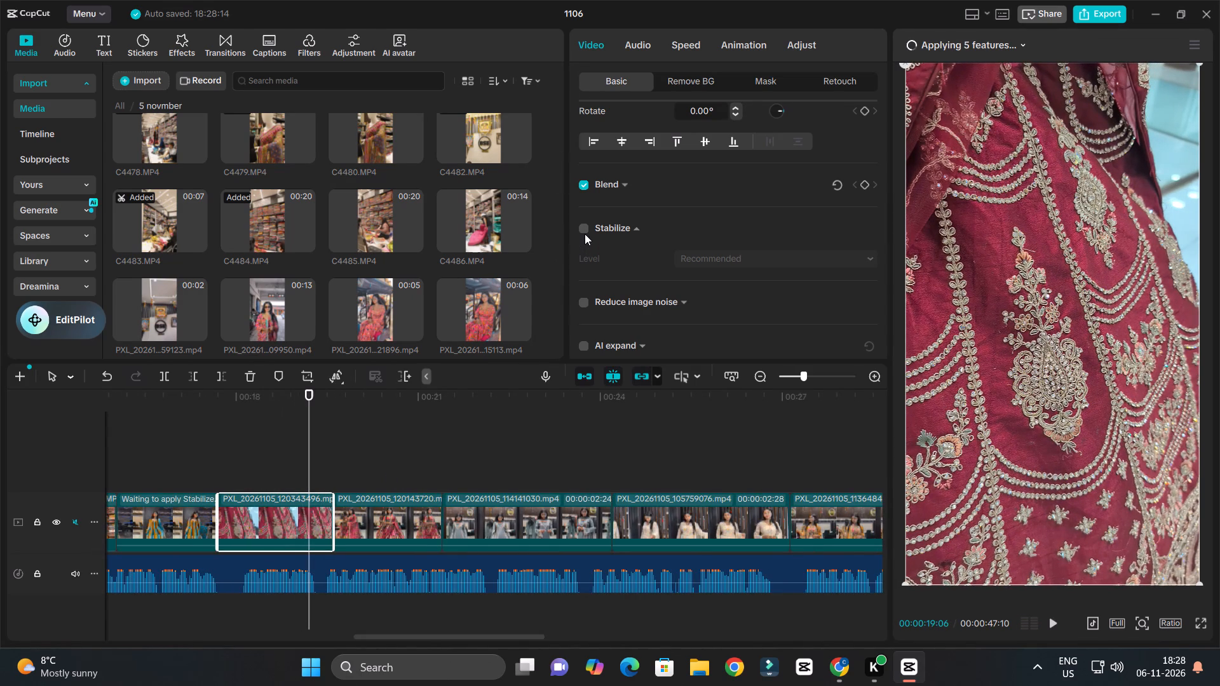
{"action": "left_click", "coordinate": [585, 229]}
Play on into the red lehenga clip PXL_20261105_120143720.mp4 and stabilize it at the Recommended level.
{"action": "left_click", "coordinate": [374, 502]}
{"action": "left_click", "coordinate": [367, 400]}
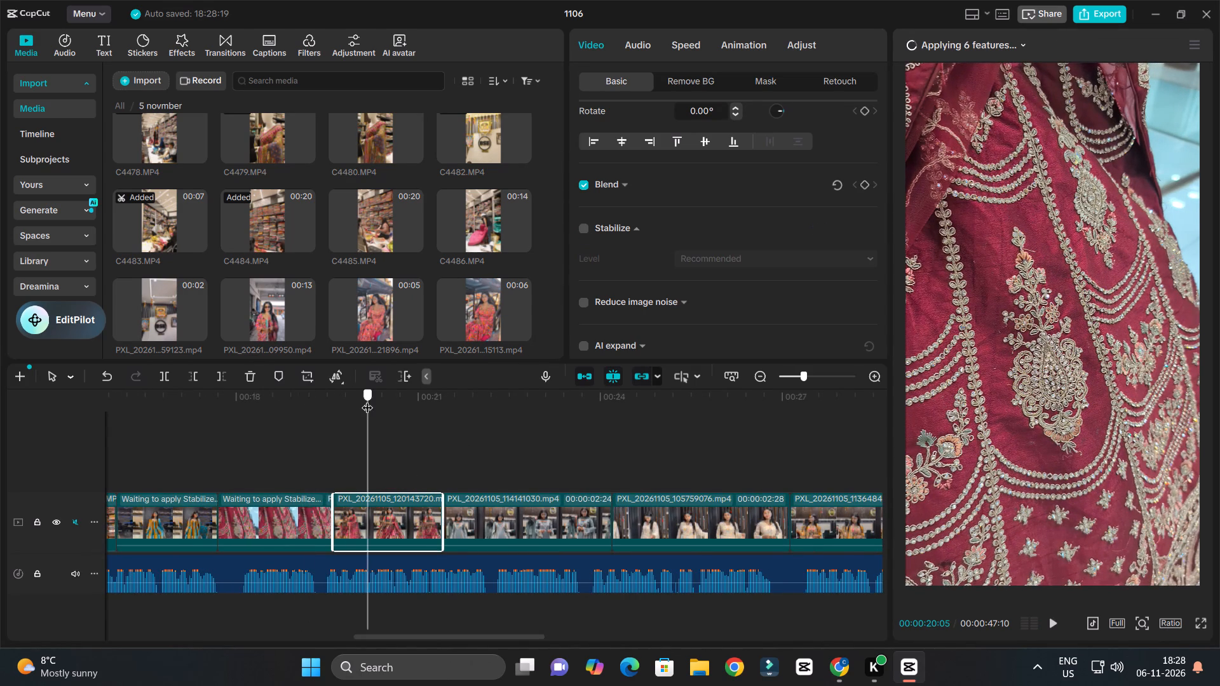
{"action": "key", "text": "space"}
{"action": "scroll", "coordinate": [533, 481], "scroll_direction": "up", "scroll_amount": 3, "text": "ctrl"}
{"action": "key", "text": "space"}
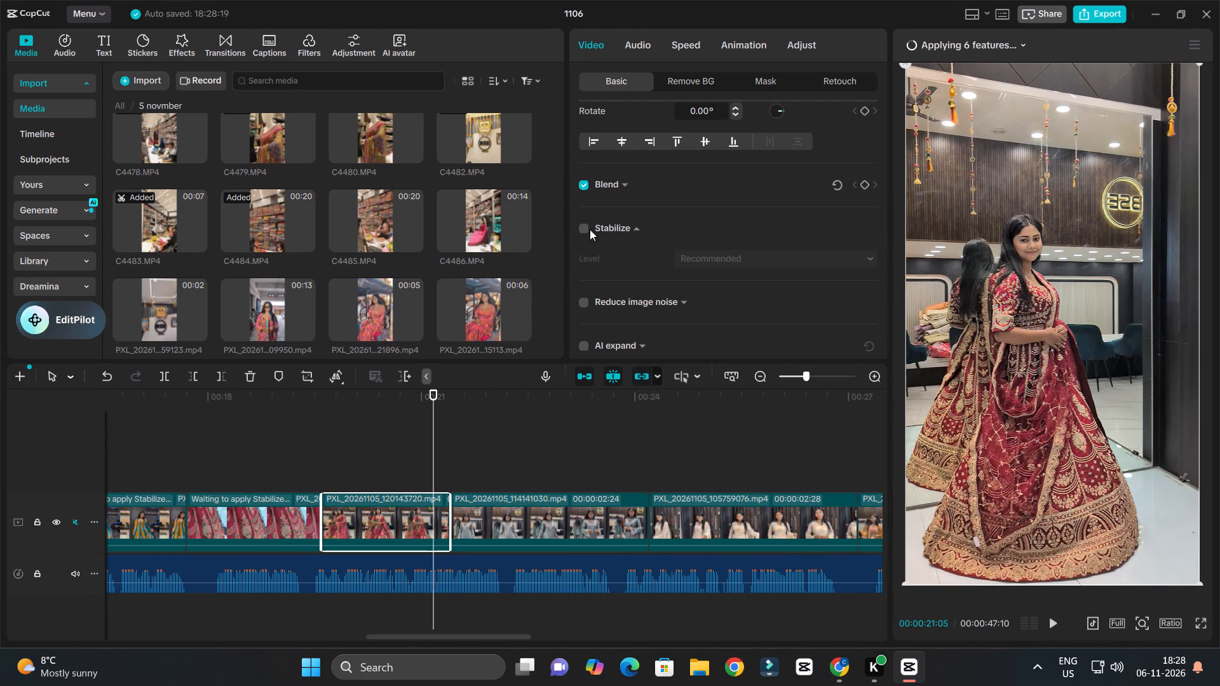
{"action": "left_click", "coordinate": [588, 229]}
Stabilize the grey suit clip PXL_20261105_114141030.mp4 at the Recommended level and play its opening.
{"action": "left_click", "coordinate": [507, 513]}
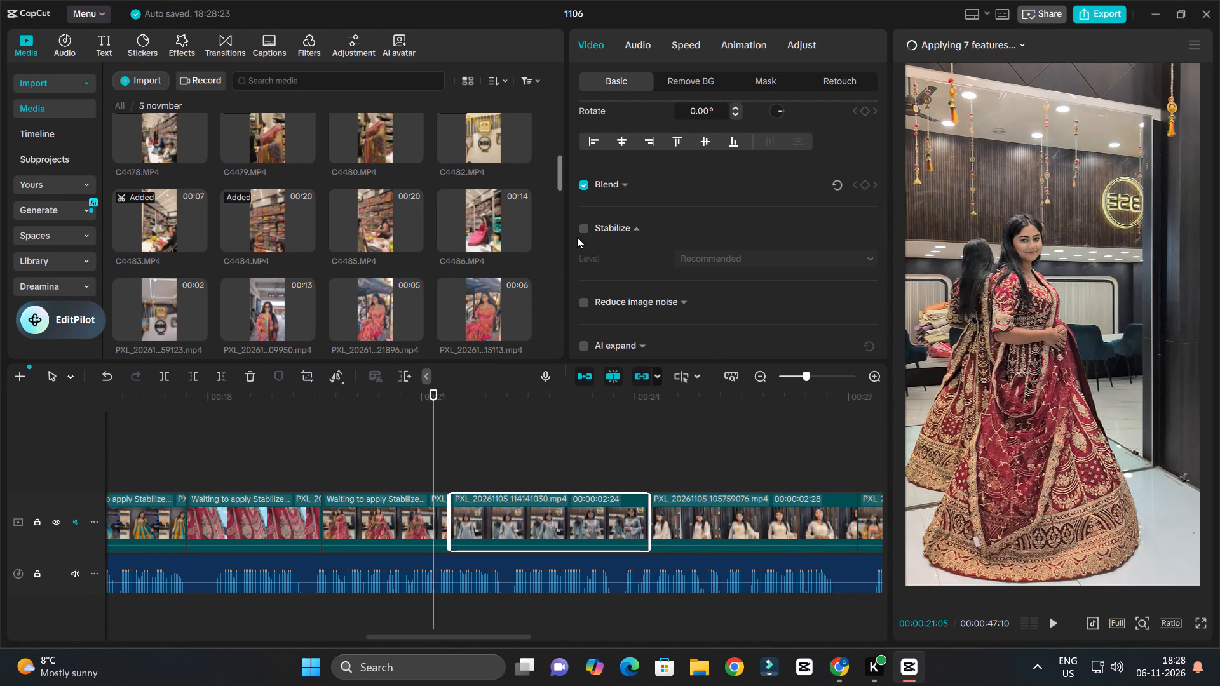
{"action": "left_click", "coordinate": [579, 228]}
{"action": "key", "text": "space"}
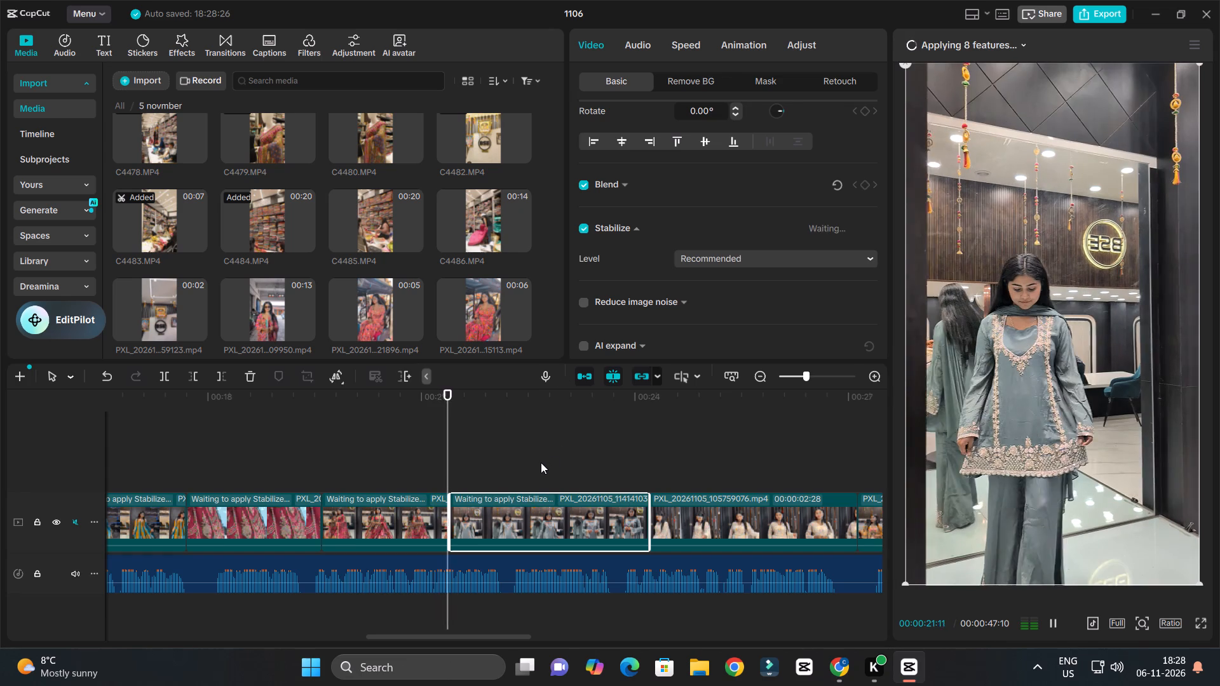
{"action": "key", "text": "space"}
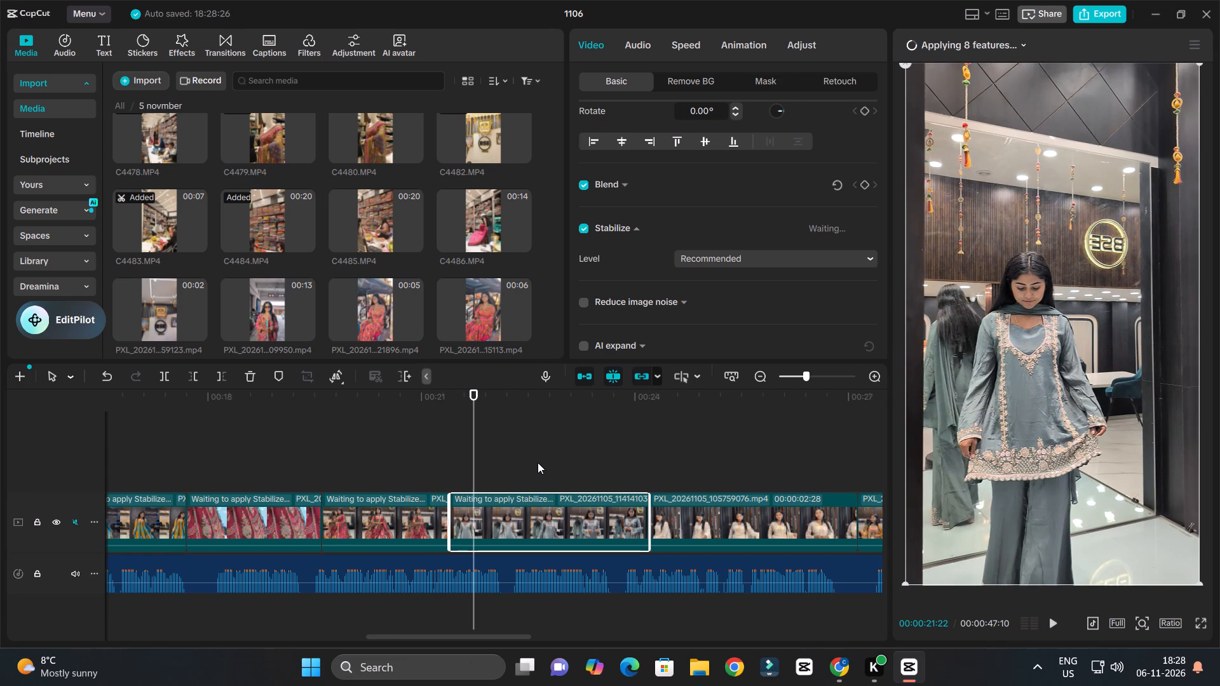
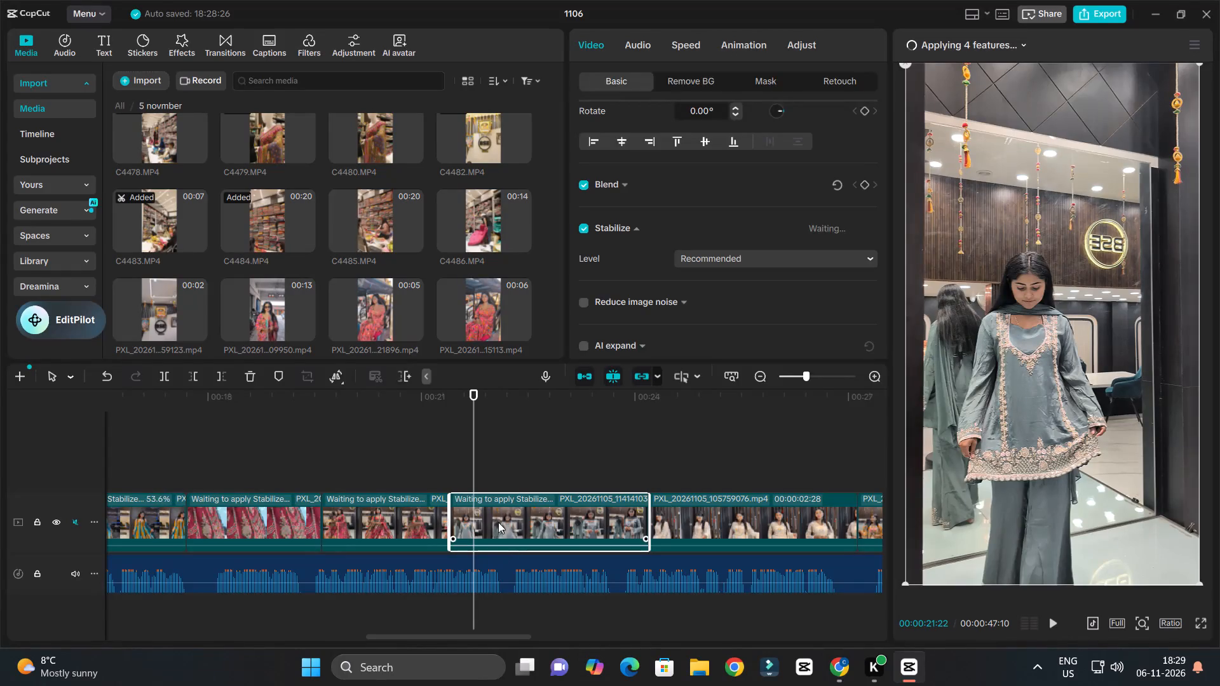
Save the project and return the playhead to the very start of the timeline.
{"action": "left_click", "coordinate": [445, 448]}
{"action": "scroll", "coordinate": [457, 449], "scroll_direction": "down", "scroll_amount": 13, "text": "ctrl"}
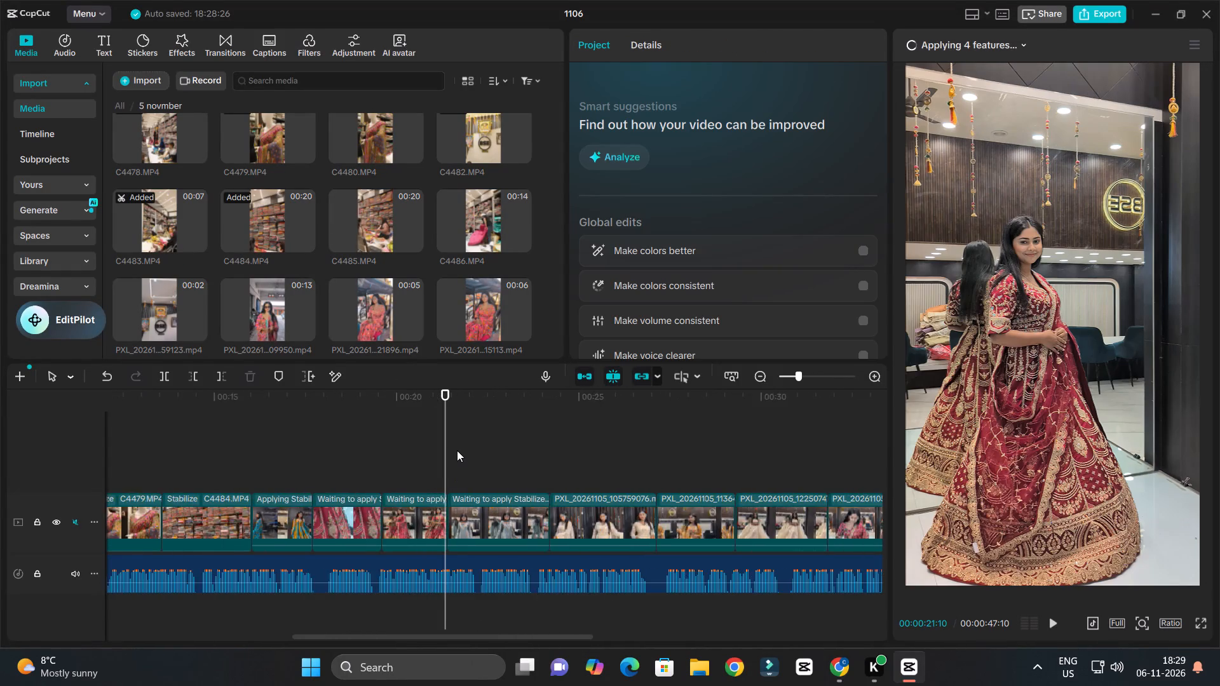
{"action": "scroll", "coordinate": [457, 450], "scroll_direction": "down", "scroll_amount": 3, "text": "ctrl"}
{"action": "key", "text": "ctrl+s"}
{"action": "scroll", "coordinate": [457, 450], "scroll_direction": "down", "scroll_amount": 11}
{"action": "left_click_drag", "start_coordinate": [278, 400], "coordinate": [0, 446]}
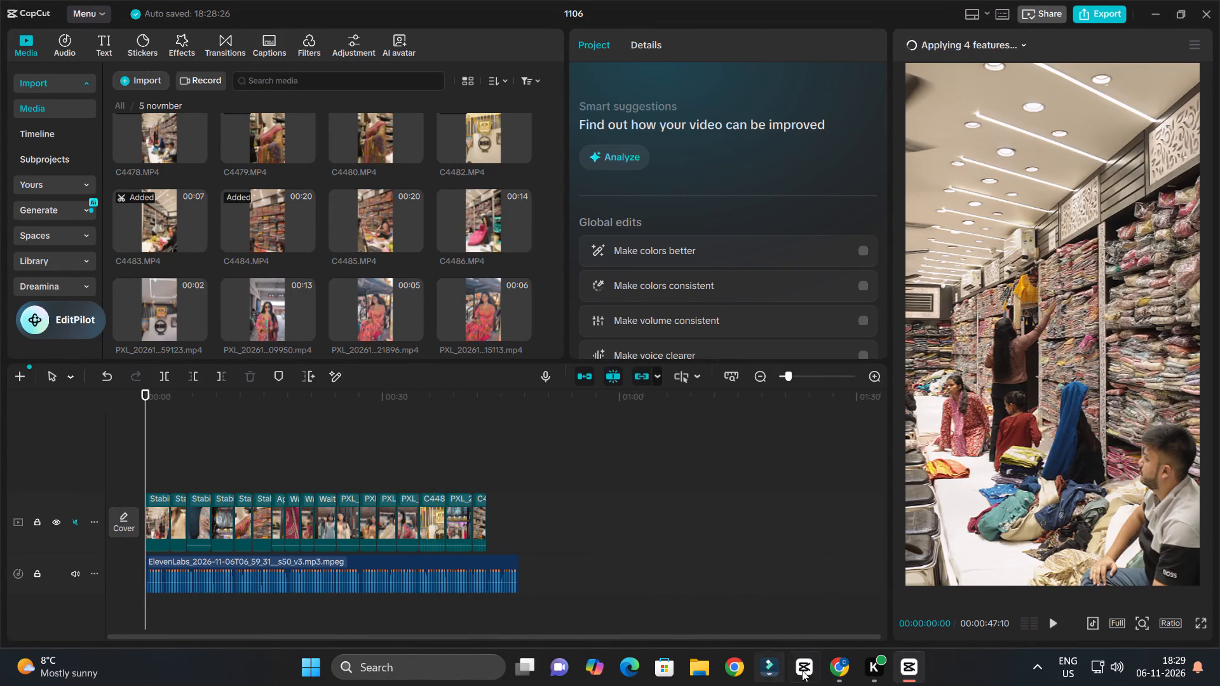